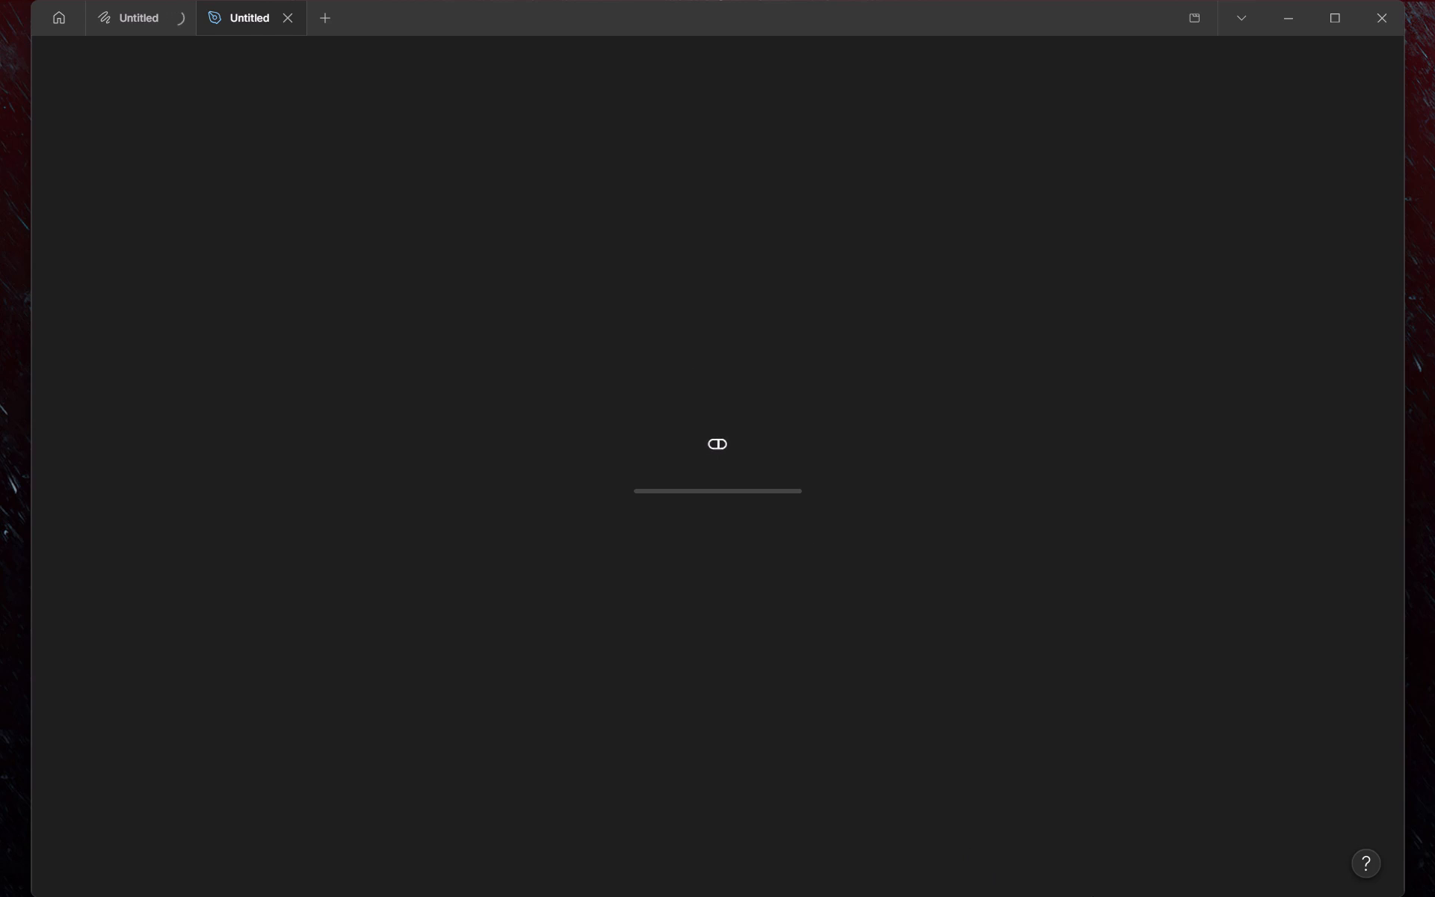
# Look over the existing MacBook Pro 16" frames and their artwork on the Page 1 canvas.
pyautogui.scroll(-2, 892, 700)
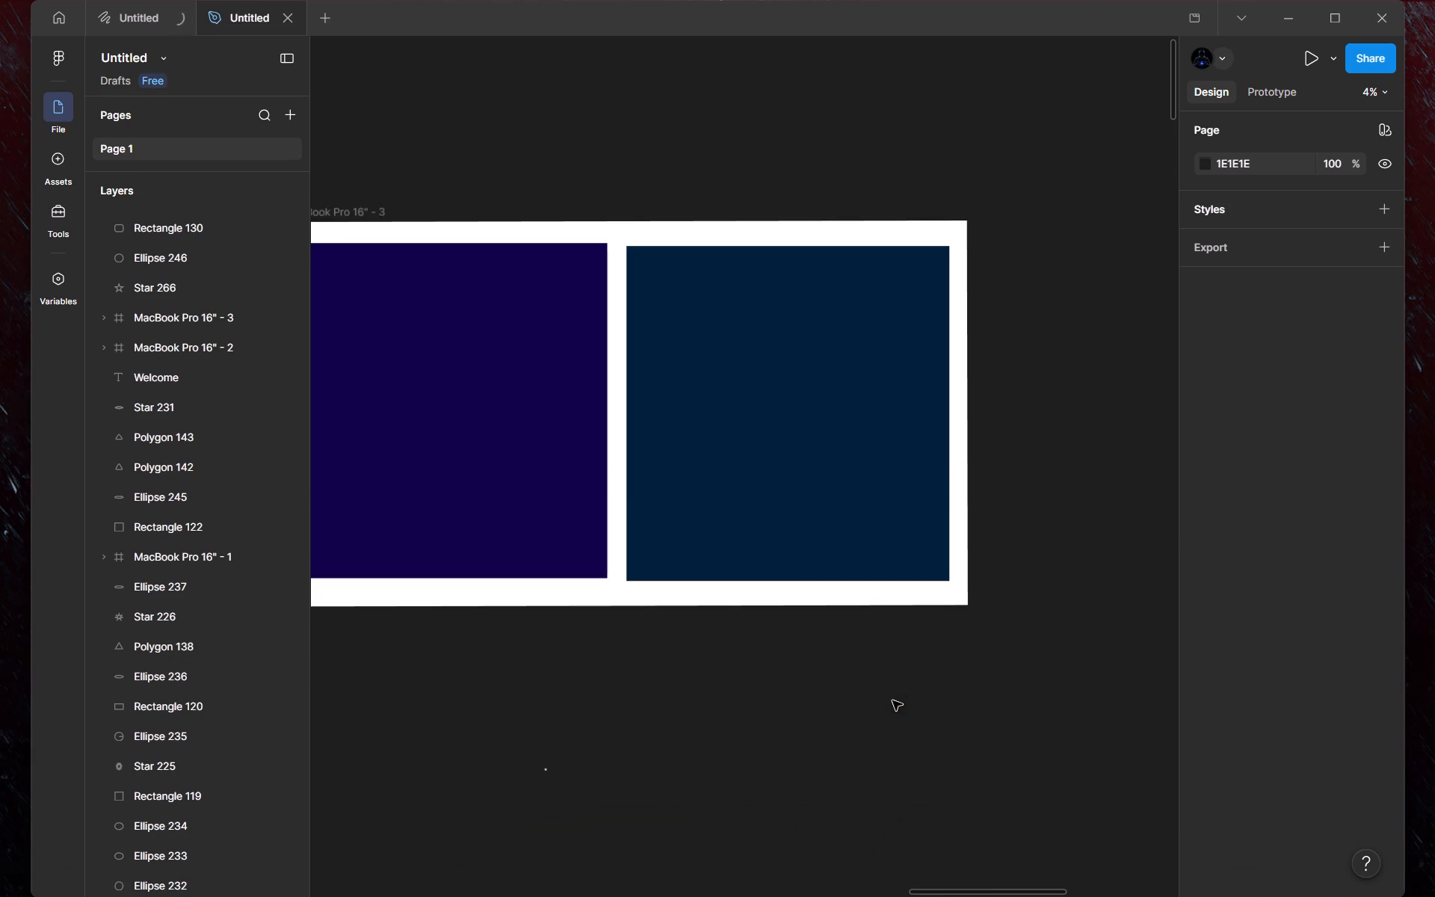
pyautogui.hscroll(2, 892, 700)
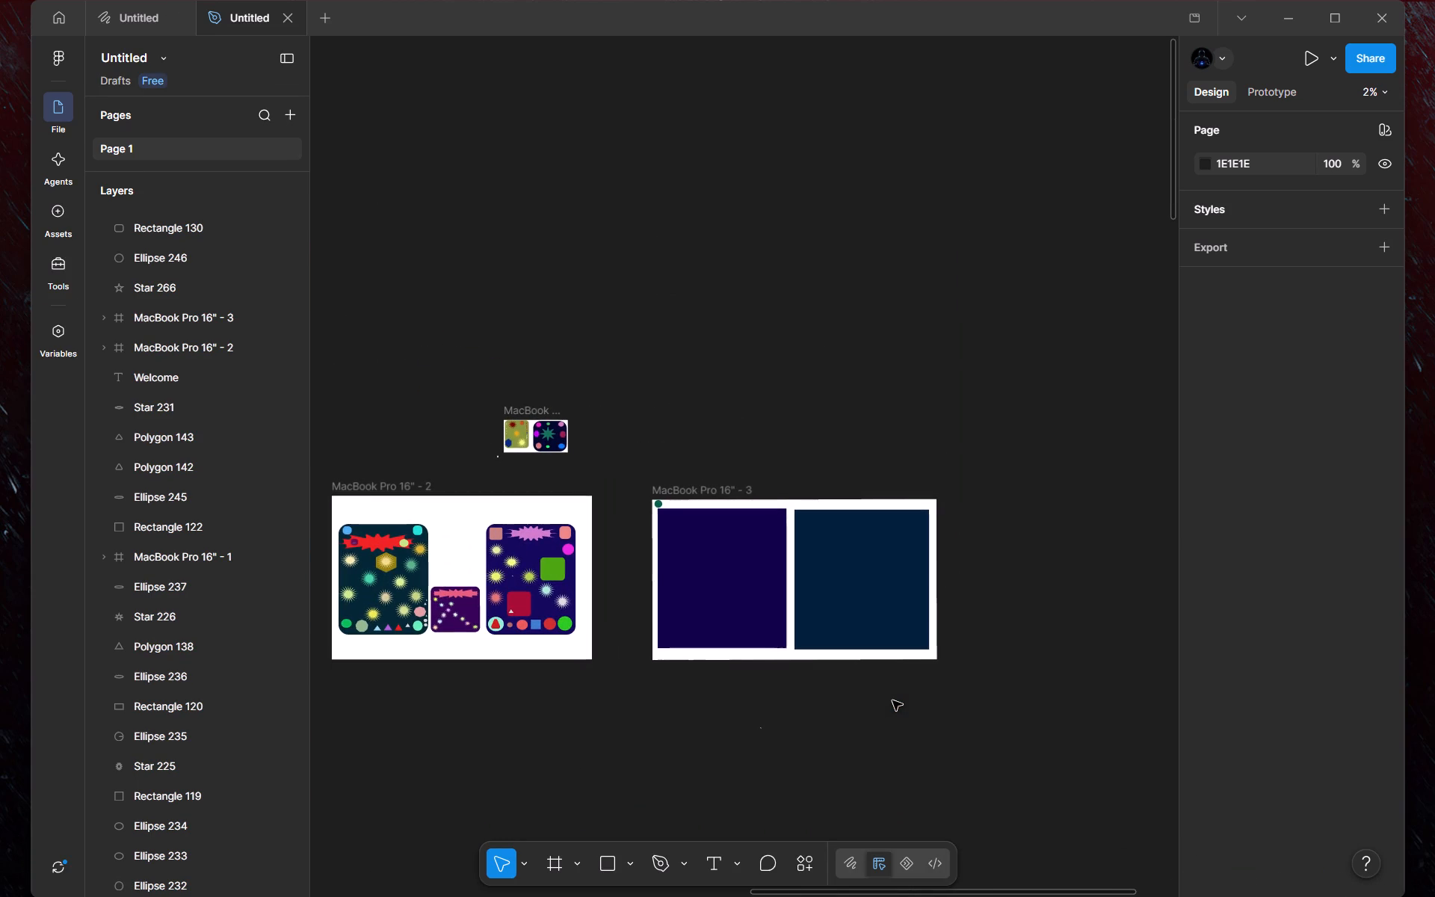
pyautogui.hscroll(4, 913, 675)
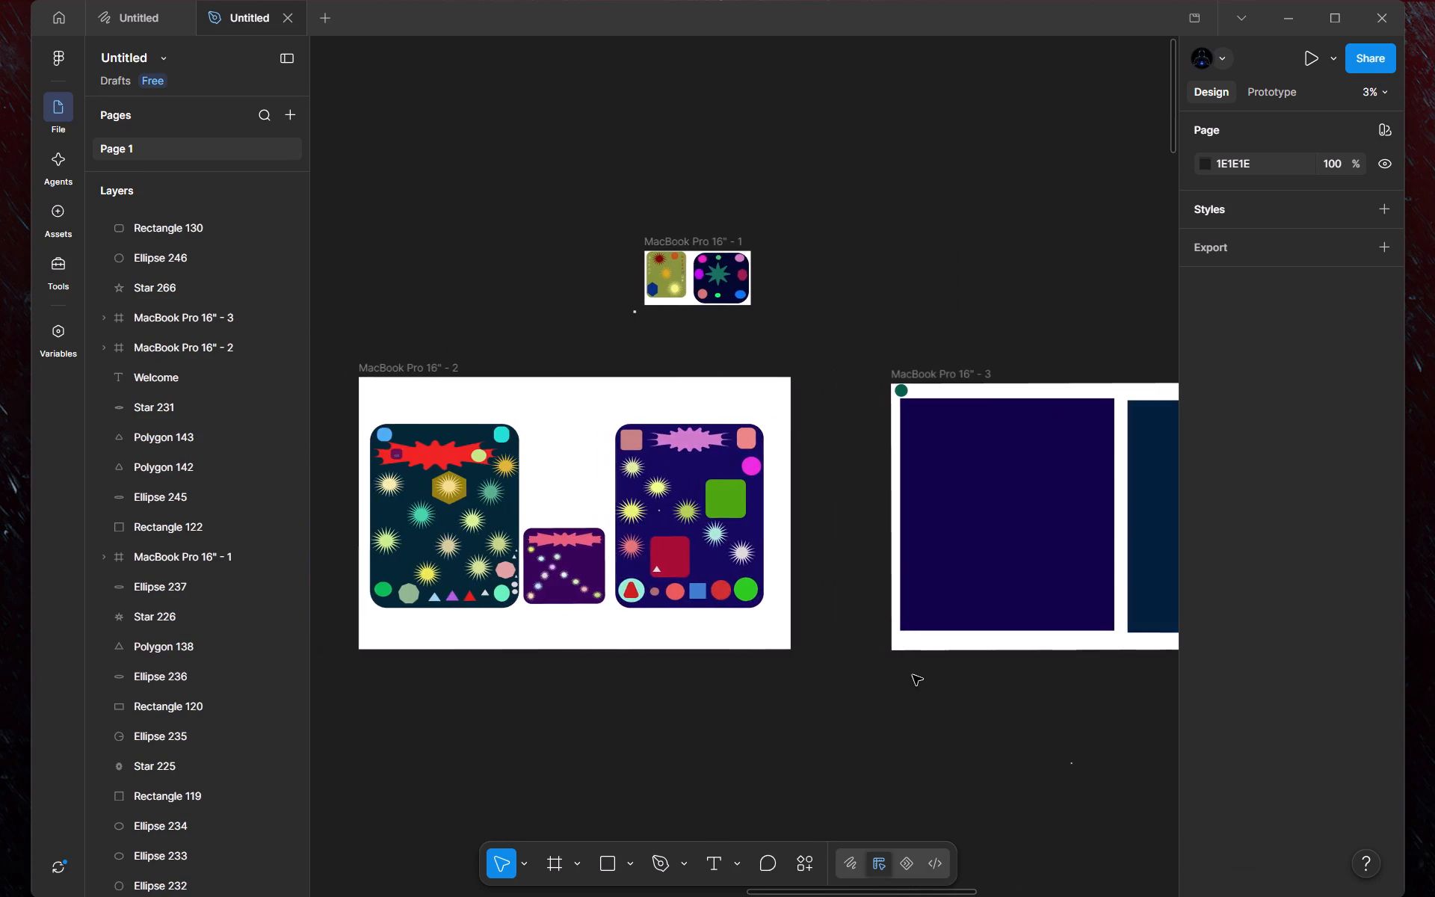
pyautogui.hscroll(3, 913, 675)
pyautogui.scroll(4, 913, 675)
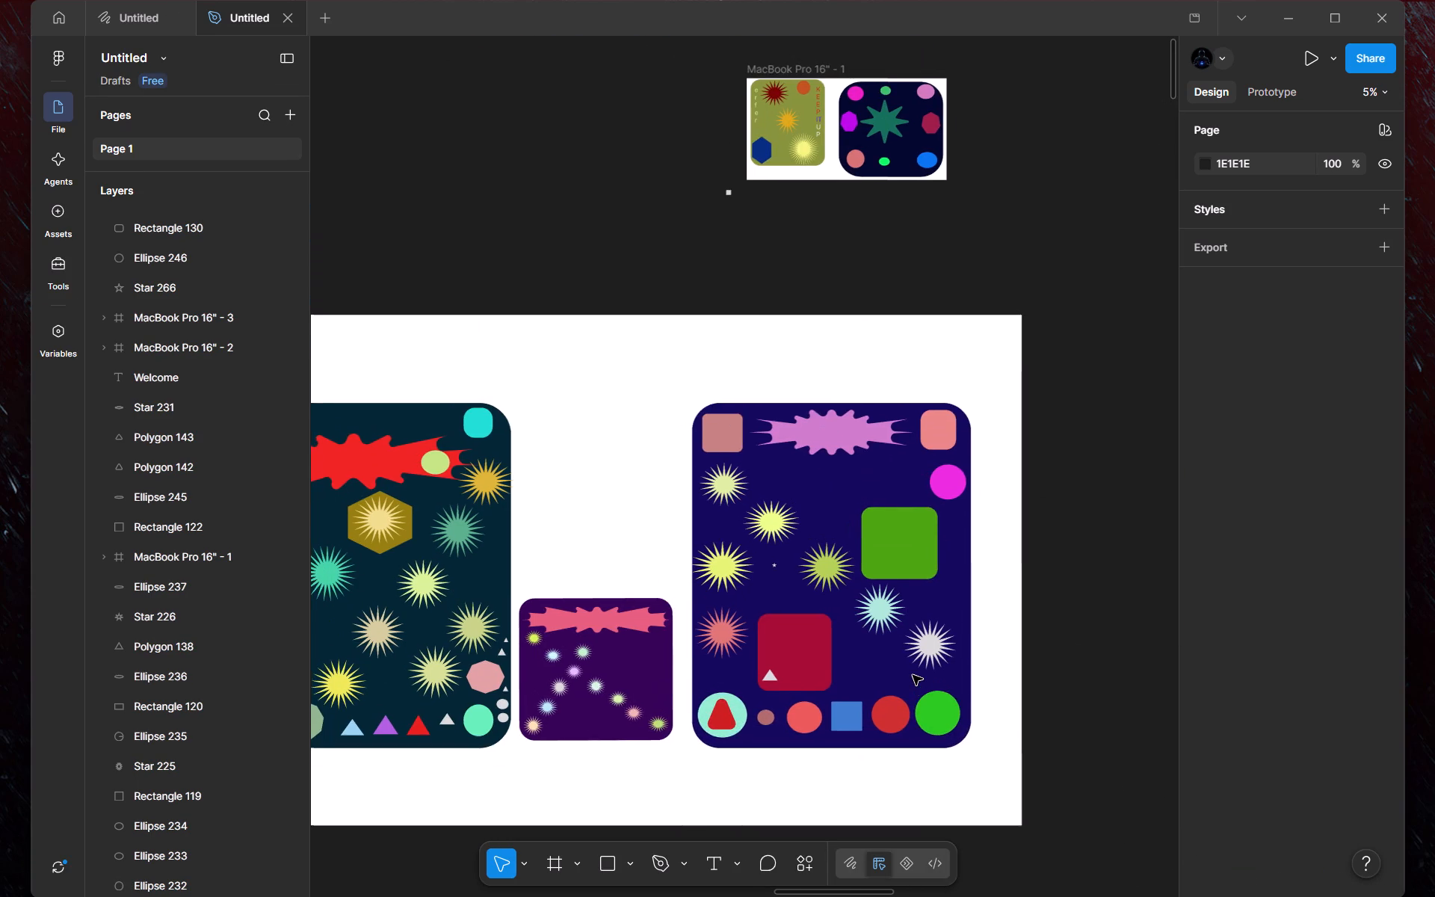
pyautogui.scroll(6, 913, 675)
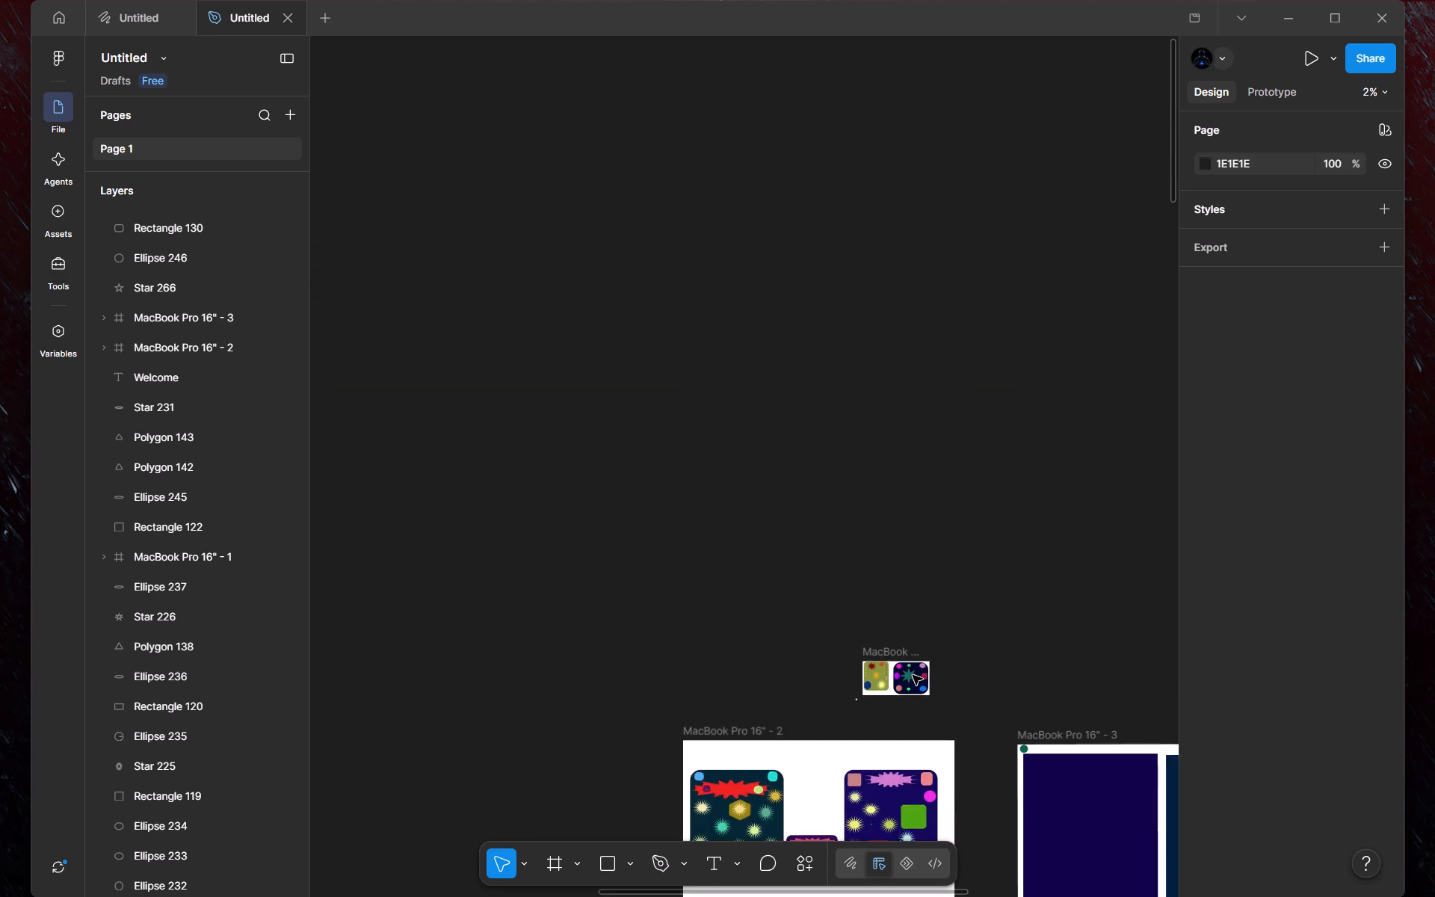
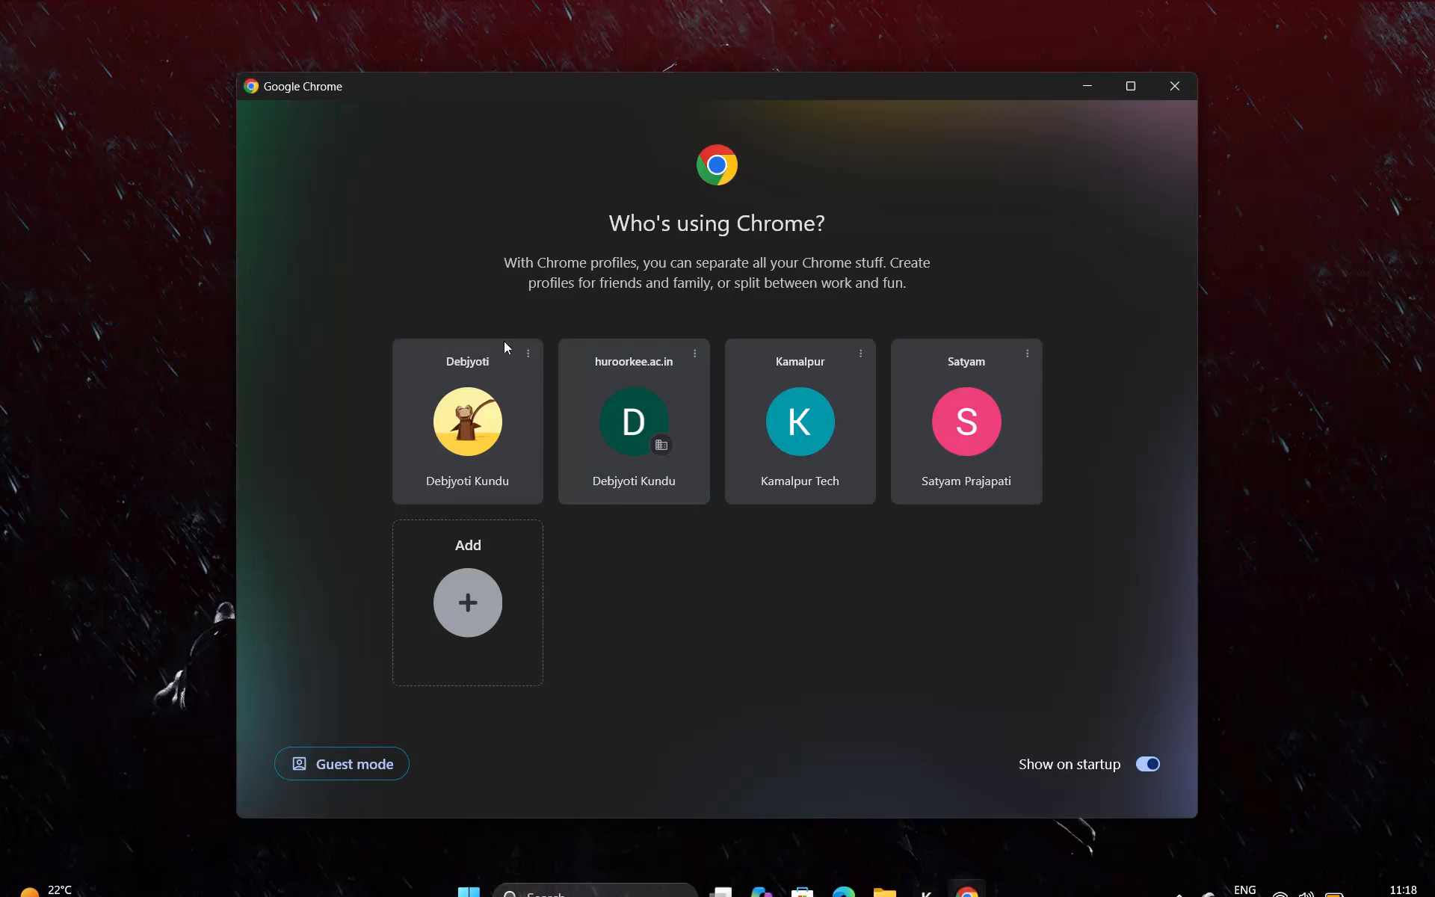
# Open the Figma website in Chrome under the profile with the monkey avatar, using a Google search for figma.
pyautogui.click(470, 404)
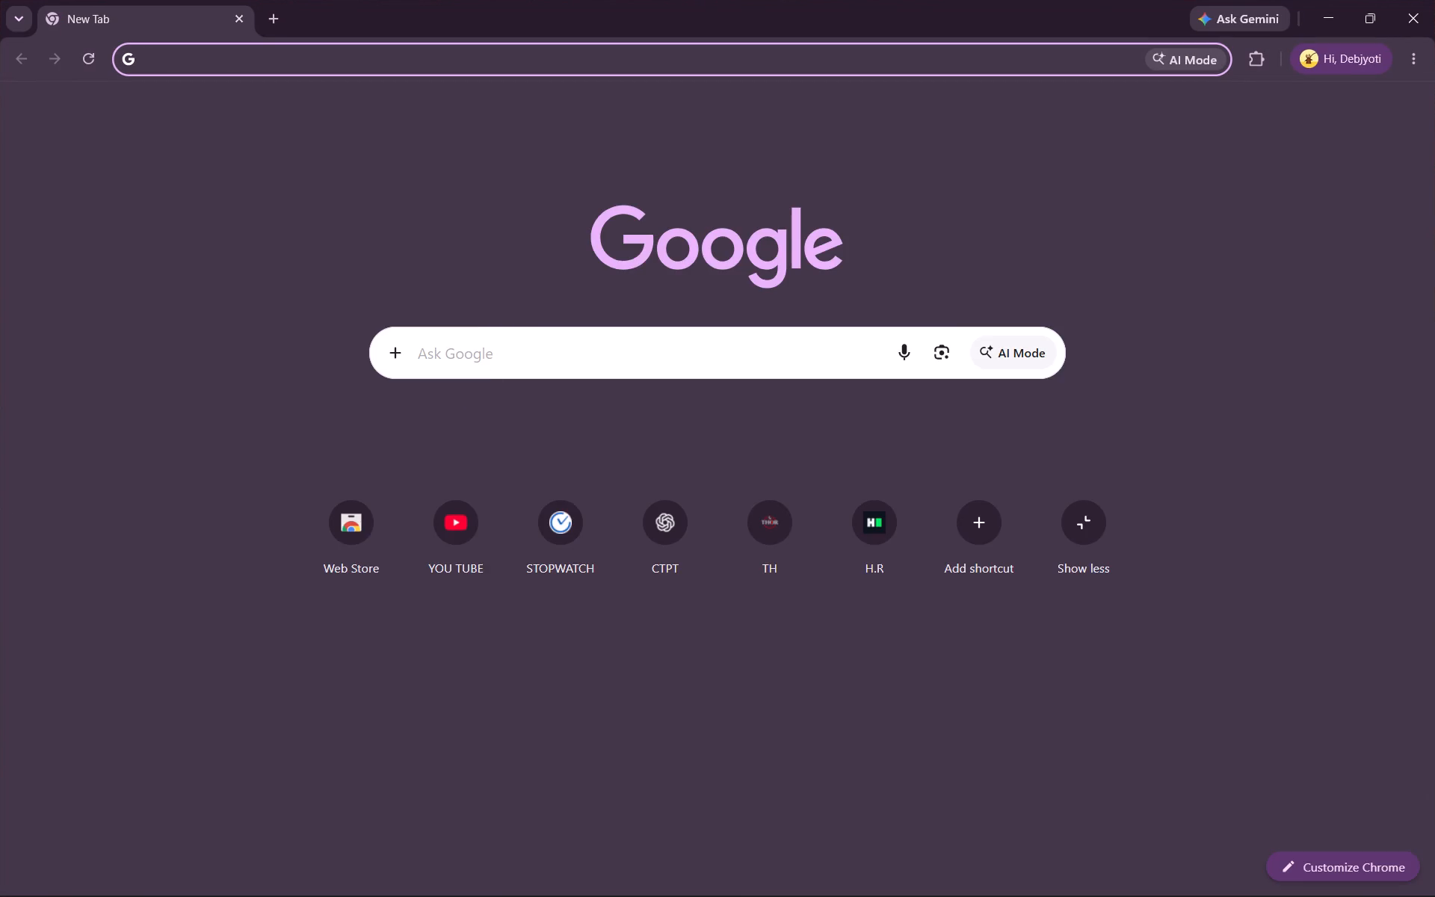
pyautogui.click(504, 348)
pyautogui.click(478, 483)
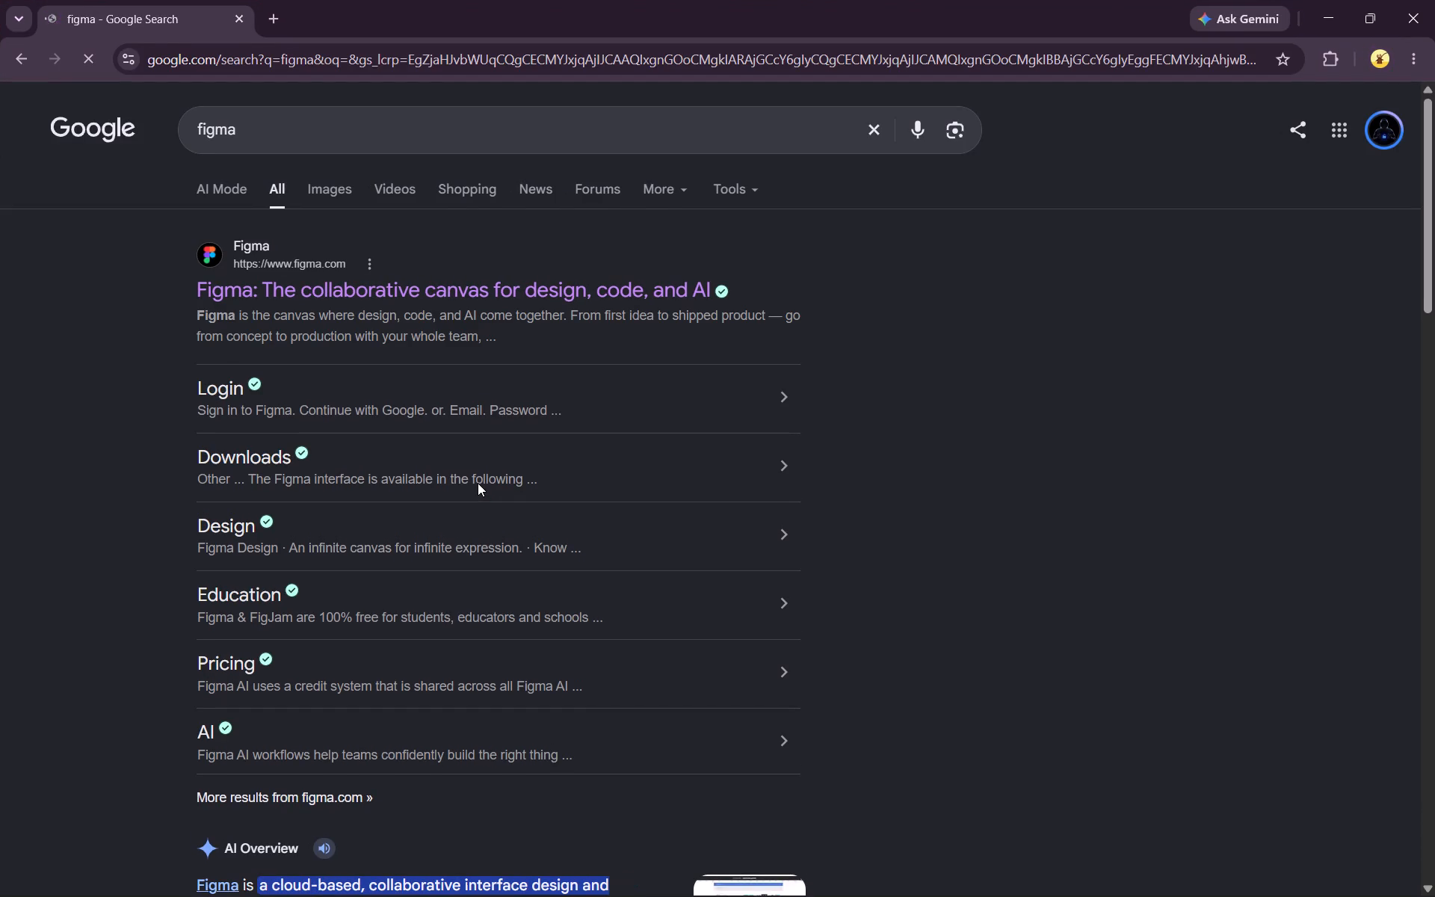
pyautogui.click(286, 294)
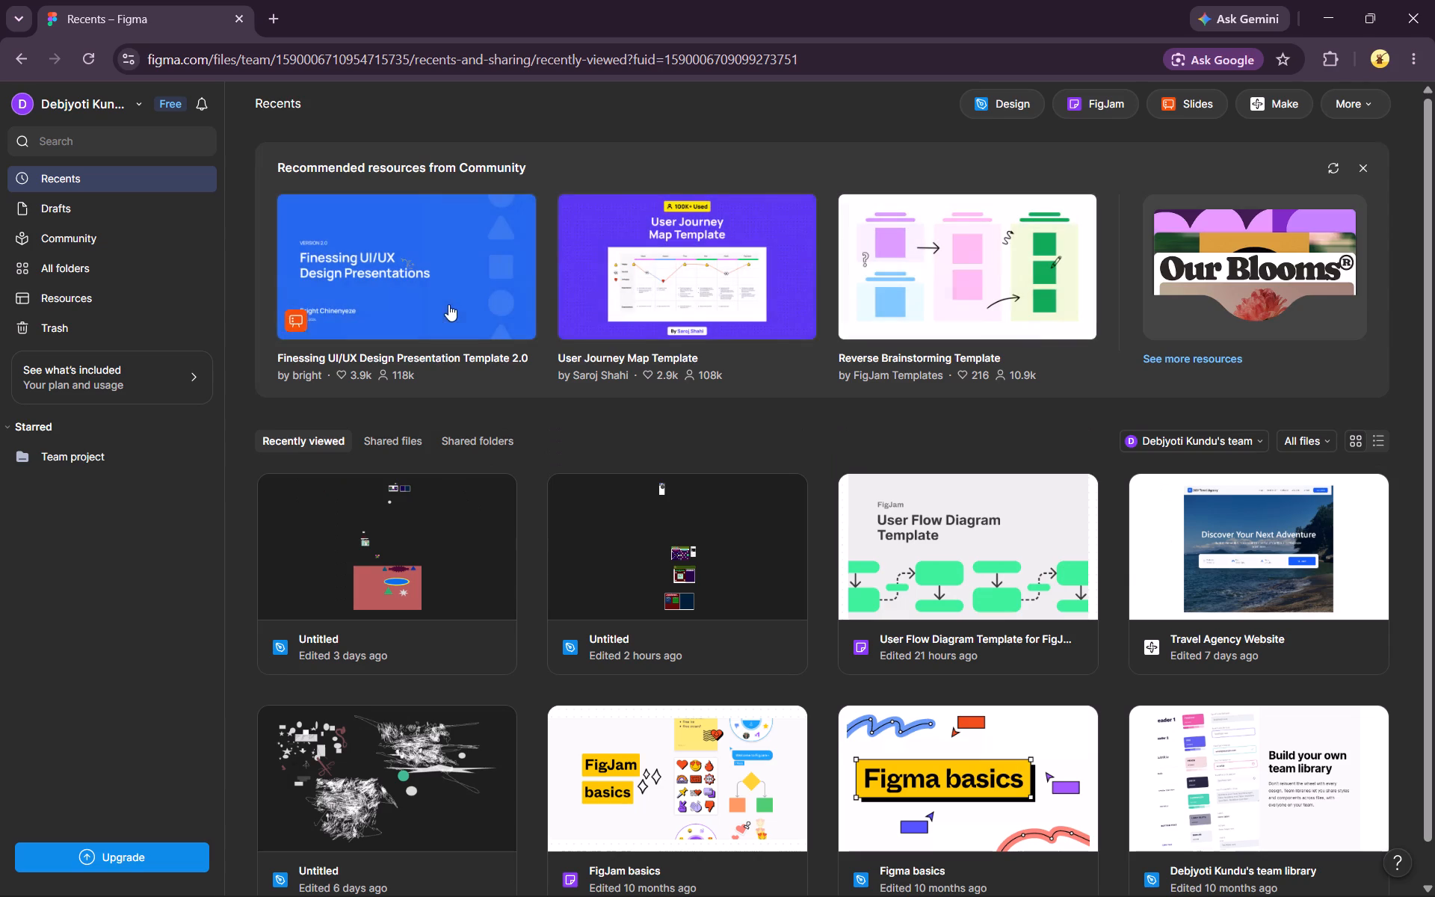
# Select the Untitled design file edited 3 days ago among the recently viewed files.
pyautogui.scroll(-1, 438, 560)
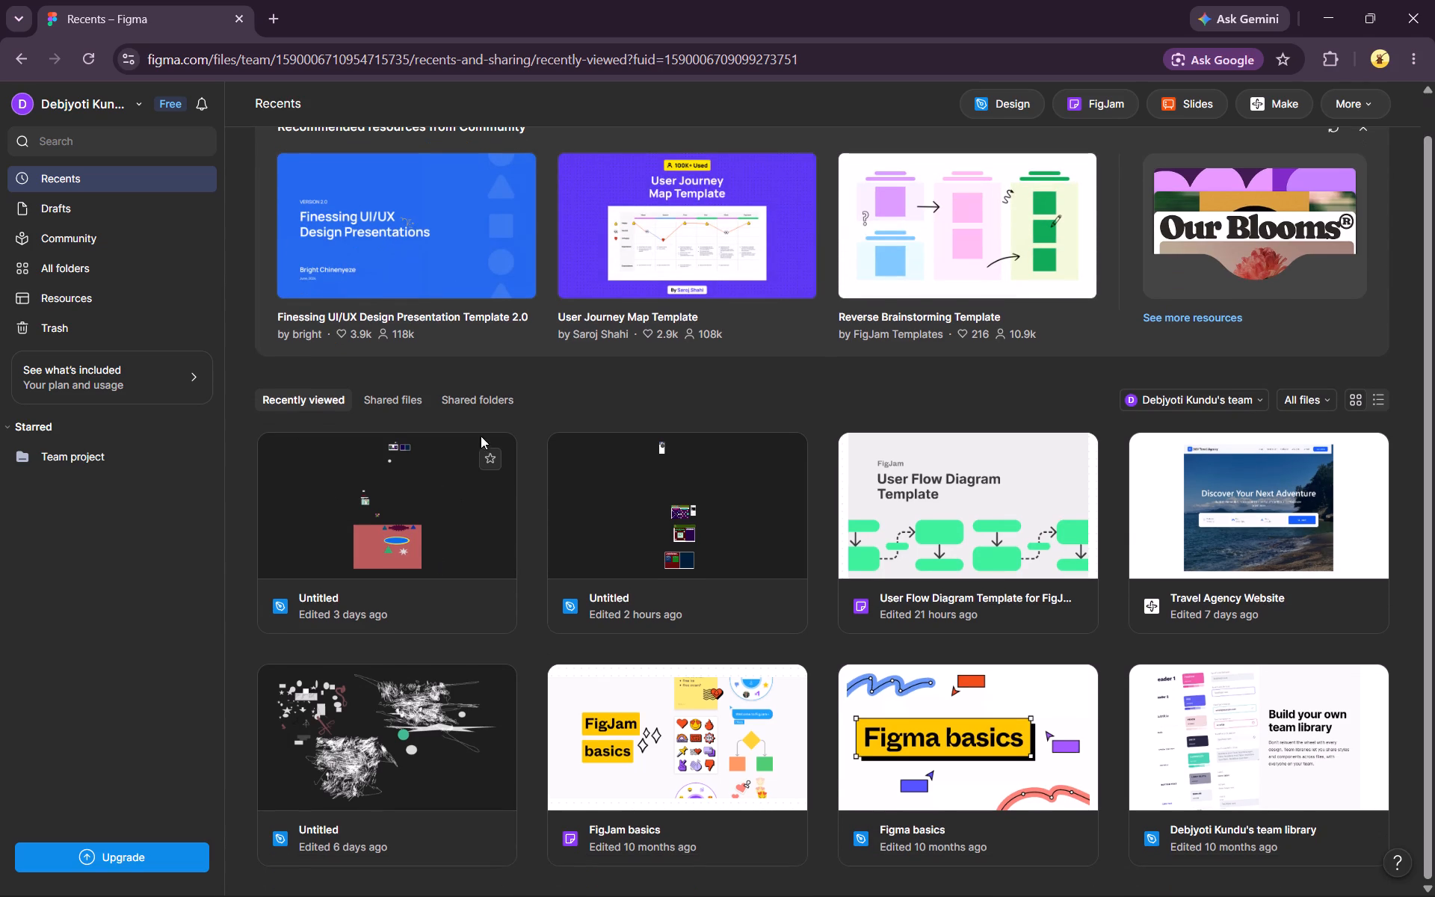
pyautogui.click(447, 529)
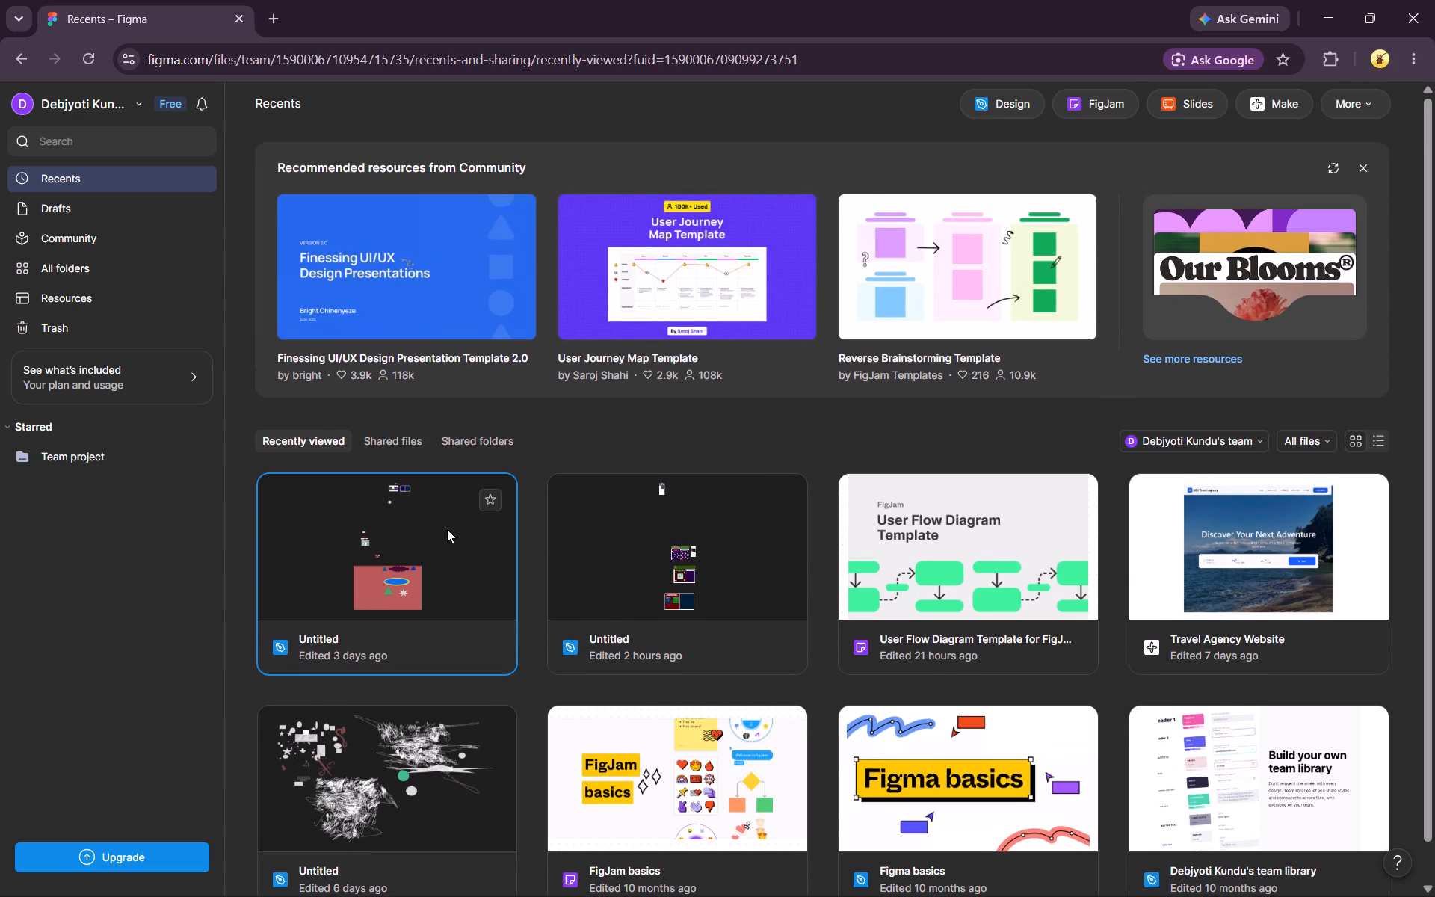
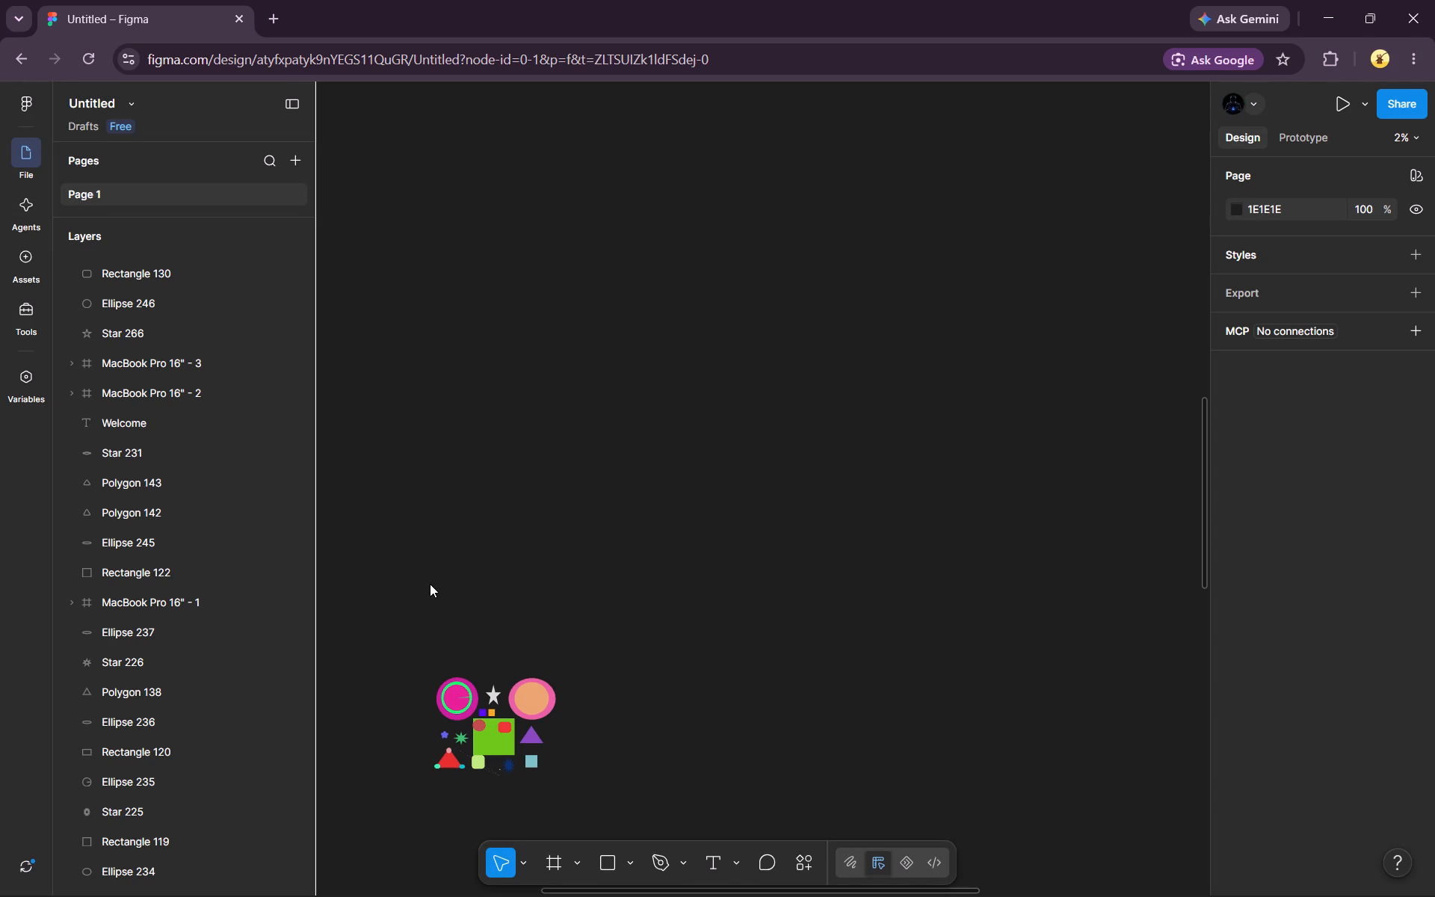
# Look over the existing shapes and MacBook Pro 16" frames on the Page 1 canvas.
pyautogui.scroll(-2, 430, 584)
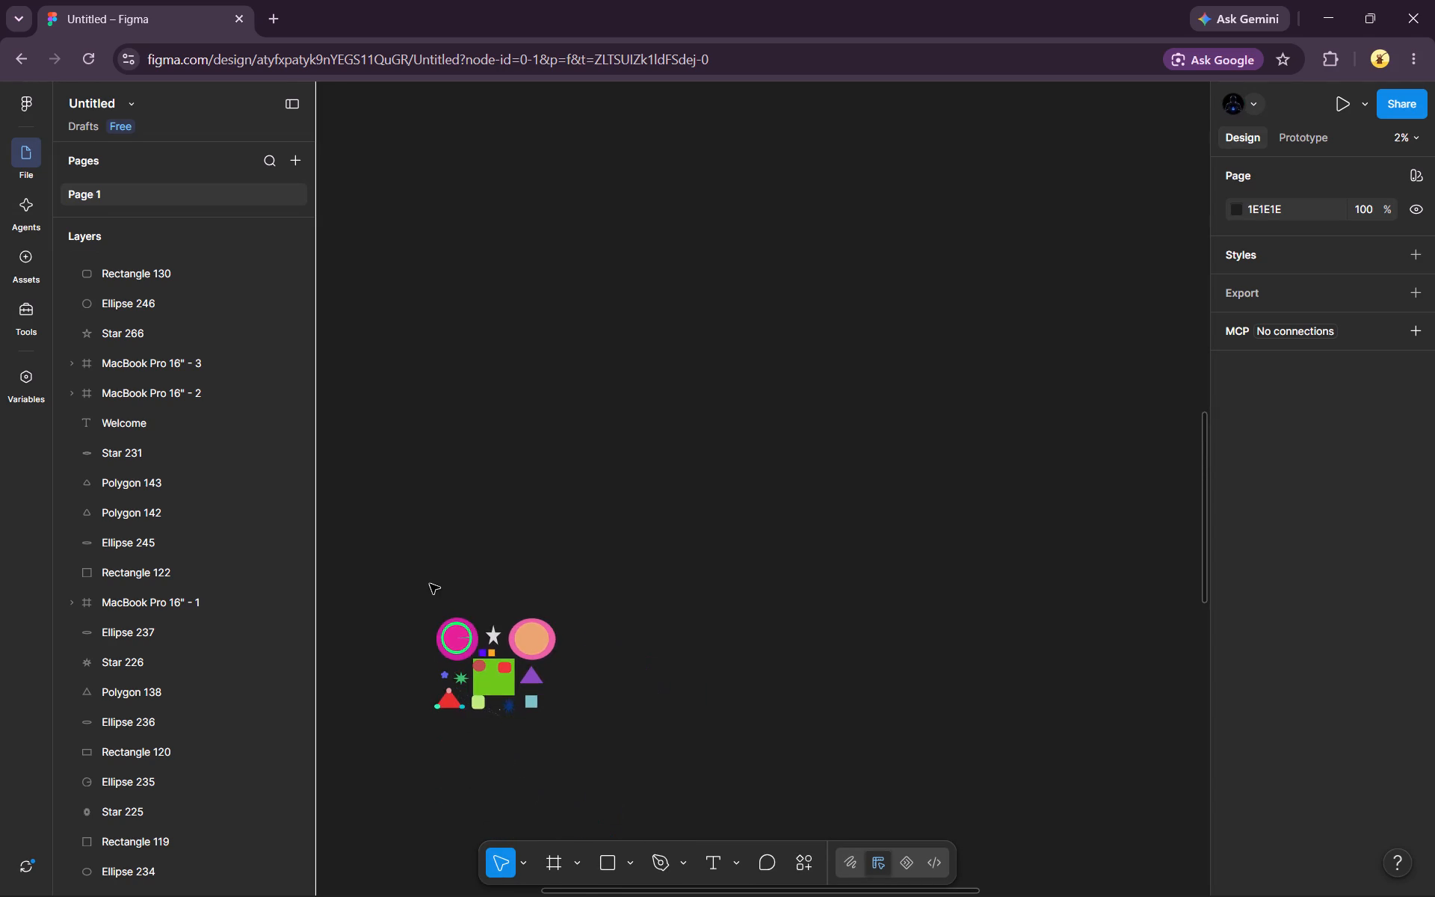
pyautogui.scroll(18, 430, 584)
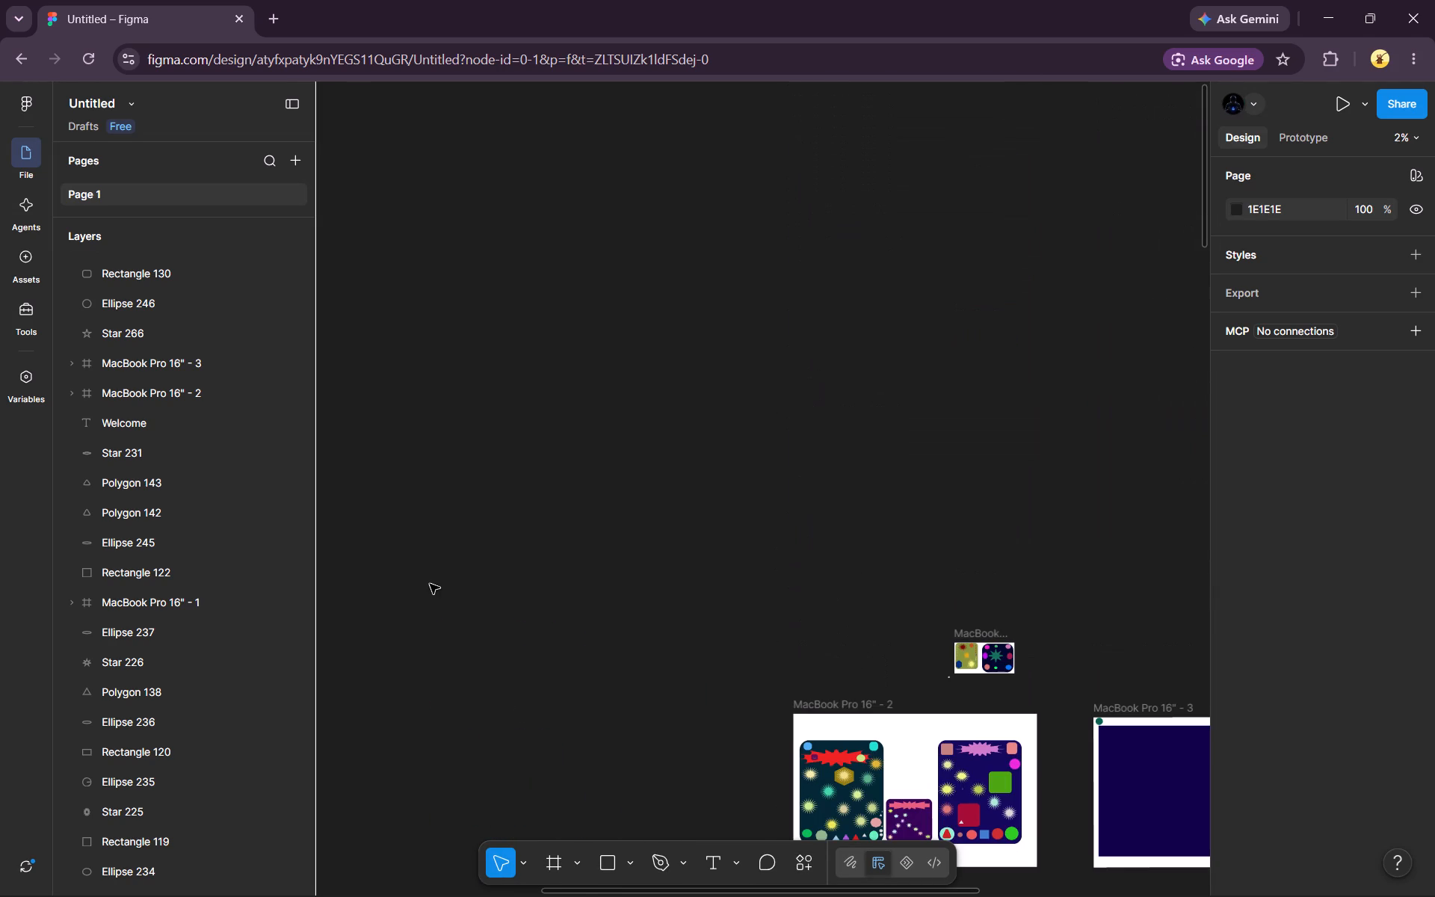
pyautogui.scroll(2, 430, 584)
pyautogui.scroll(-9, 430, 584)
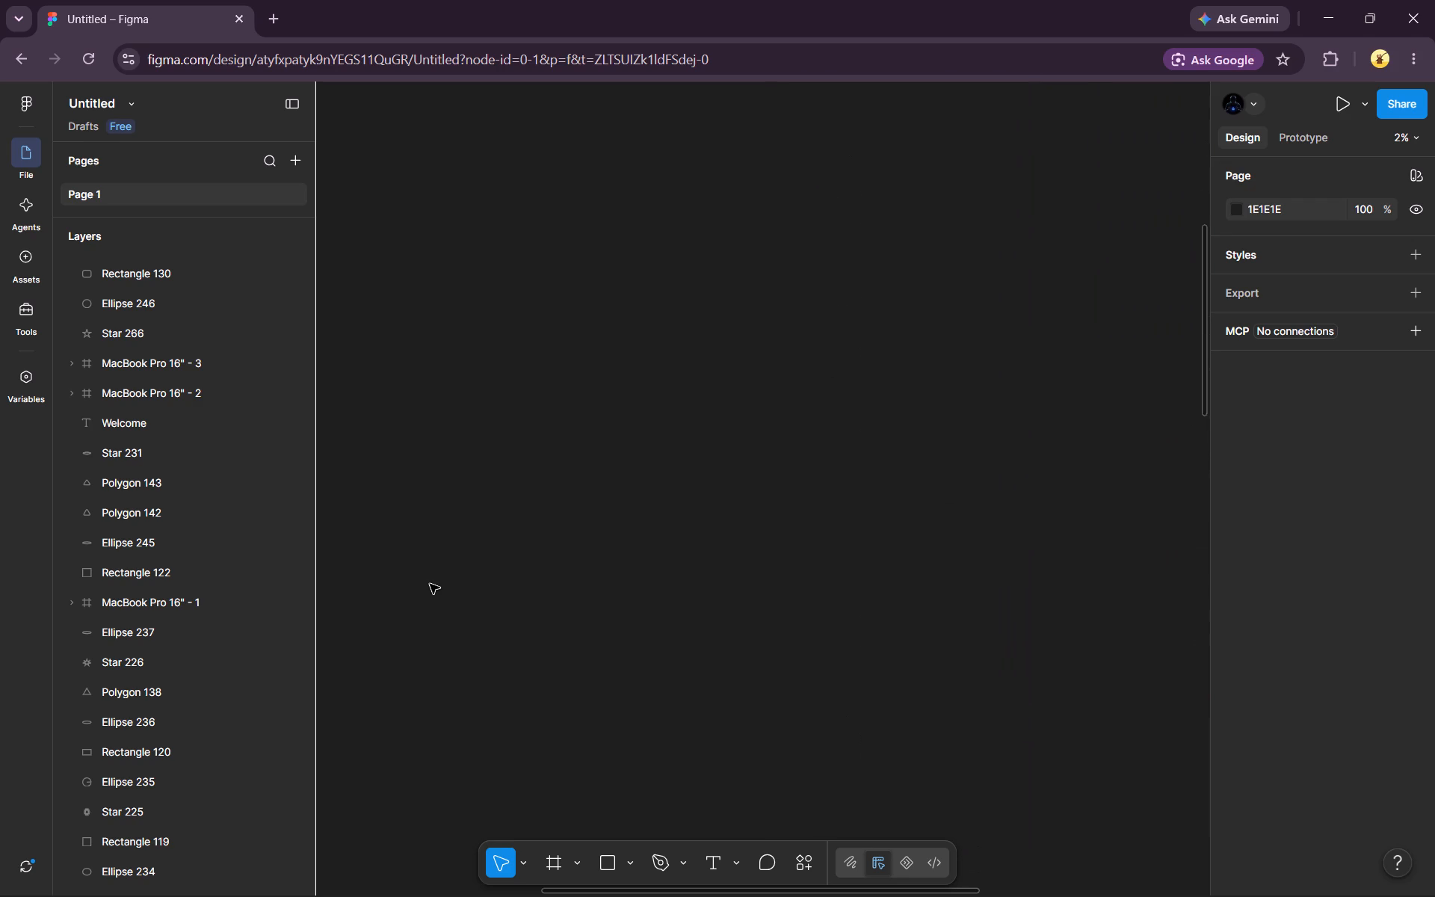
pyautogui.scroll(-5, 430, 584)
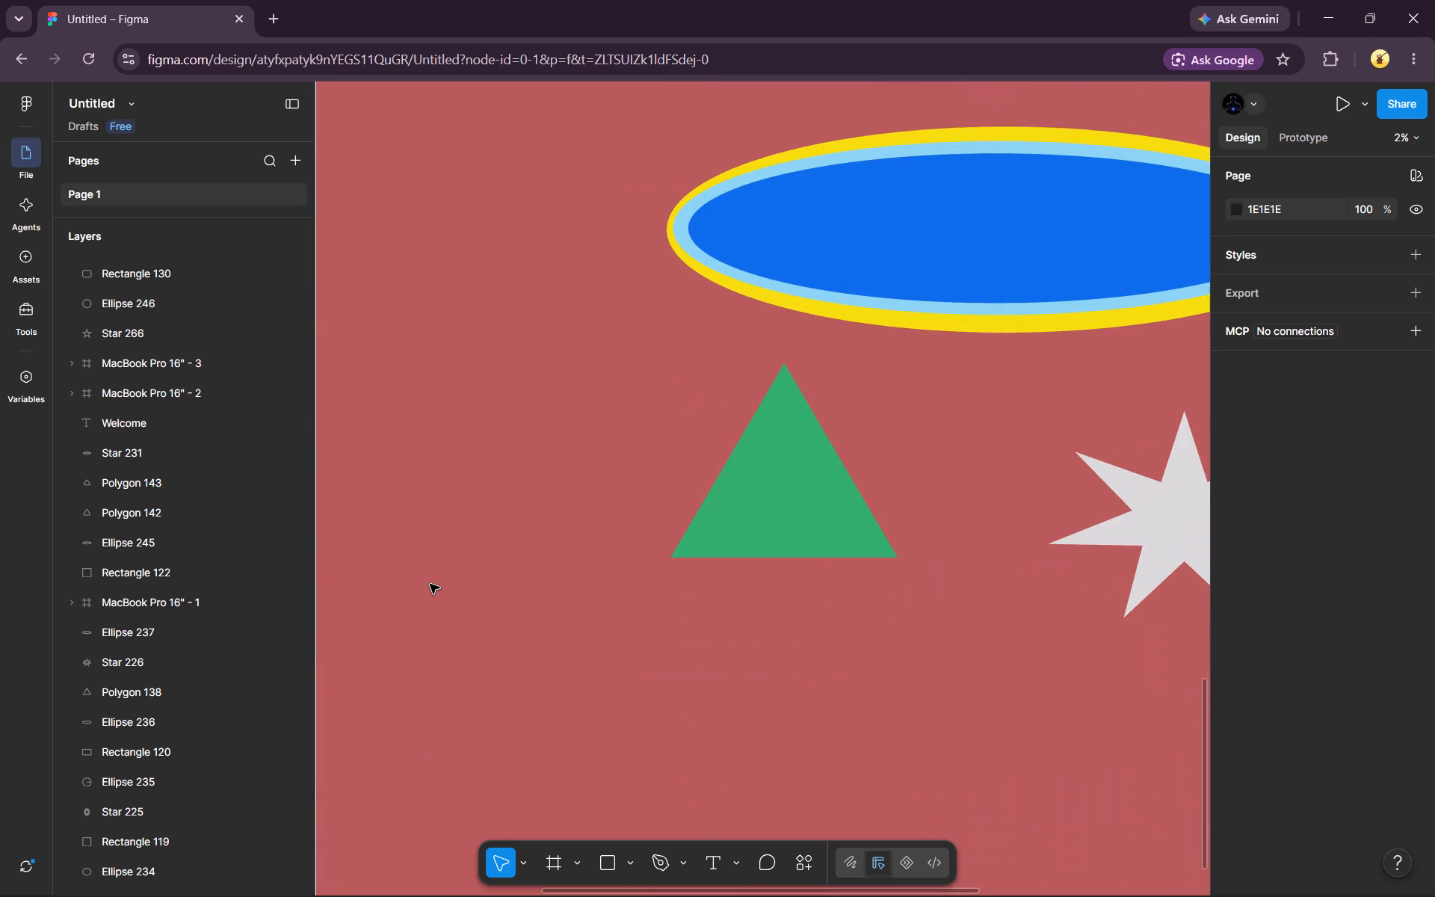
pyautogui.scroll(15, 430, 584)
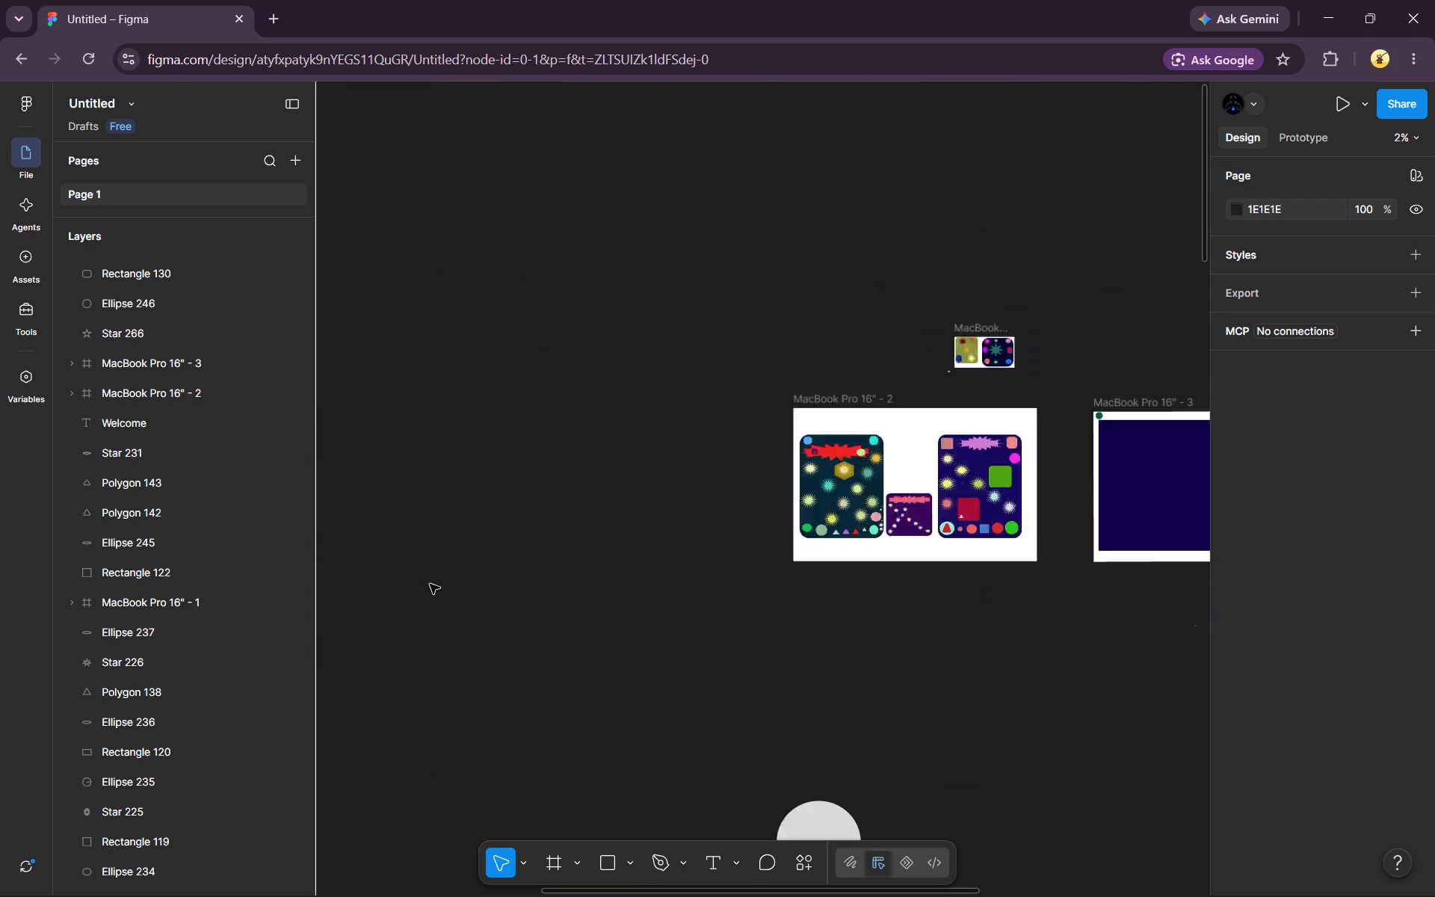
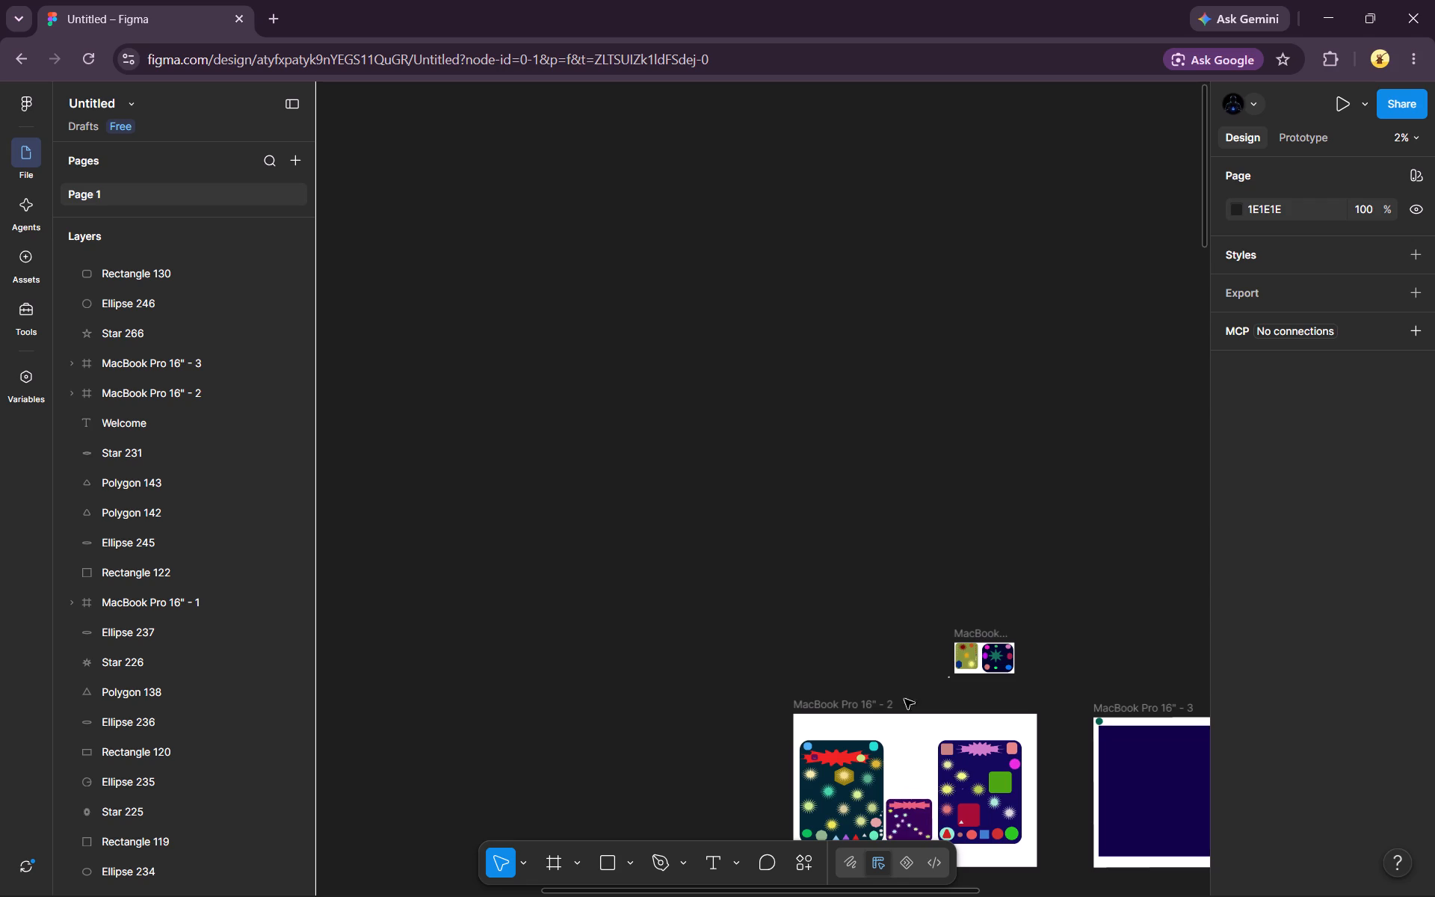
# Look over the MacBook Pro 16" - 2 and - 3 frames and the canvas area below them.
pyautogui.hscroll(-1, 1034, 718)
pyautogui.scroll(-1, 1034, 718)
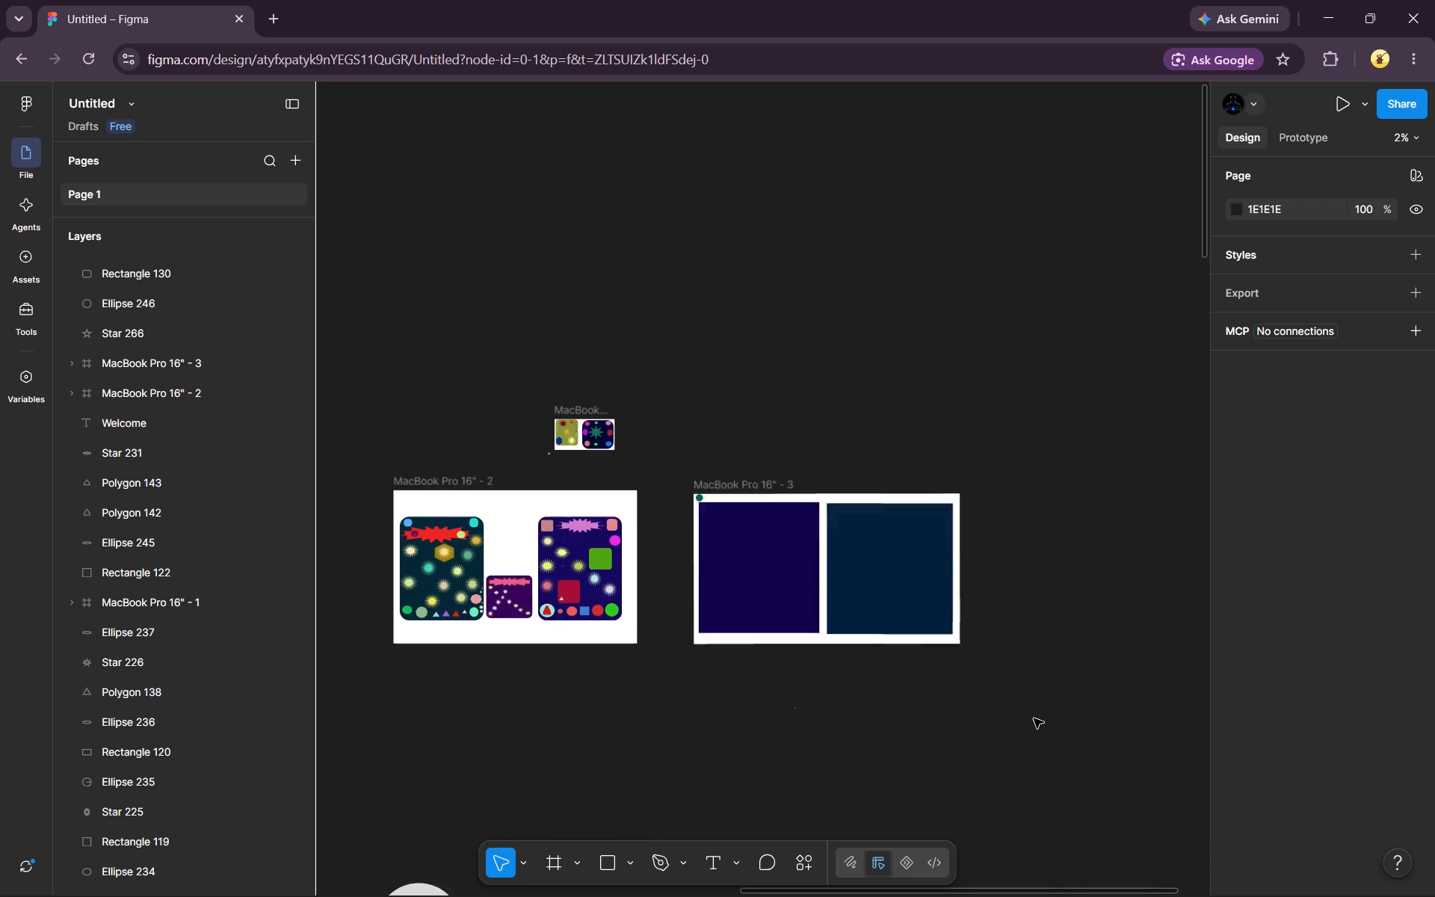
pyautogui.scroll(-4, 1034, 718)
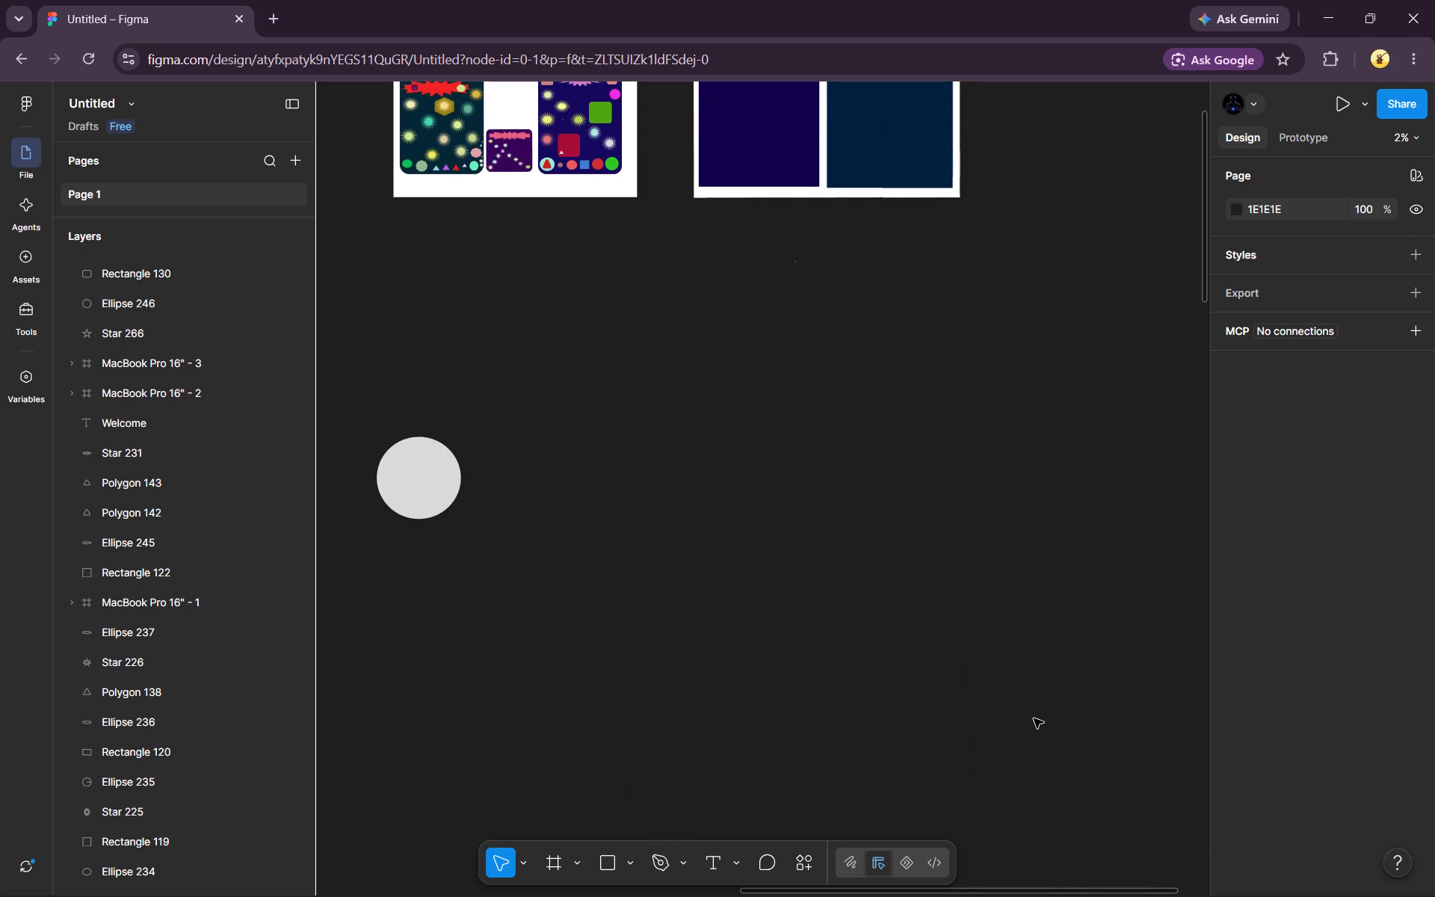
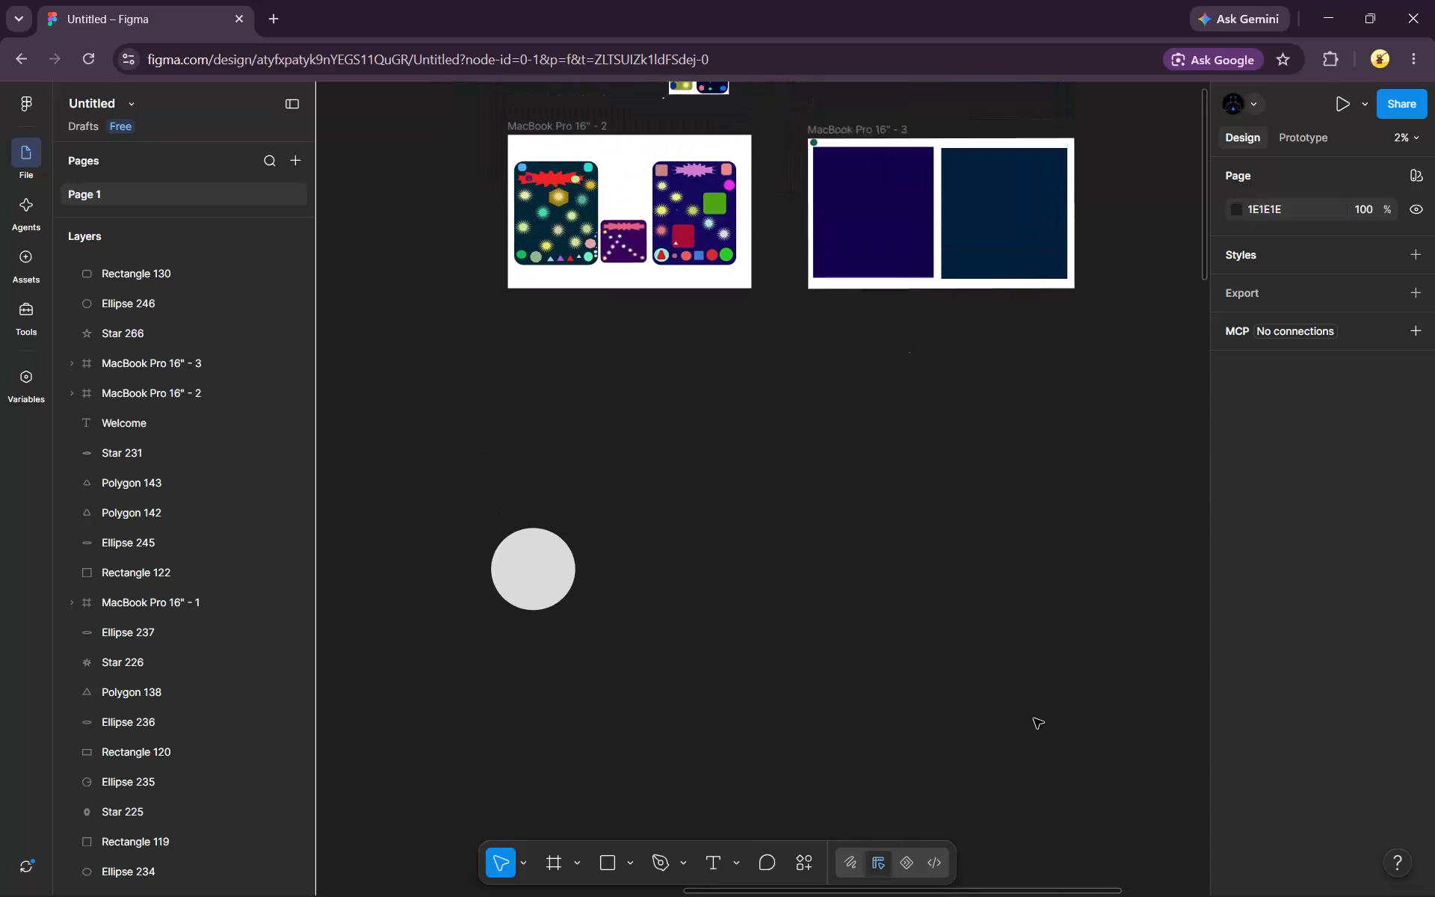
# Look over the three MacBook Pro frames and the shapes on the large red rectangle further down the canvas.
pyautogui.scroll(2, 1034, 718)
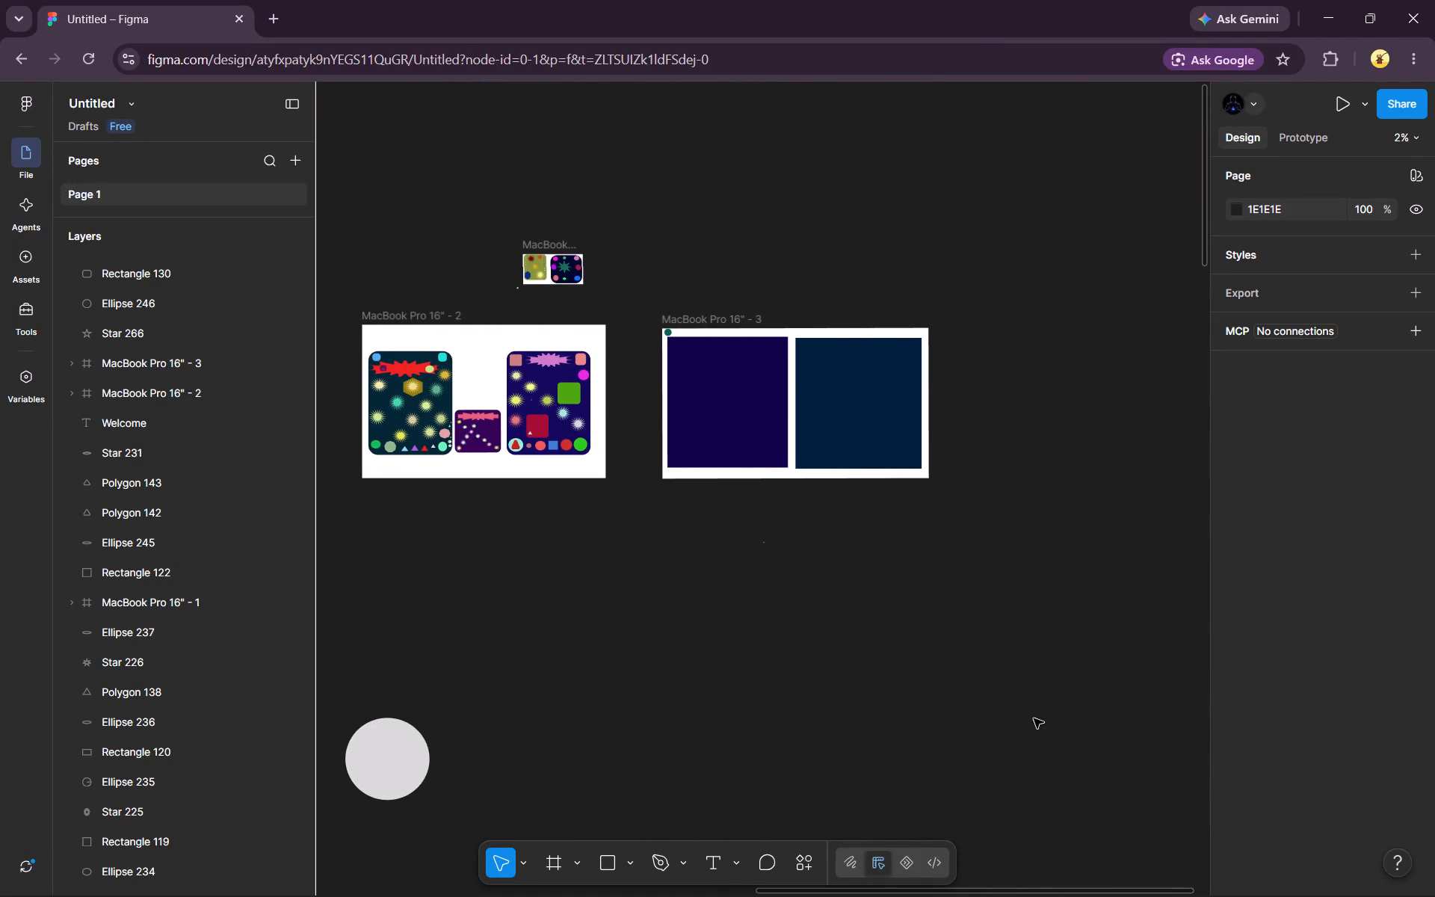
pyautogui.hscroll(5, 1034, 718)
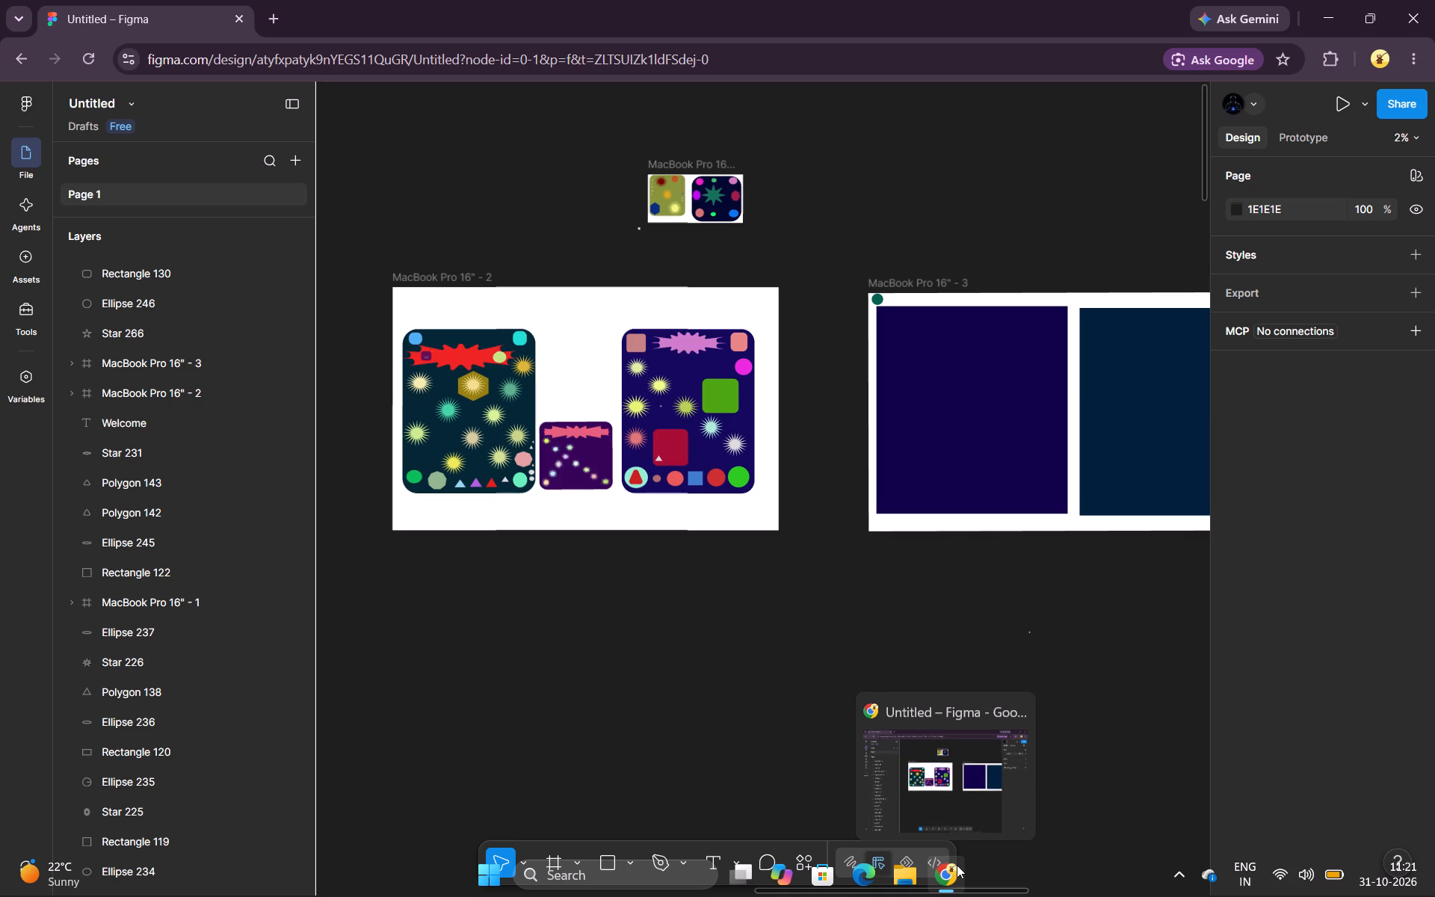
pyautogui.keyDown('ctrl'); pyautogui.scroll(4, 957, 865); pyautogui.keyUp('ctrl')
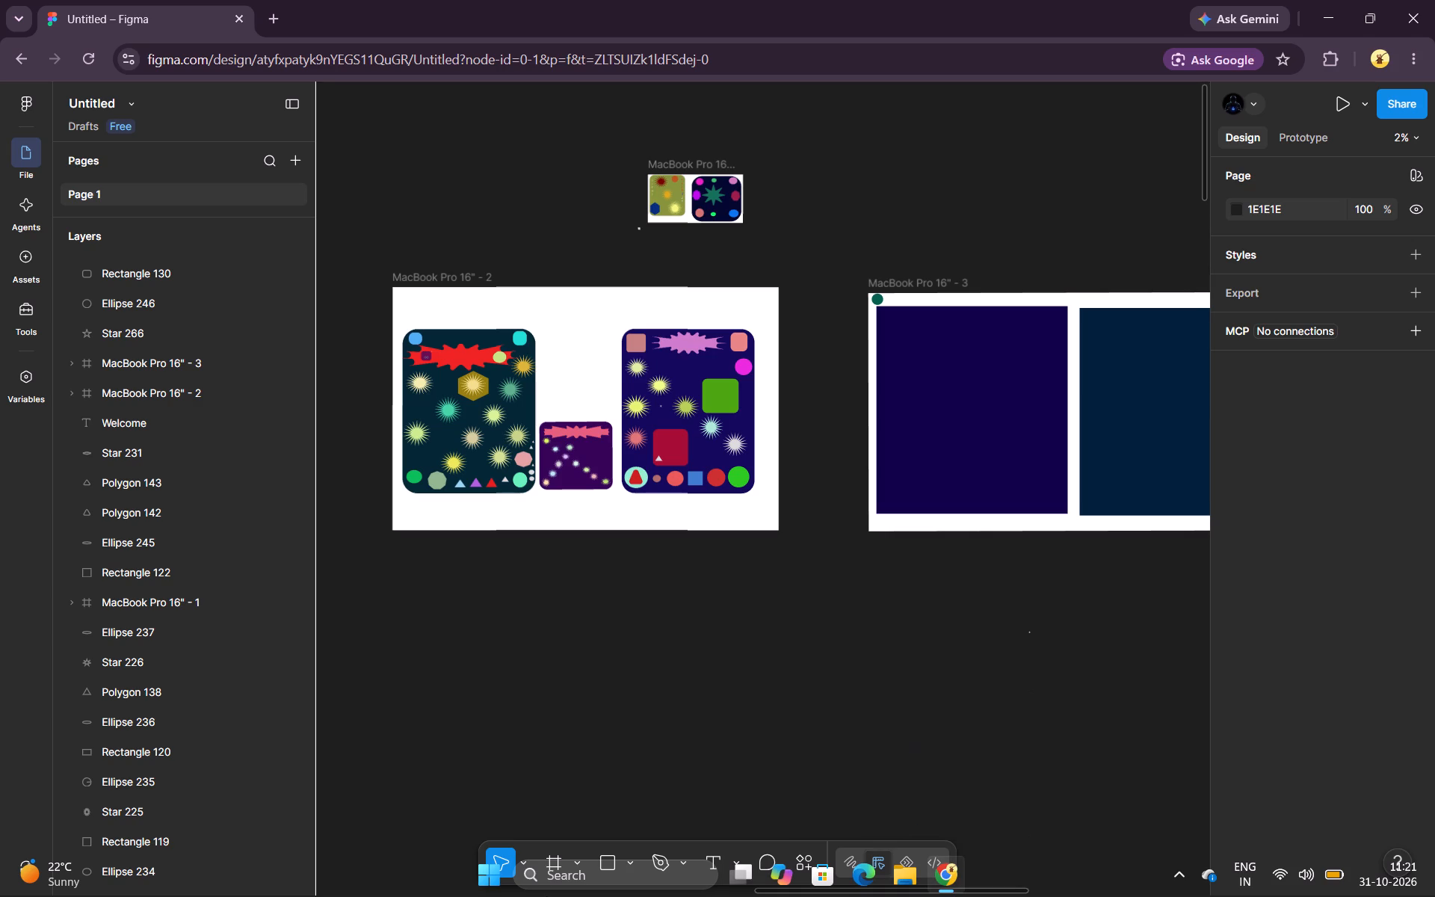
pyautogui.scroll(6, 546, 896)
pyautogui.scroll(-6, 546, 896)
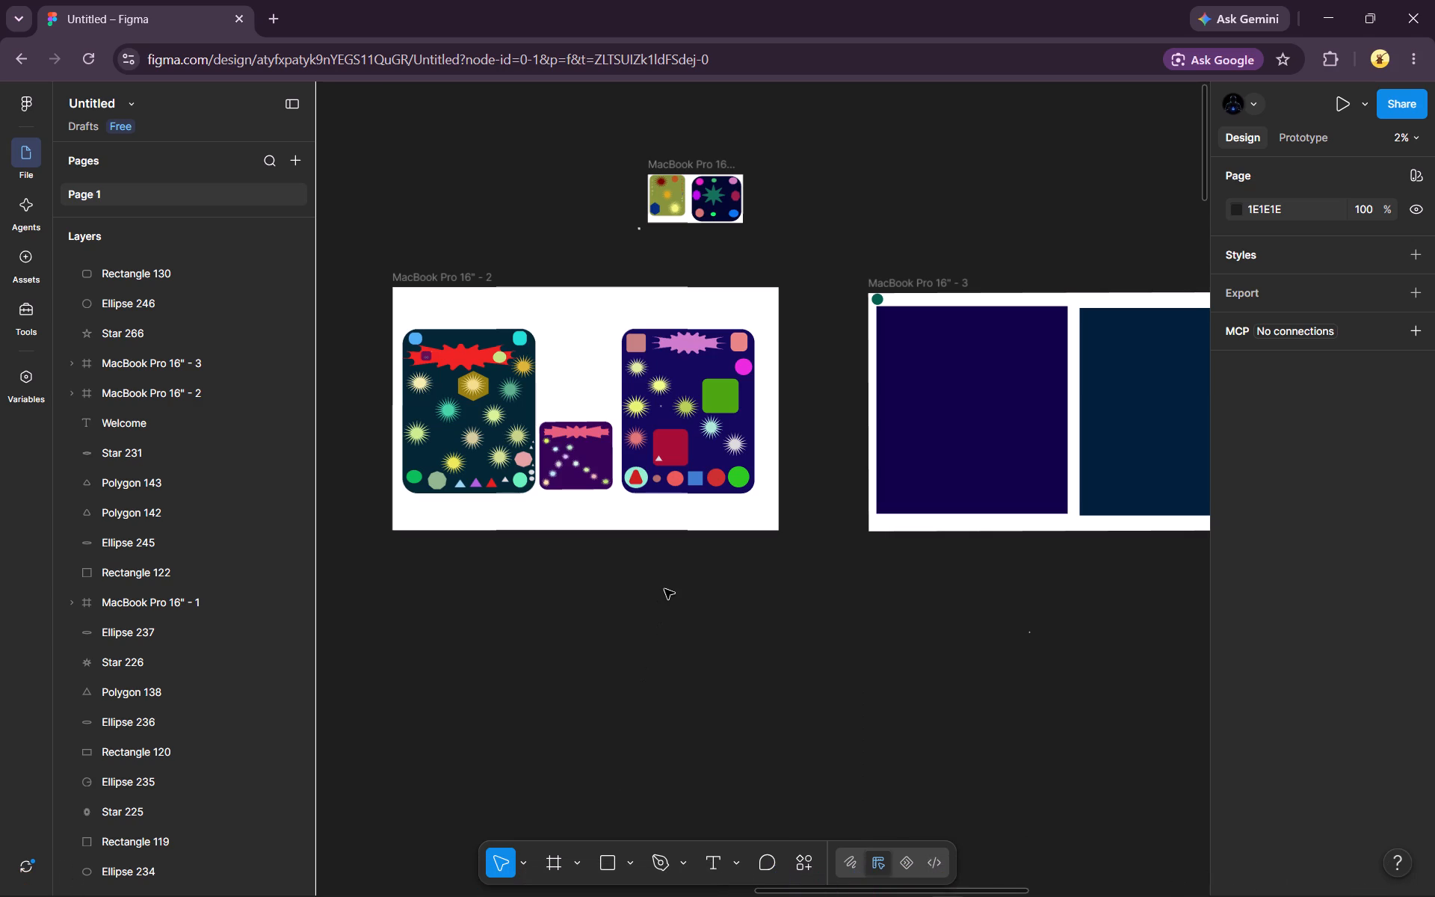
pyautogui.click(664, 589)
pyautogui.keyDown('ctrl'); pyautogui.scroll(-4, 664, 589); pyautogui.keyUp('ctrl')
pyautogui.scroll(2, 664, 589)
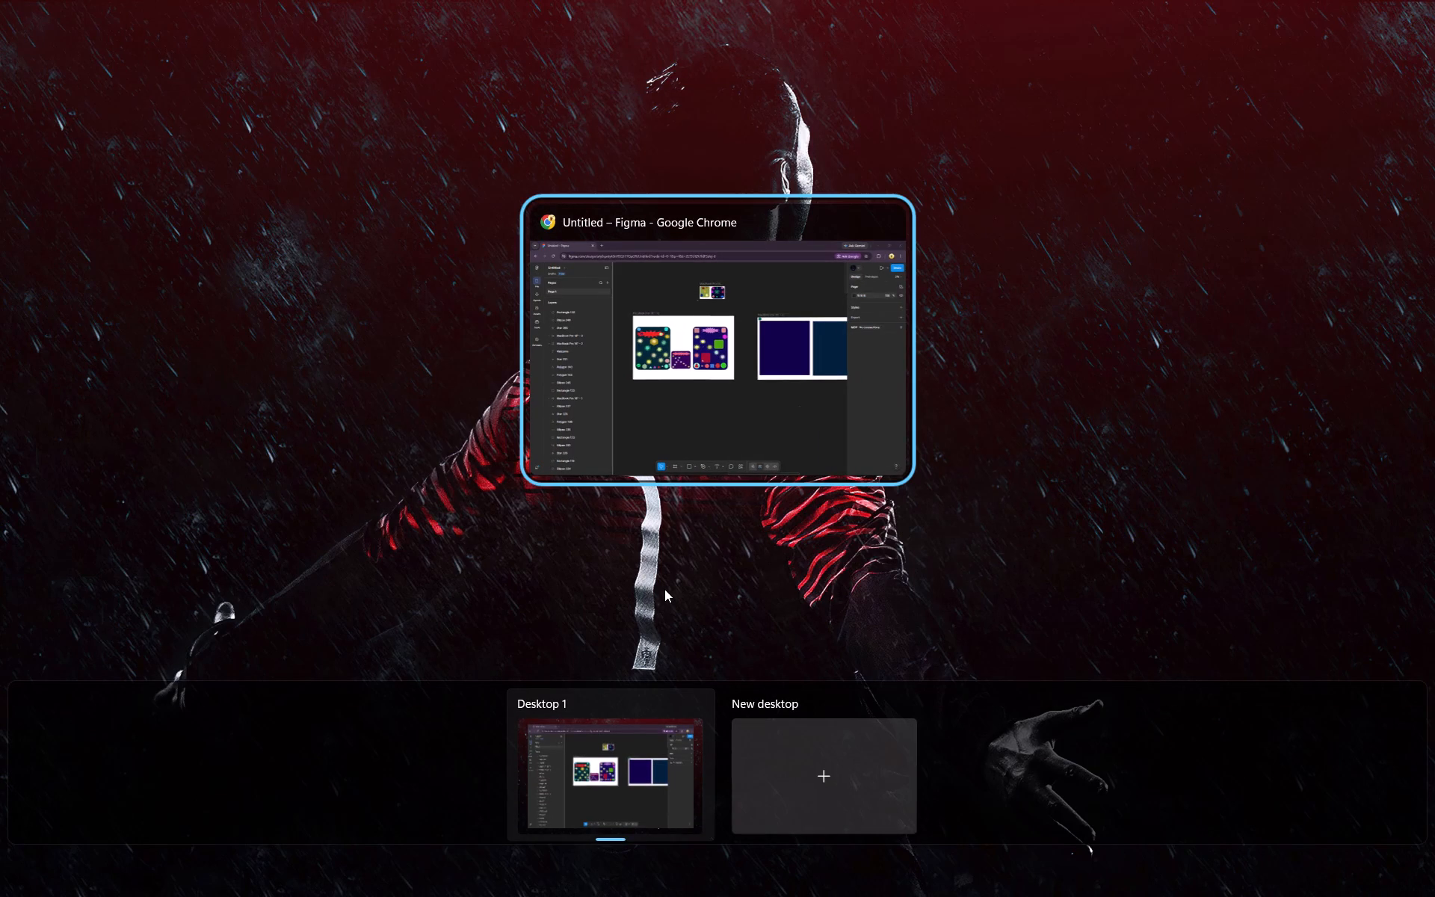
pyautogui.scroll(4, 664, 589)
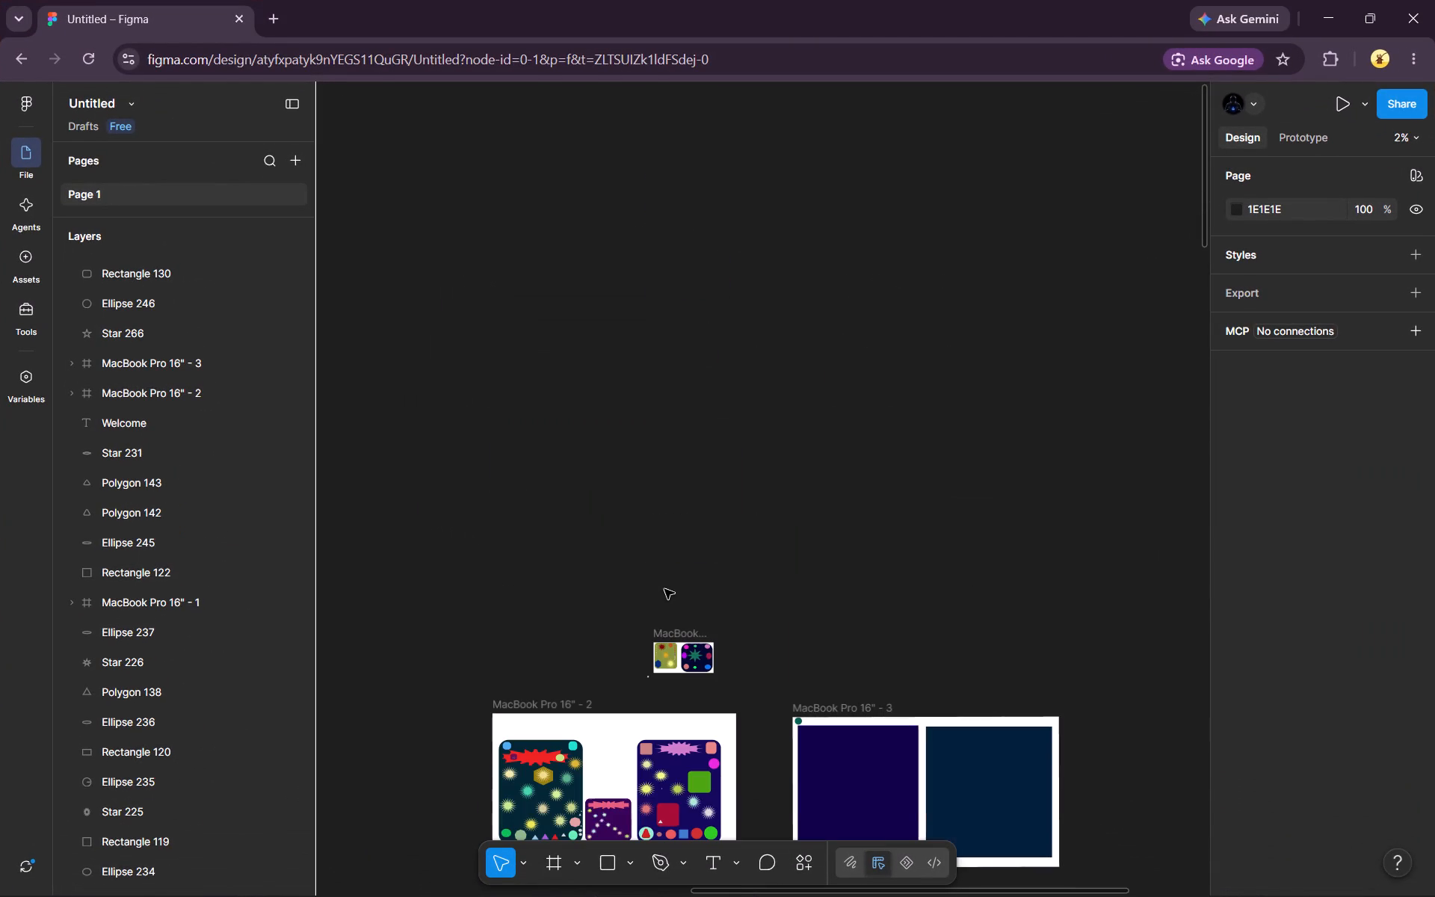
pyautogui.scroll(9, 664, 589)
pyautogui.scroll(-15, 664, 589)
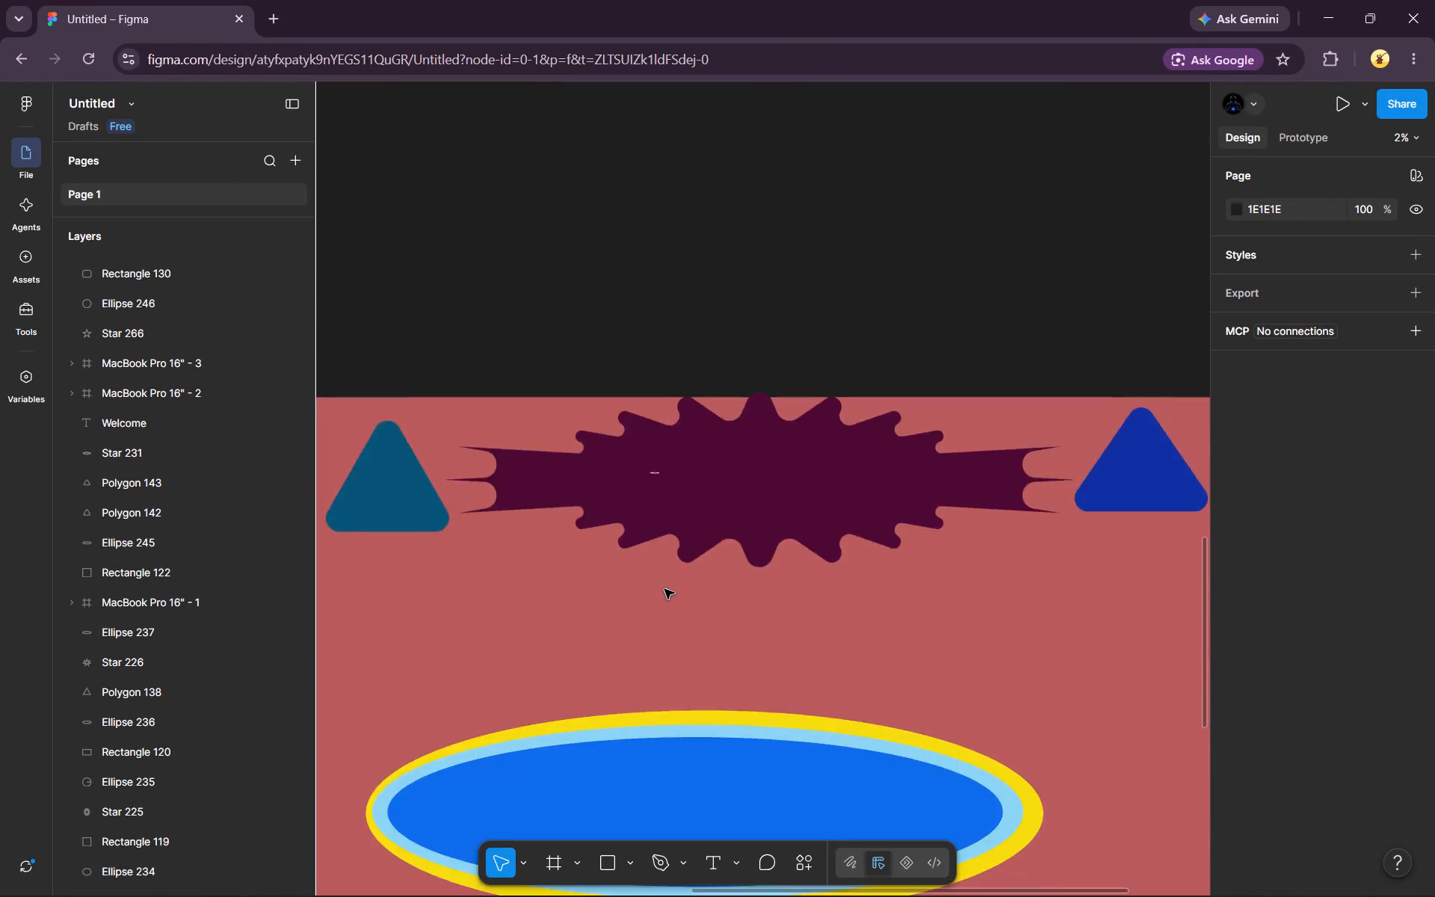
pyautogui.scroll(-6, 664, 589)
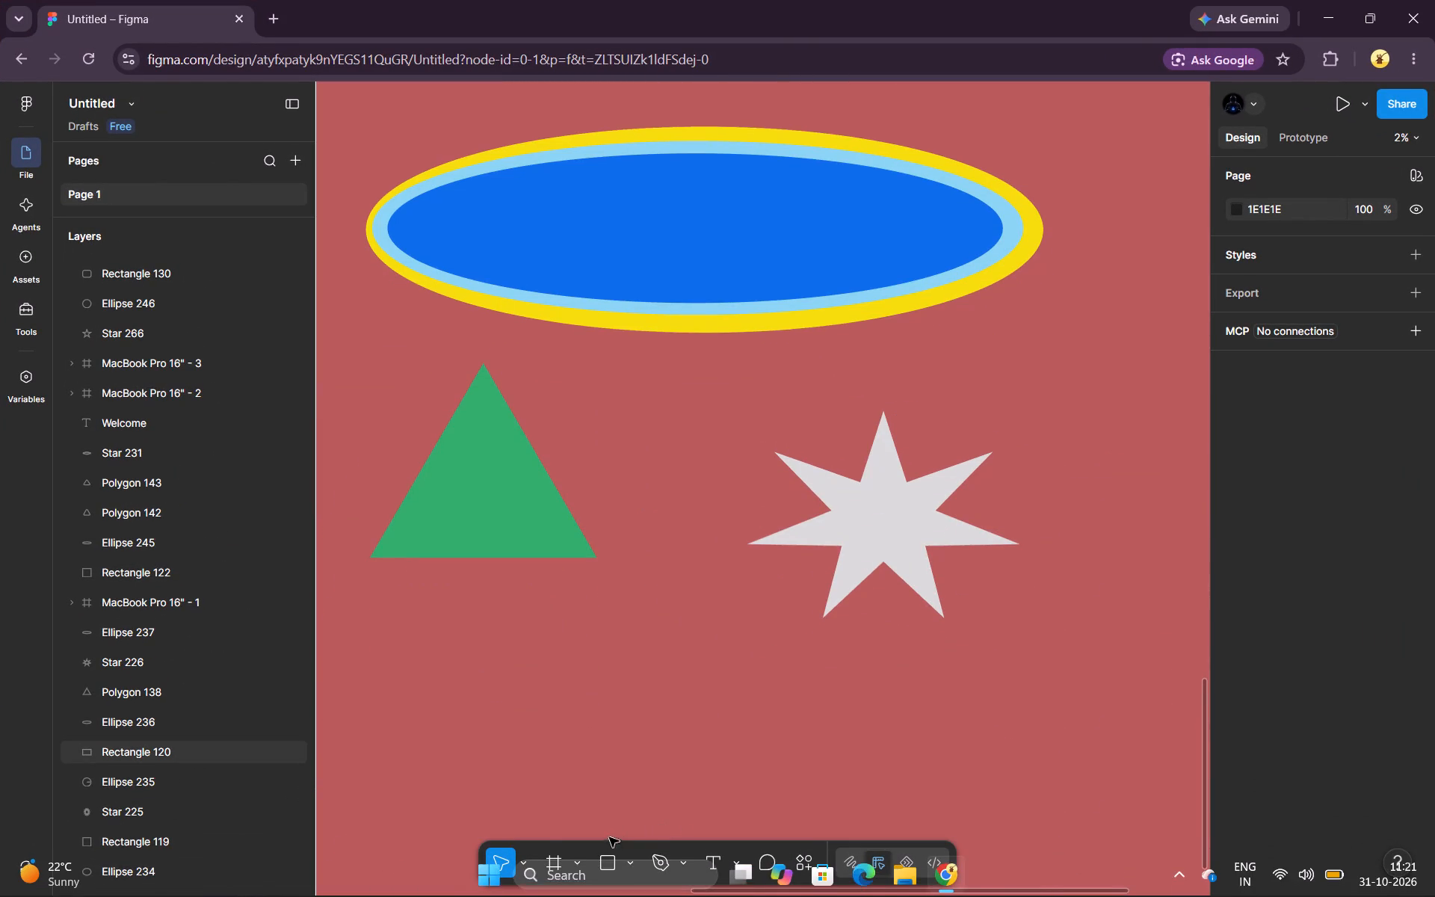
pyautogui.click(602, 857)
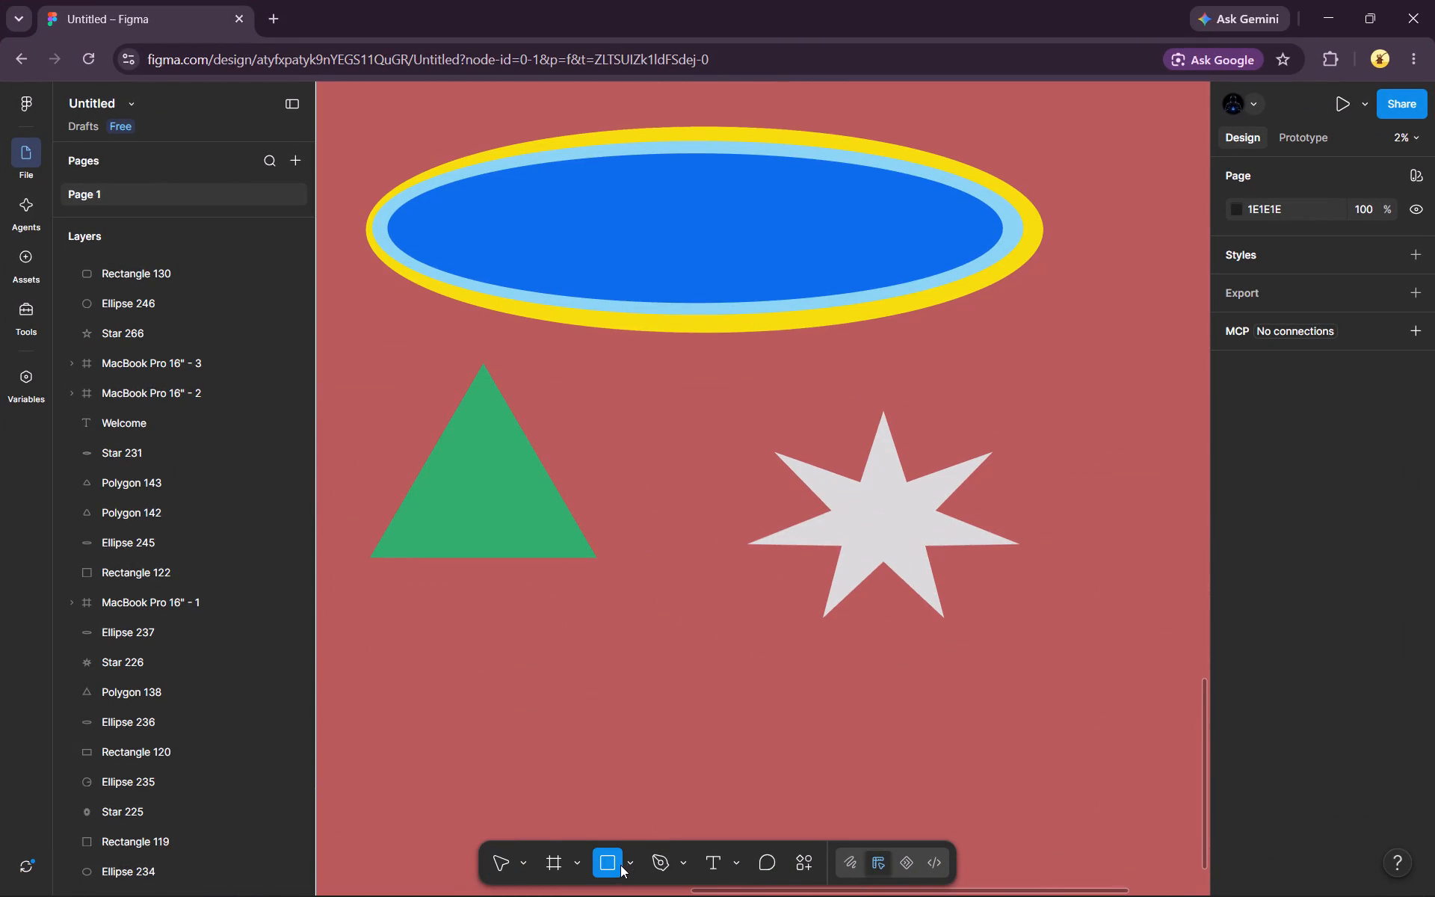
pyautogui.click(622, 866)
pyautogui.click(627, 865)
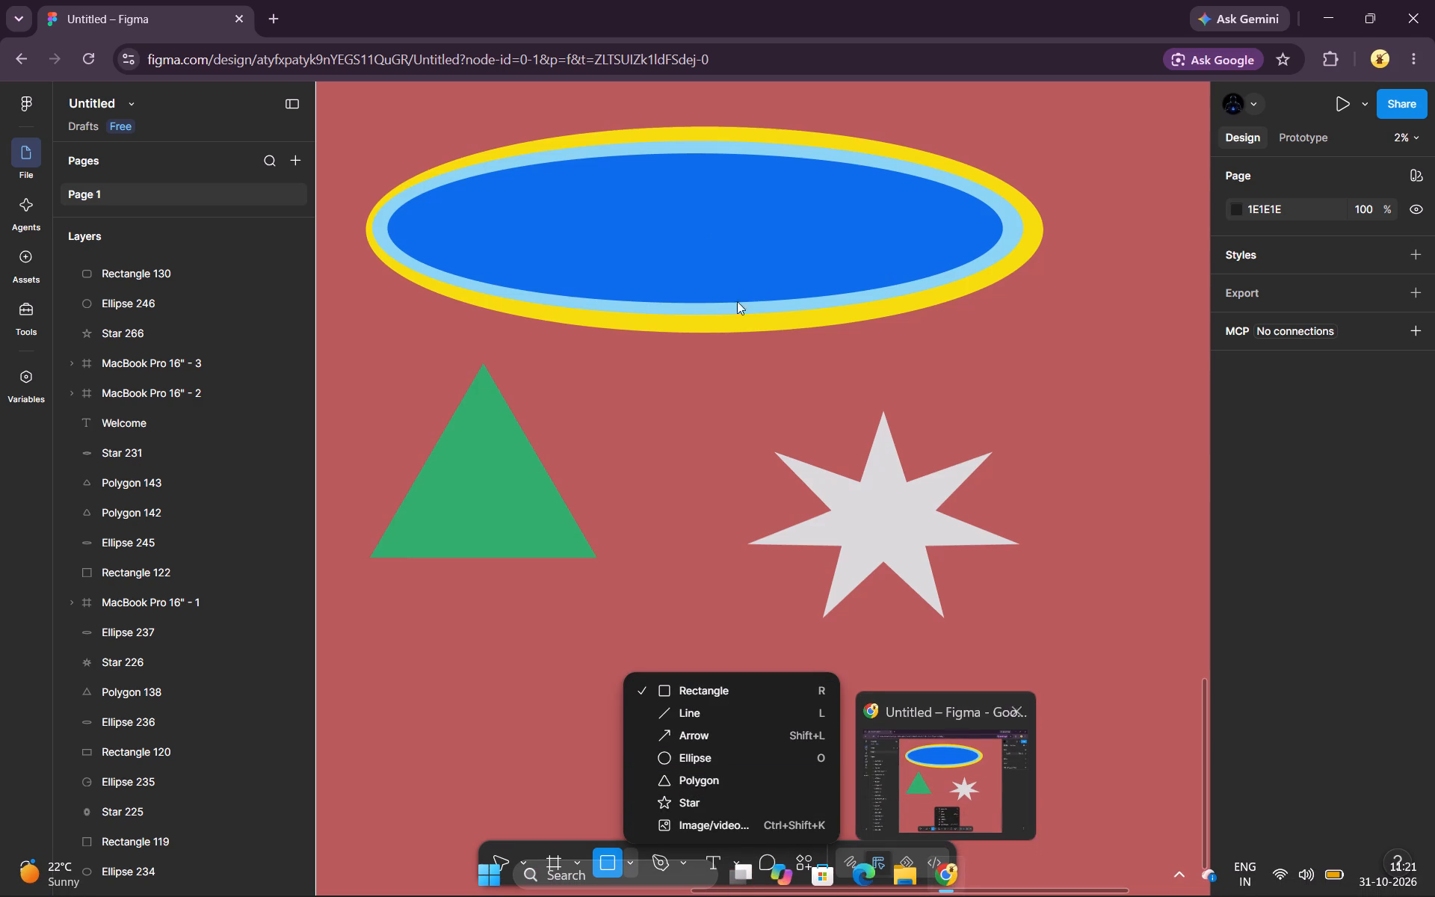
# Search for figma in a new browser tab and open the recently viewed Untitled design file edited 2 hours ago.
pyautogui.click(276, 8)
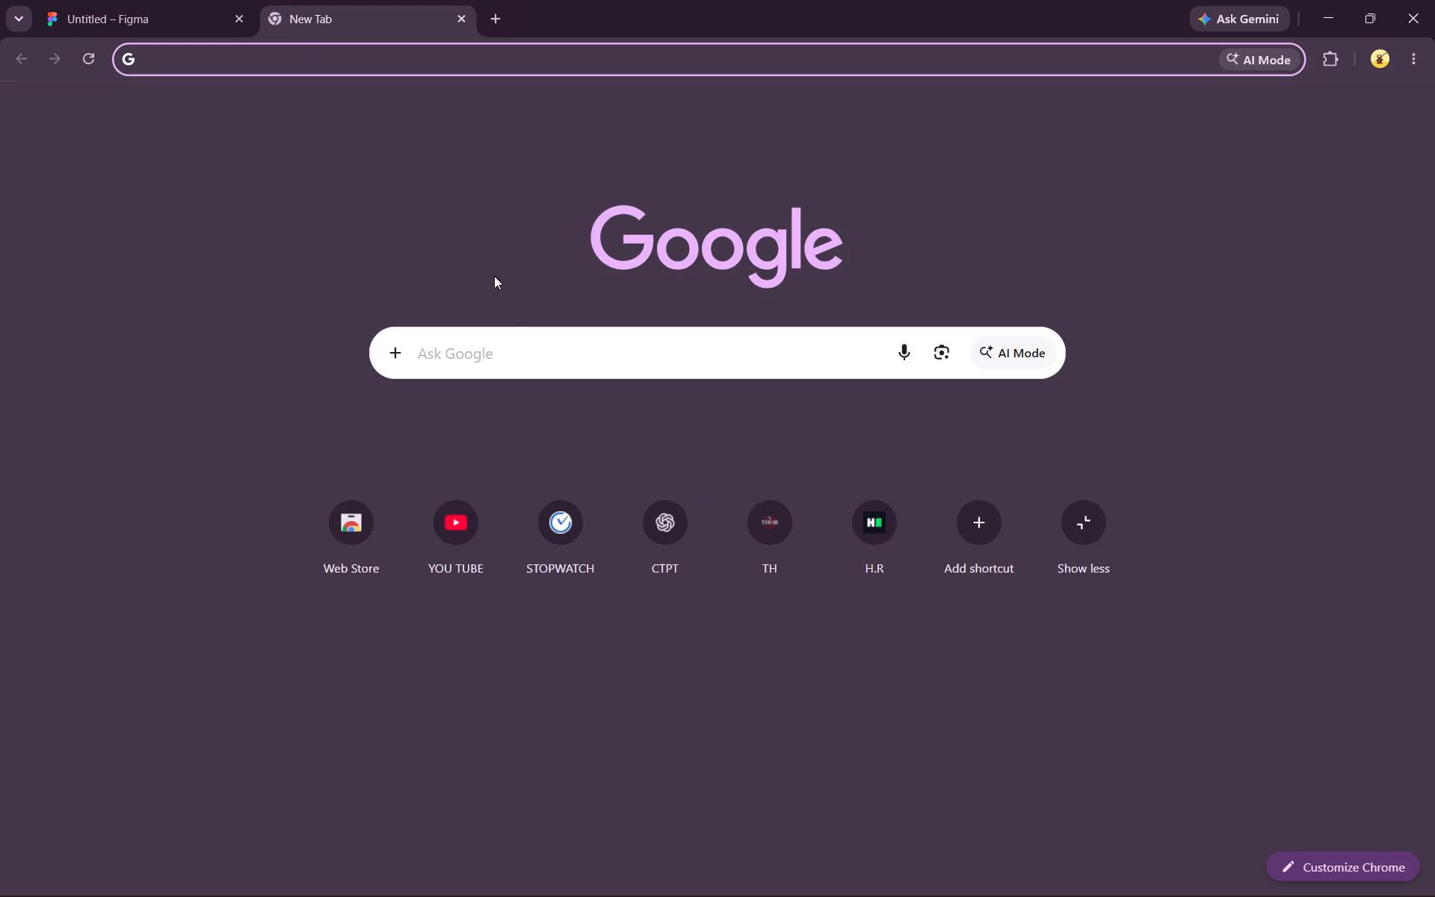
pyautogui.click(509, 352)
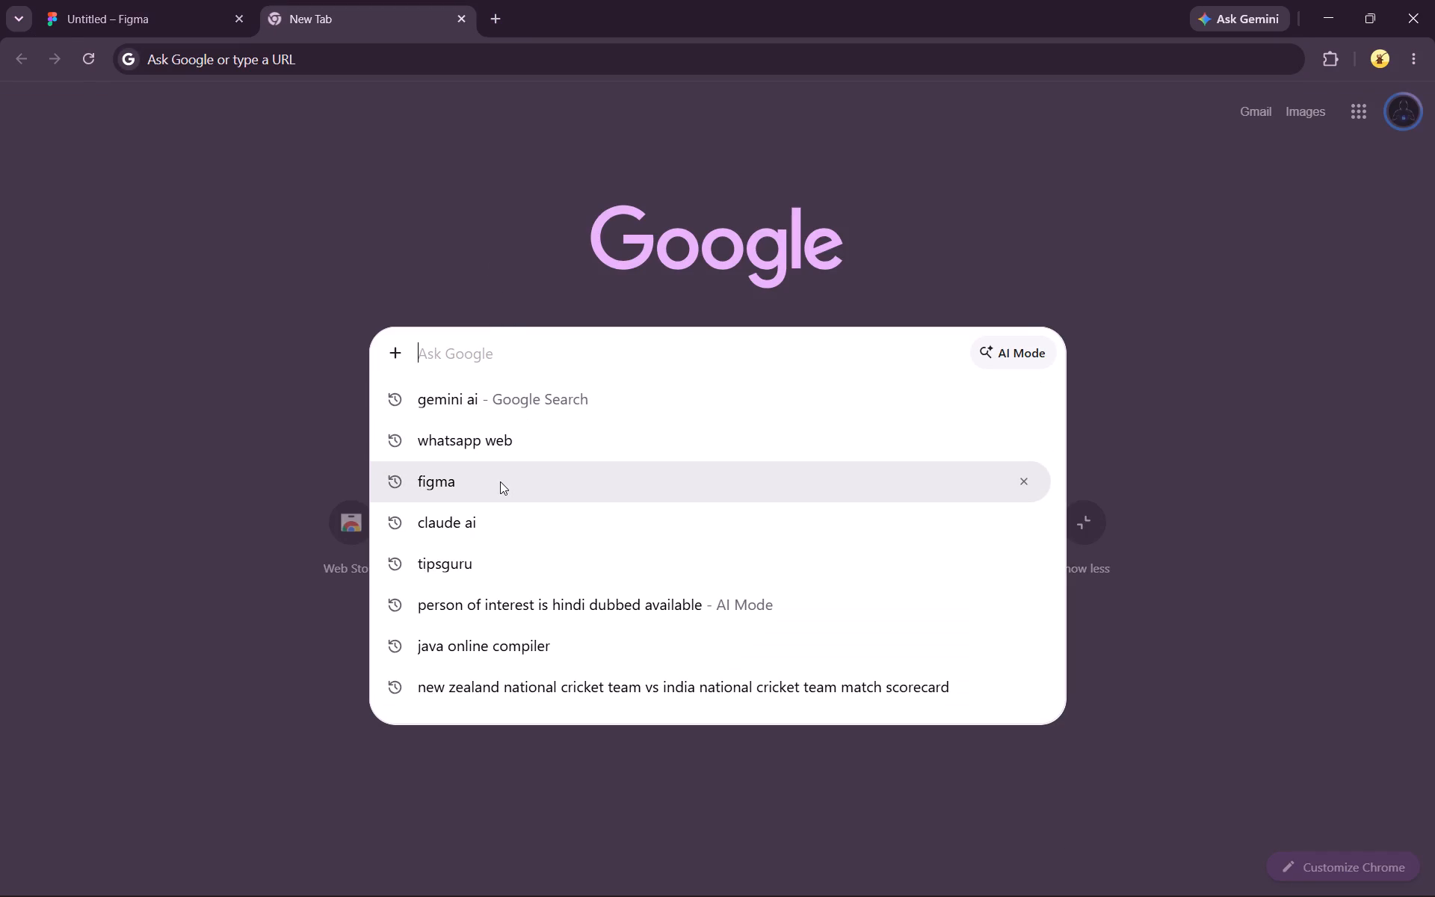
pyautogui.click(500, 481)
pyautogui.click(286, 296)
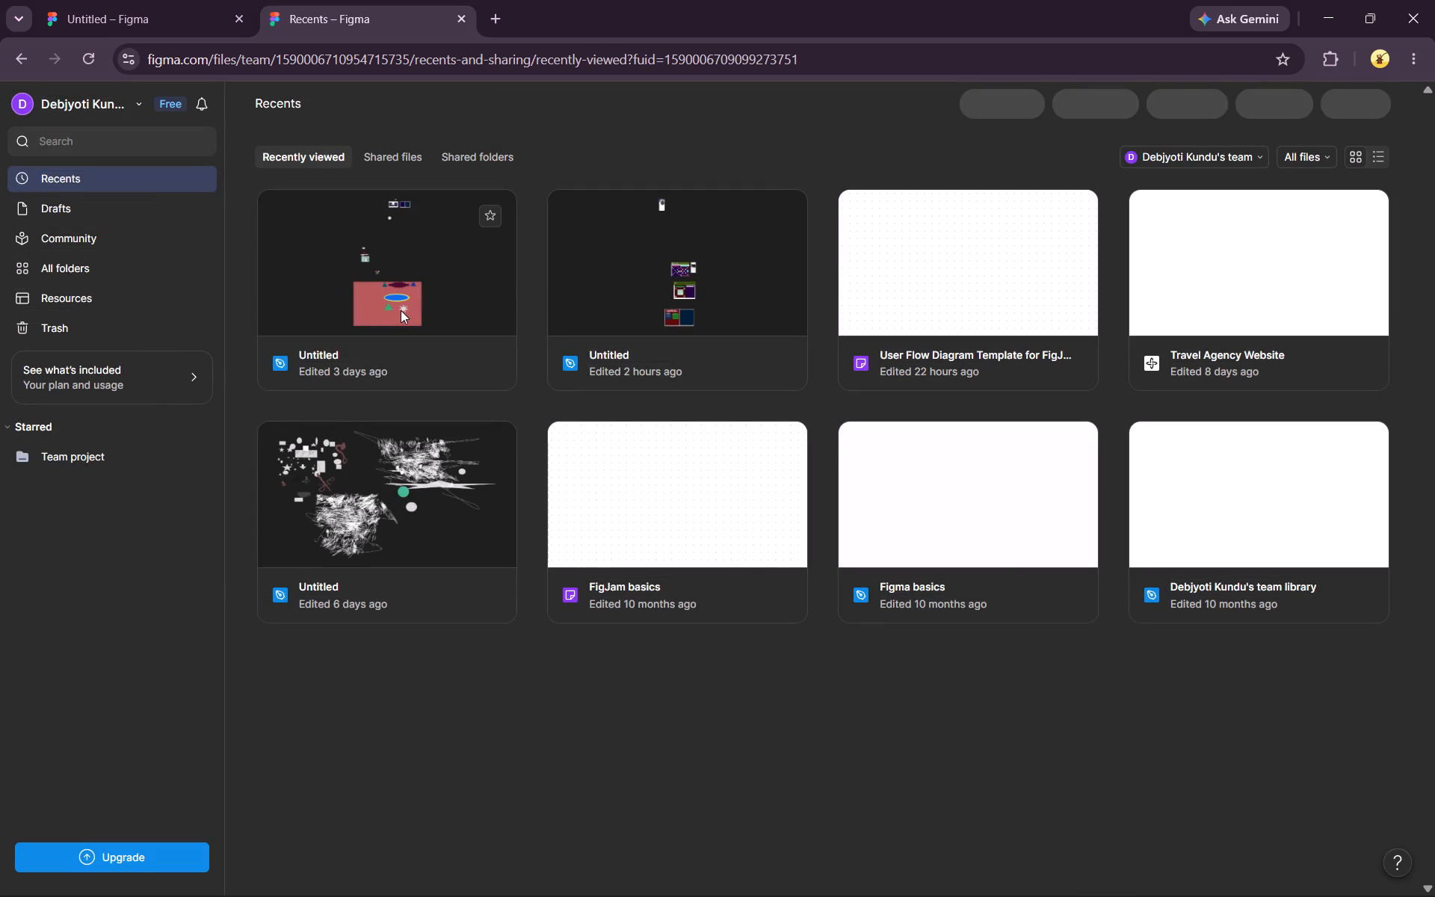
pyautogui.click(631, 295)
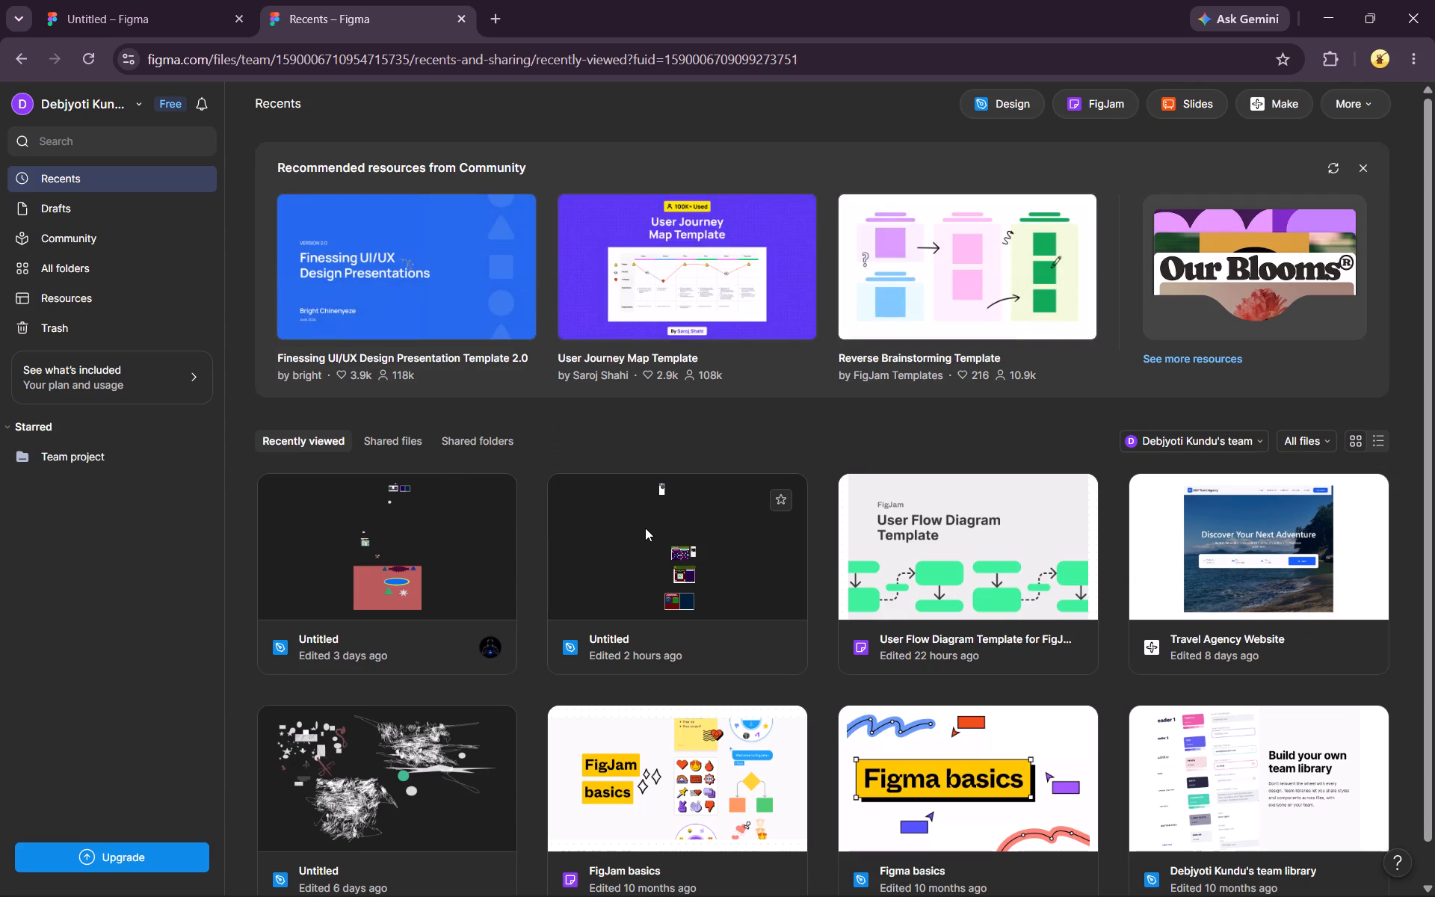
pyautogui.doubleClick(645, 528)
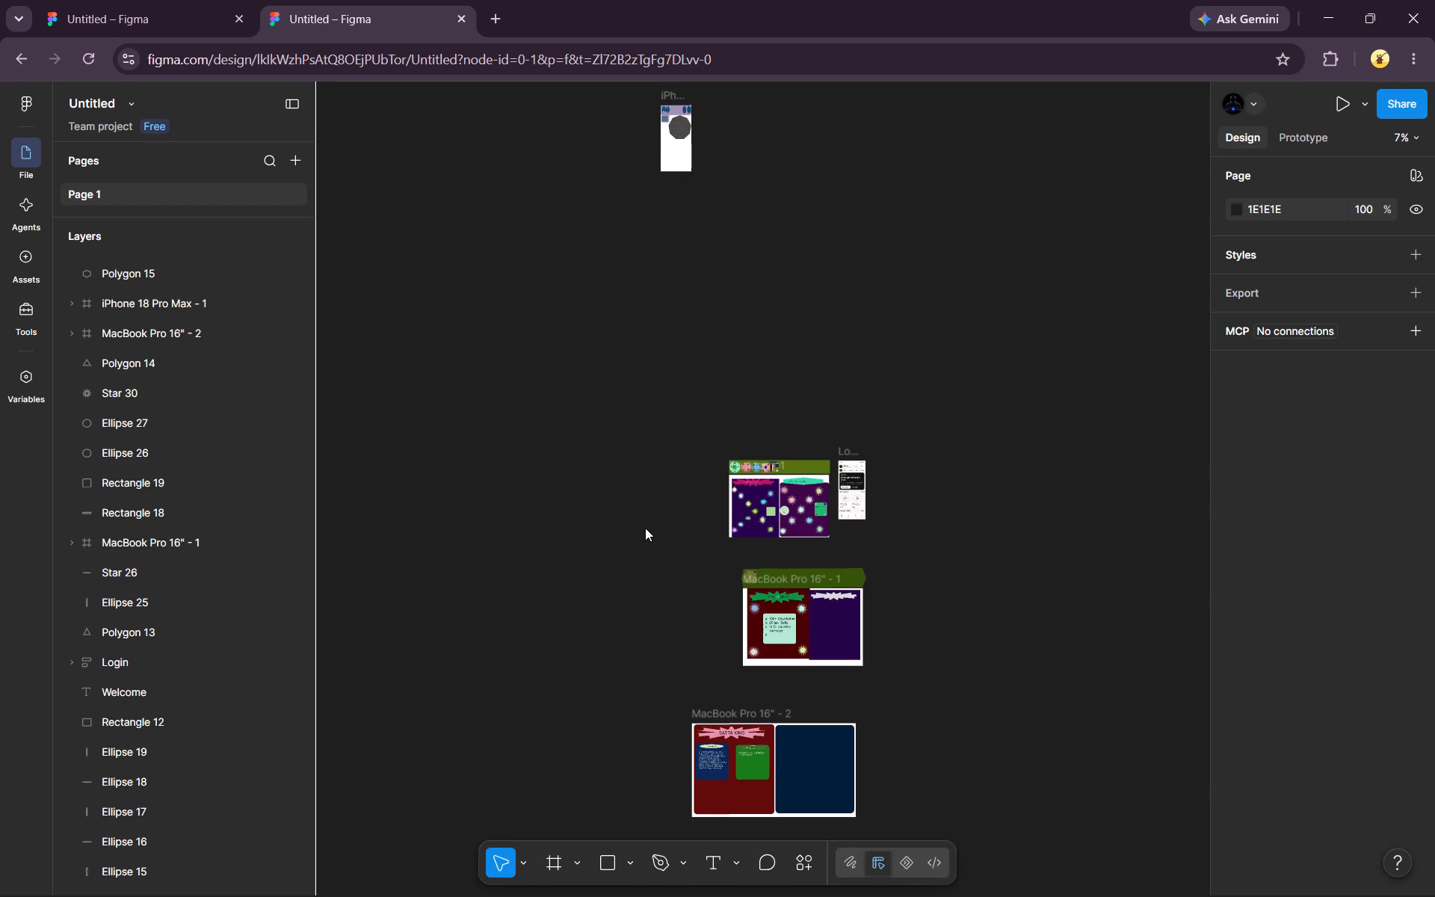
# Examine the iPhone 18 Pro Max - 1 frame, including its header, the Achivement tile and the dark polygon.
pyautogui.scroll(5, 645, 528)
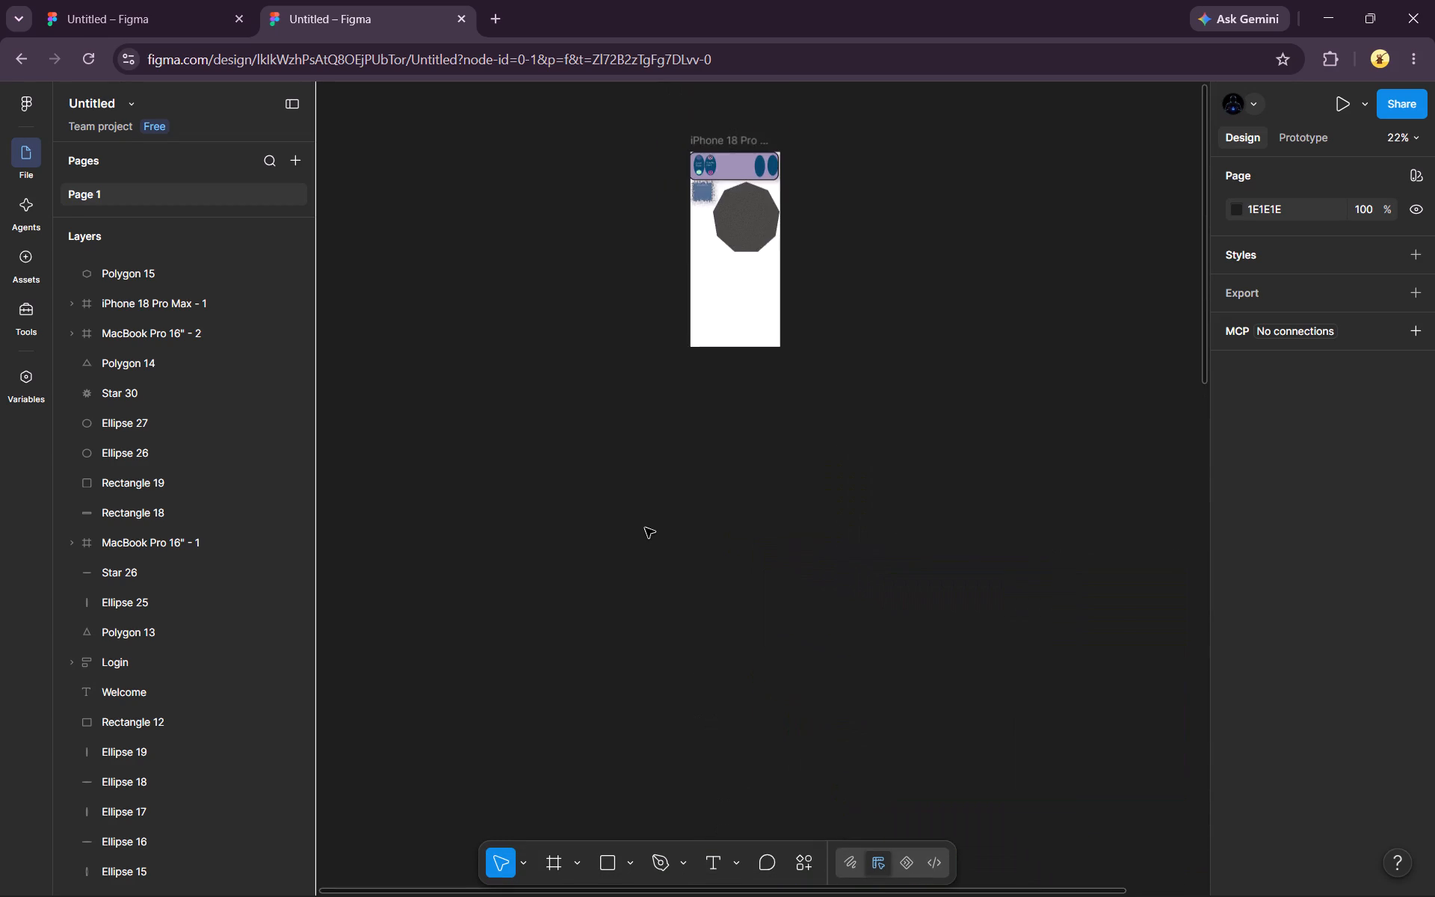
pyautogui.scroll(6, 645, 528)
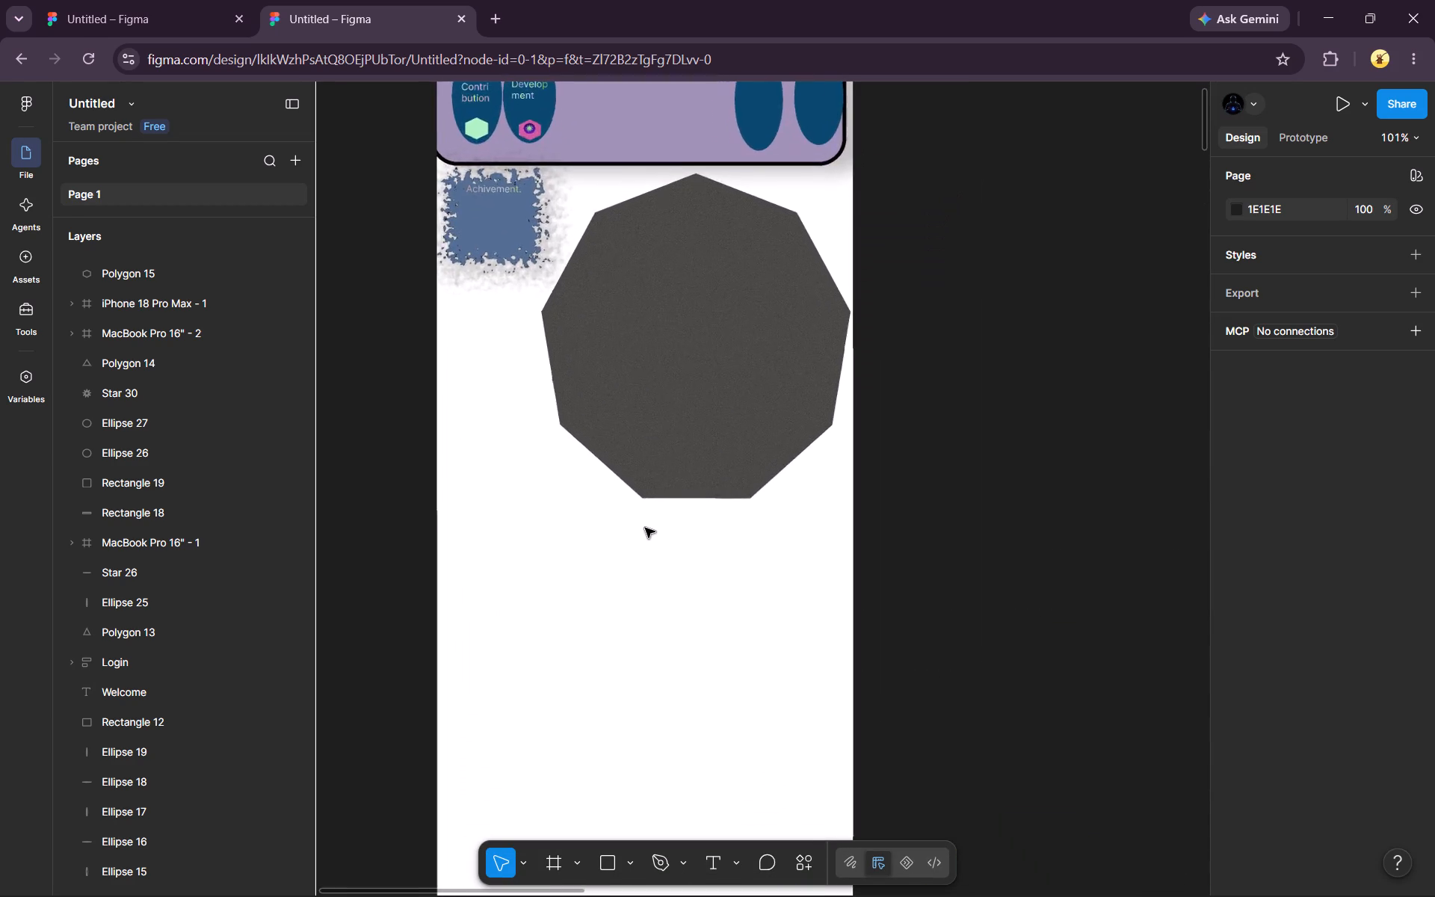
pyautogui.scroll(2, 645, 528)
pyautogui.hscroll(3, 950, 392)
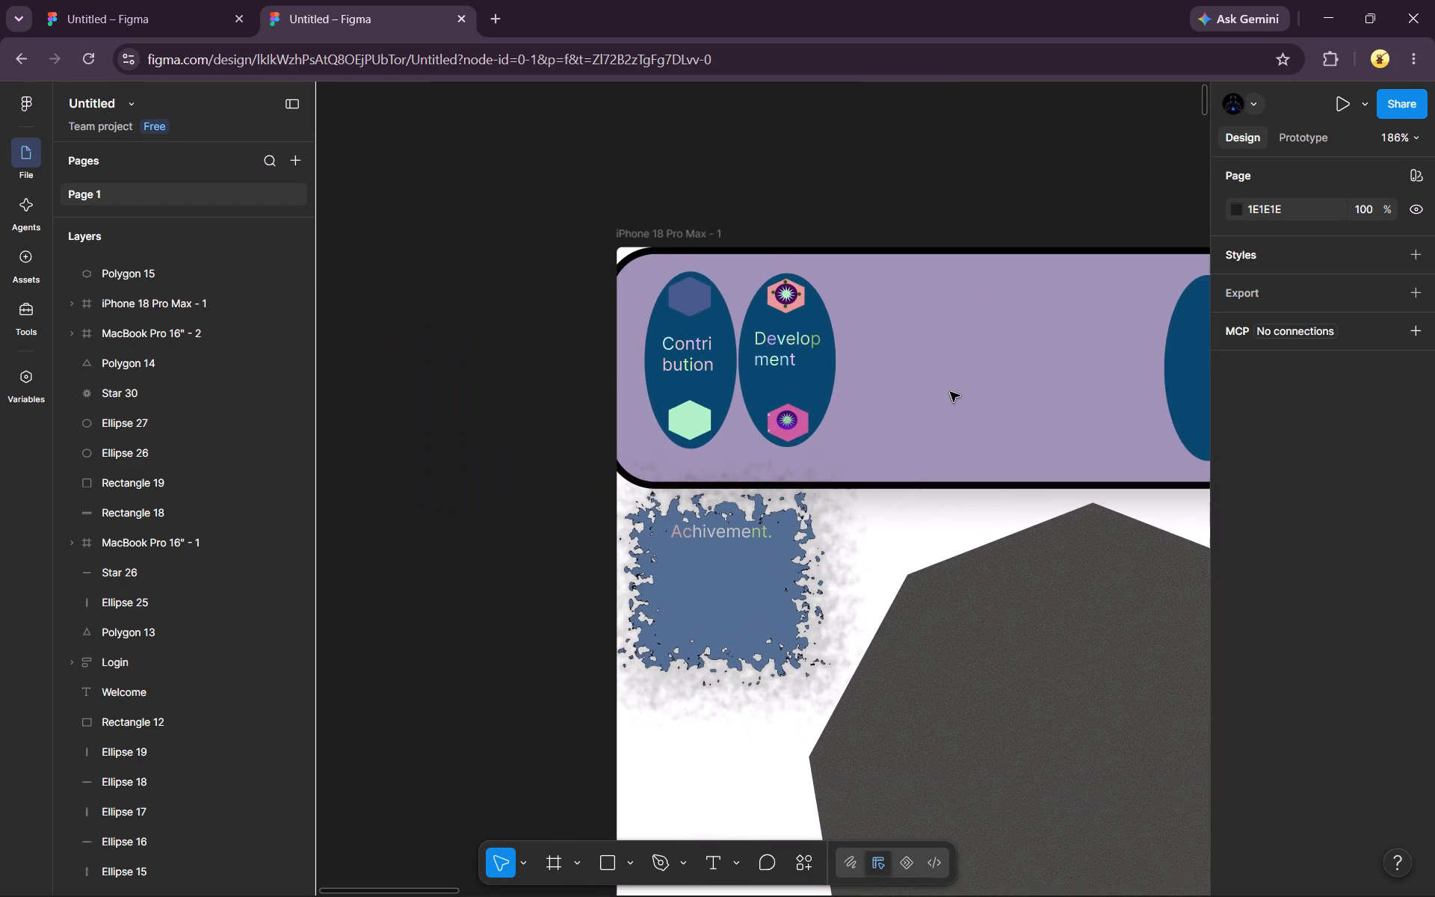
pyautogui.scroll(-2, 950, 392)
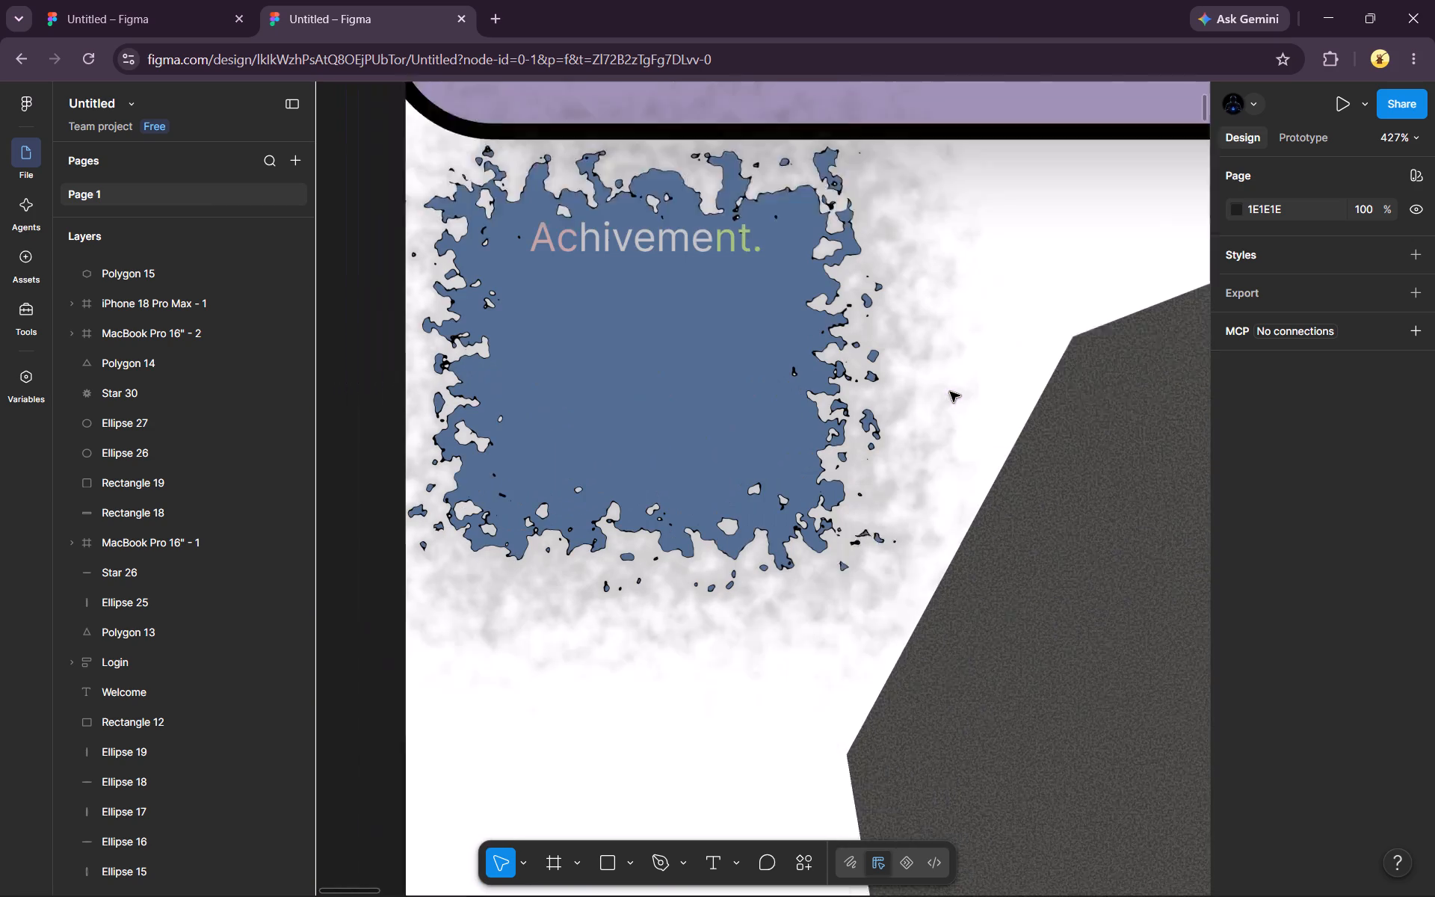
pyautogui.scroll(-1, 950, 392)
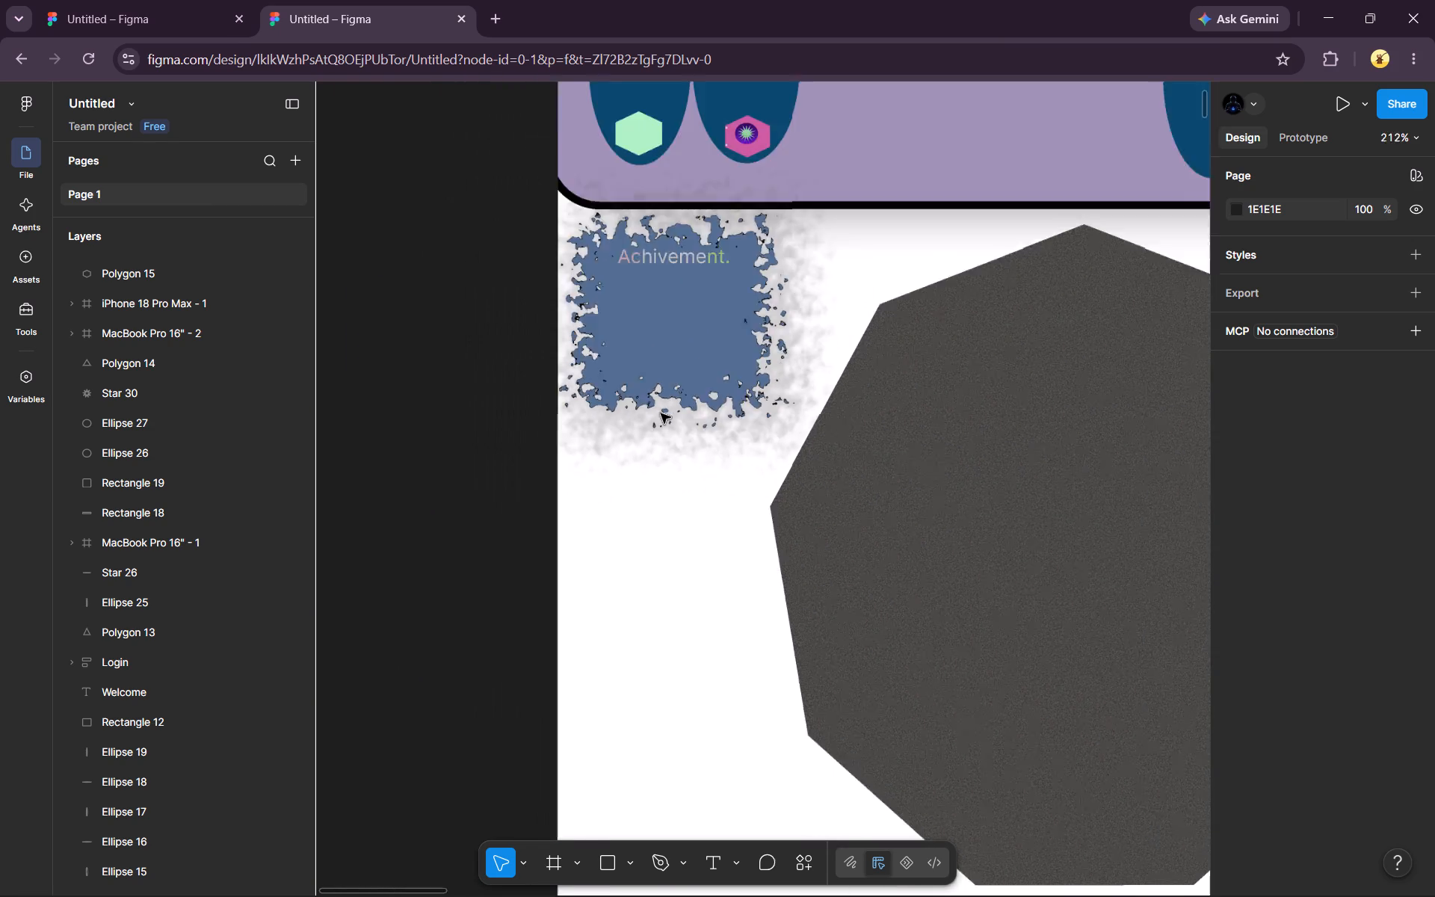
pyautogui.hscroll(-1, 973, 476)
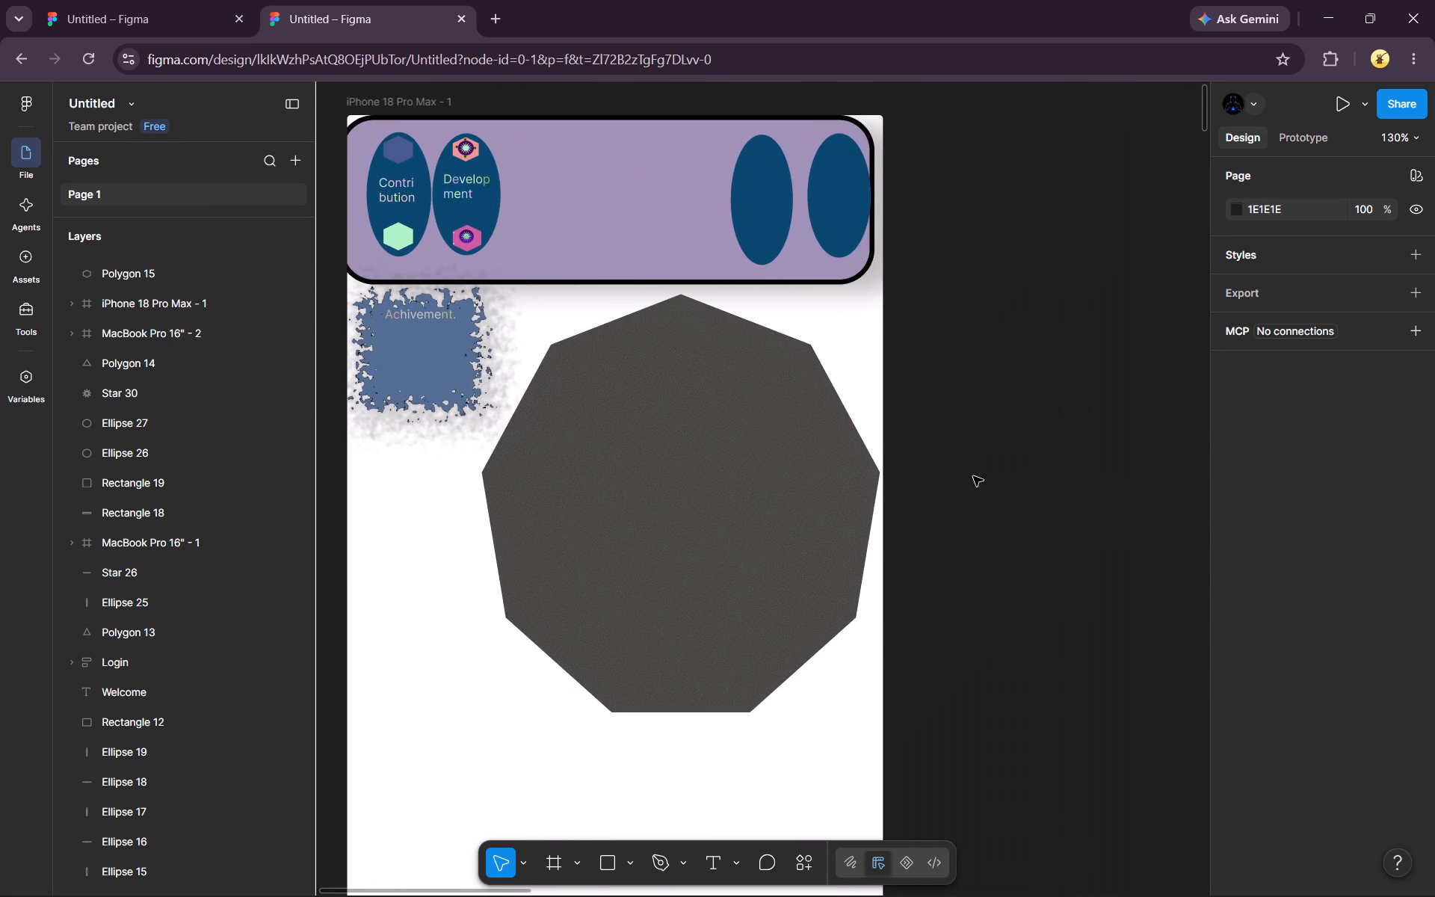
pyautogui.hscroll(-1, 973, 476)
# Draw a rectangle about 108 × 102 inside the upper part of the dark polygon in the iPhone frame.
pyautogui.click(608, 863)
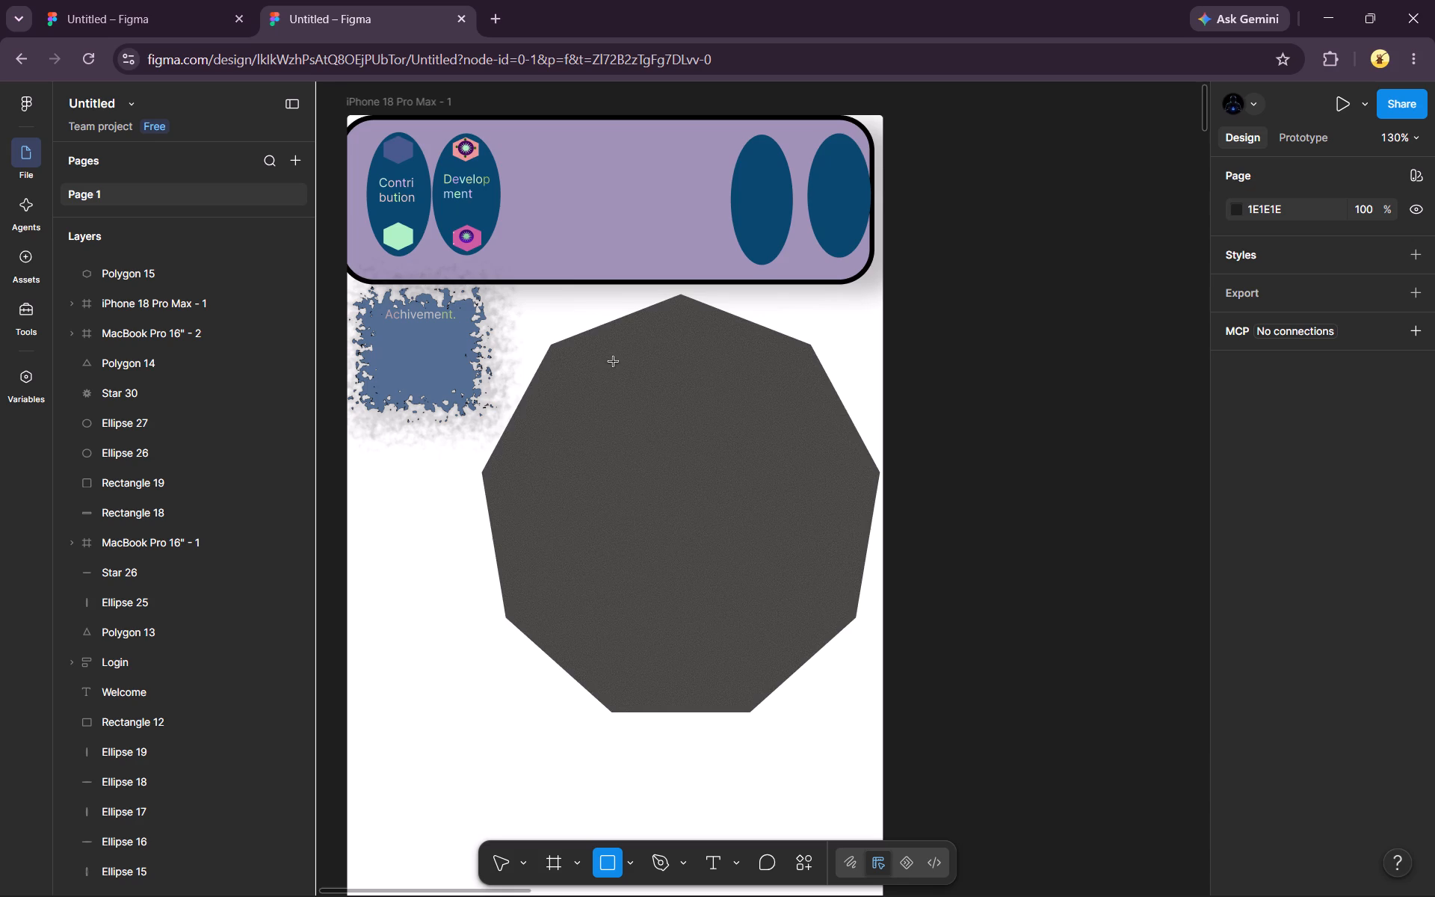
pyautogui.moveTo(614, 362); pyautogui.dragTo(744, 446)
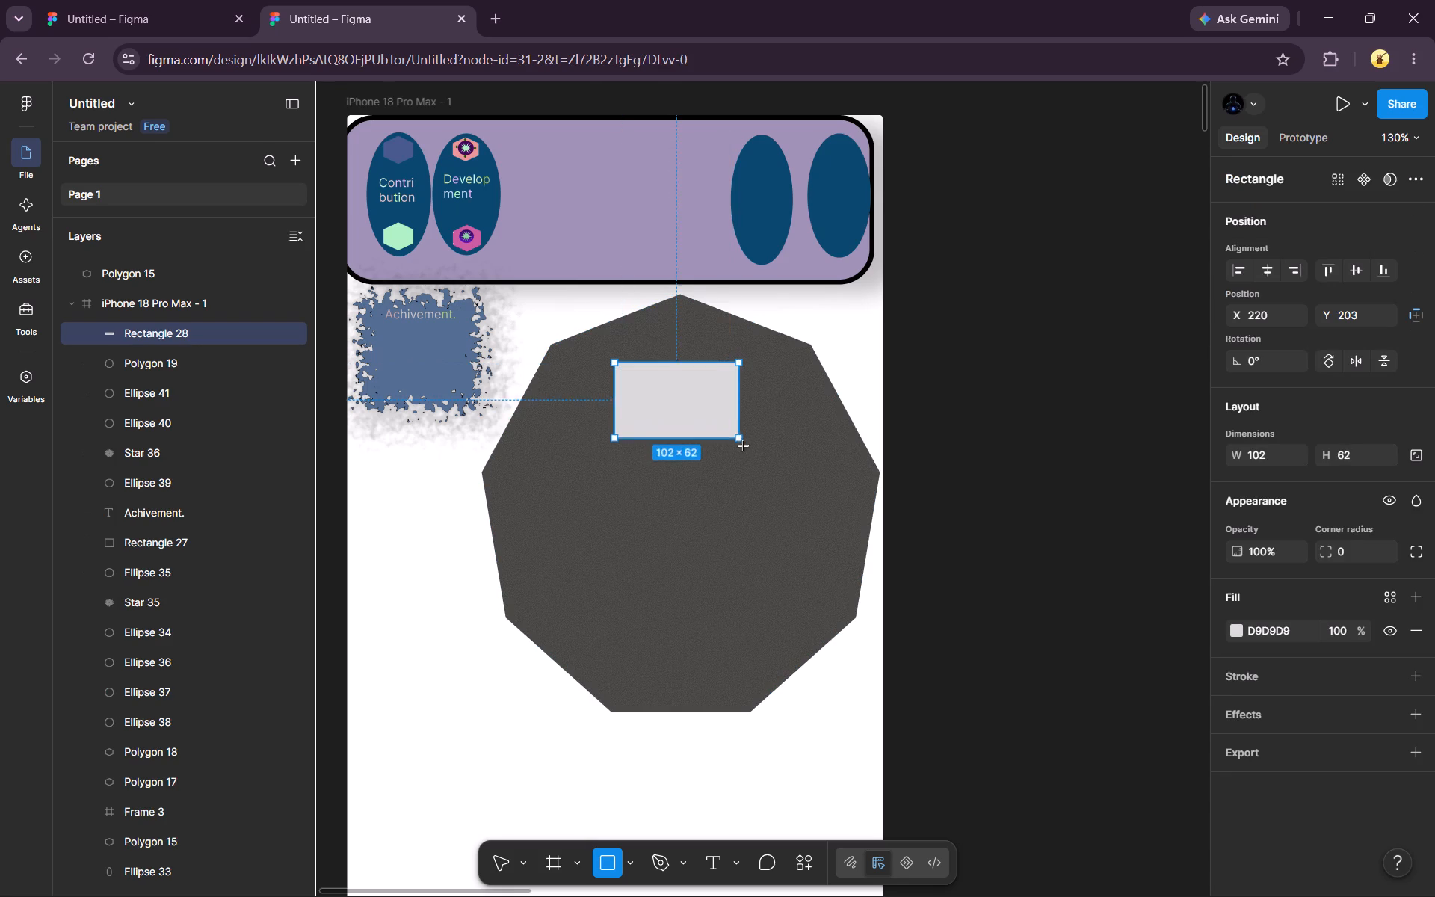
pyautogui.moveTo(744, 446); pyautogui.dragTo(745, 486)
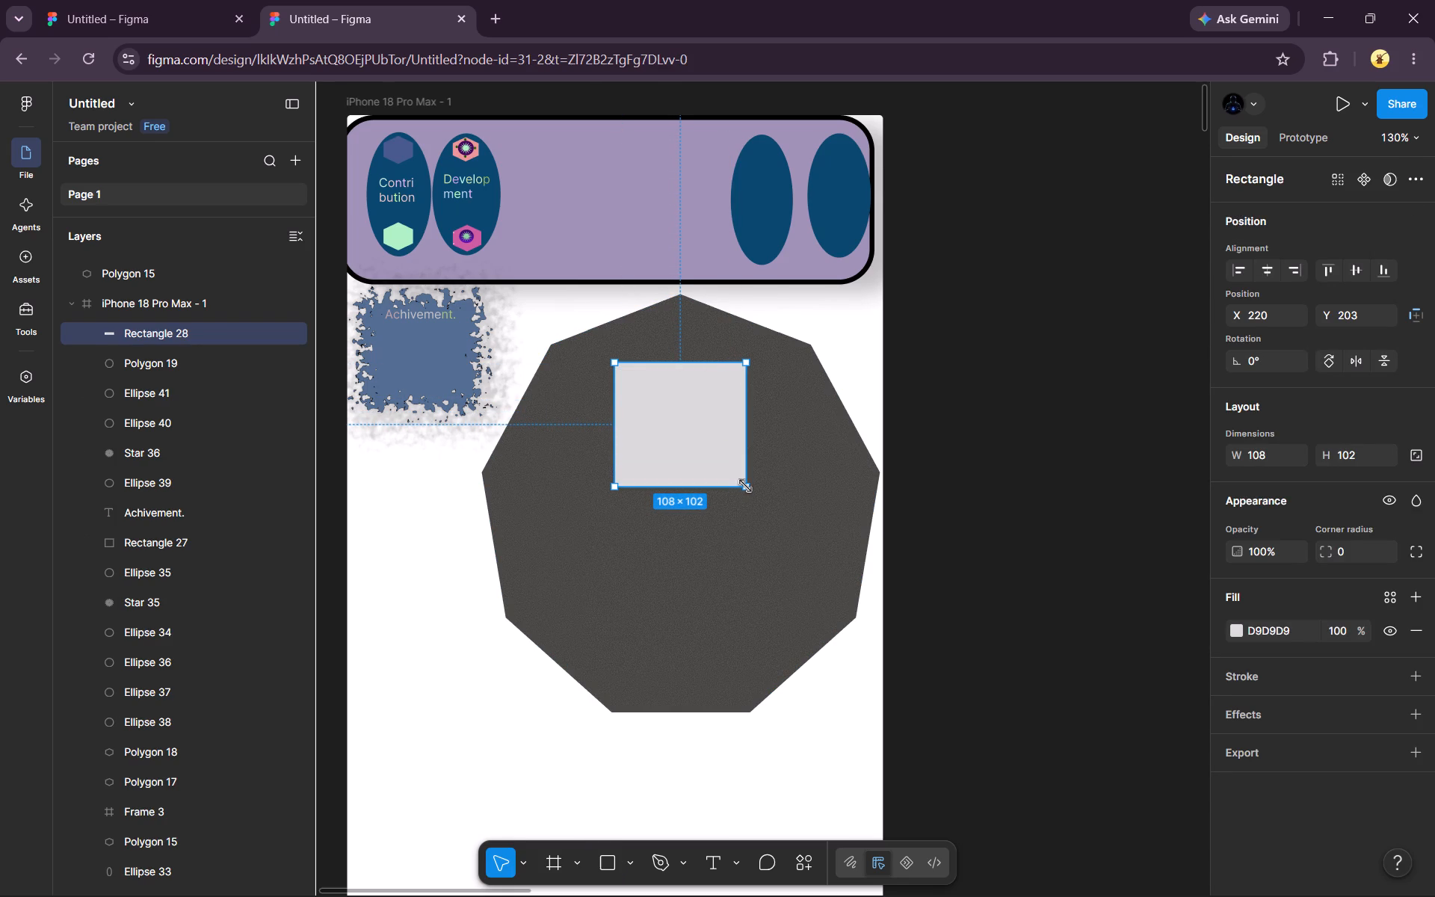
# Change the new rectangle's fill to light purple C78CE9.
pyautogui.click(1239, 629)
pyautogui.click(1155, 683)
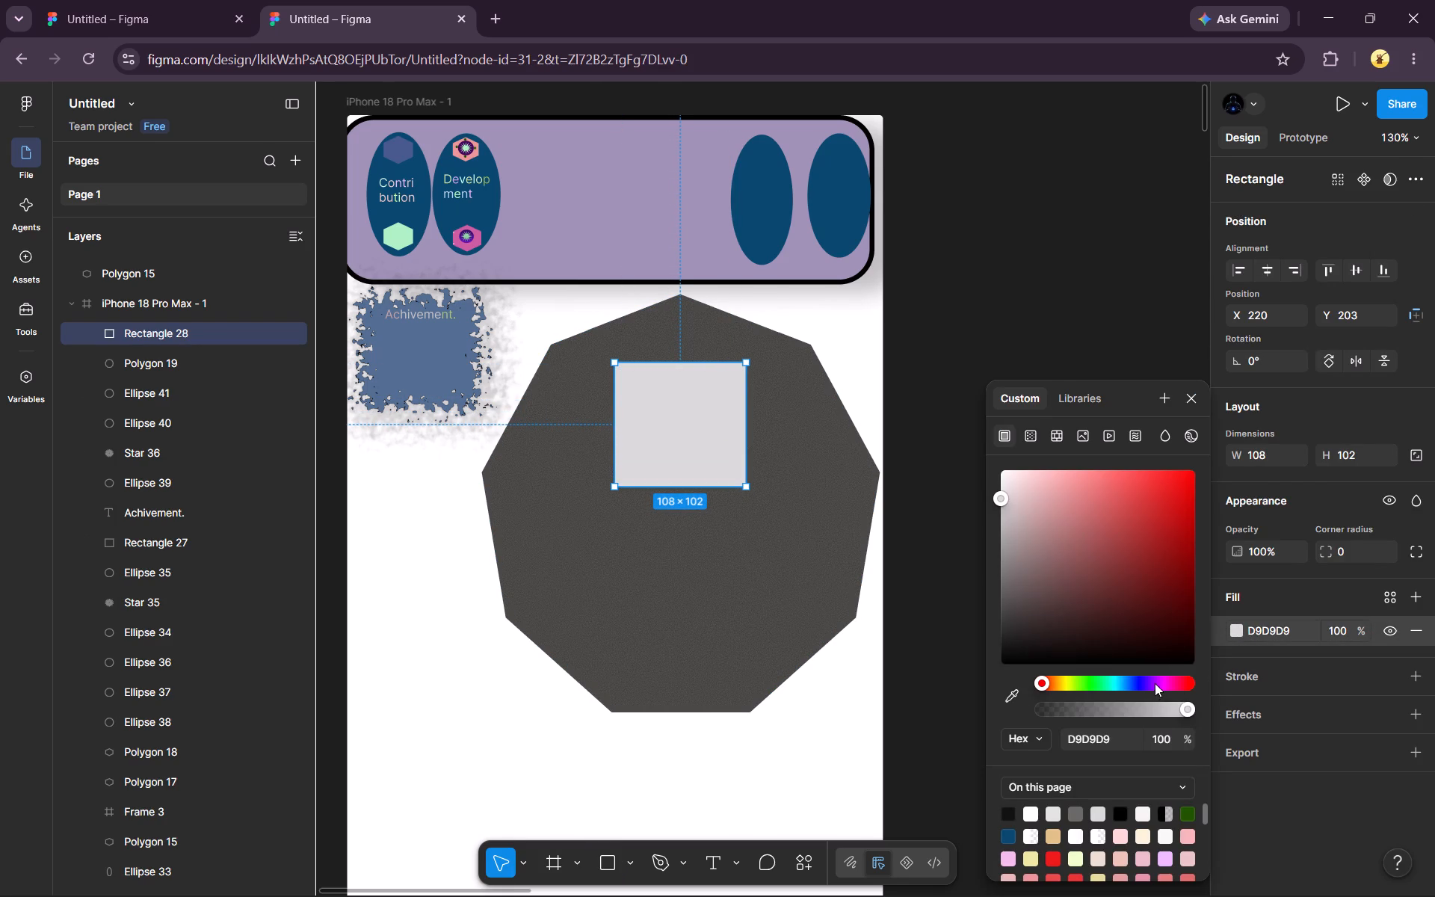
pyautogui.click(1120, 576)
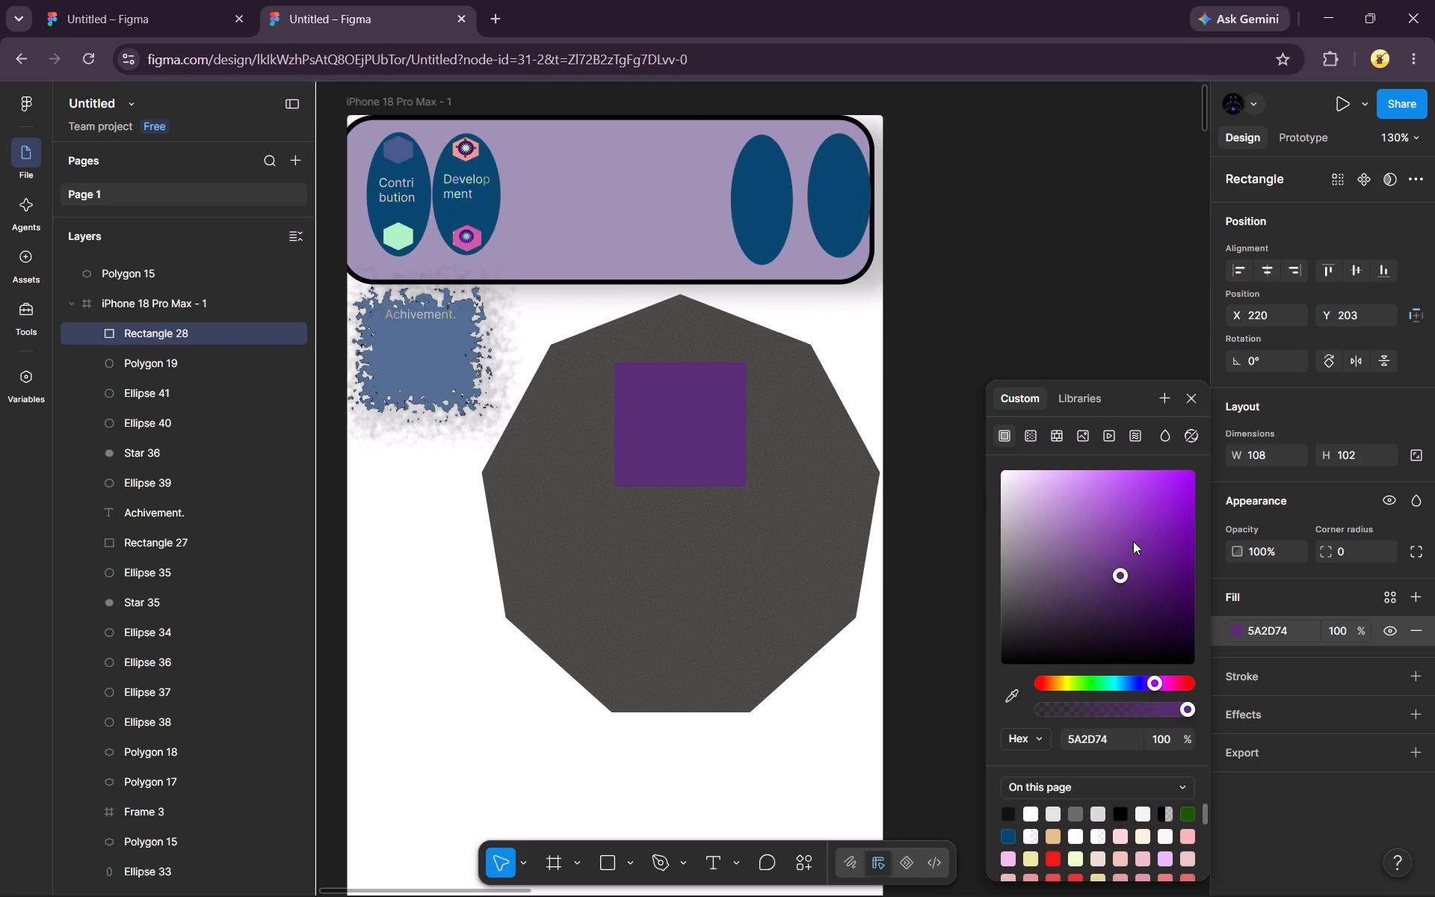
pyautogui.click(1078, 487)
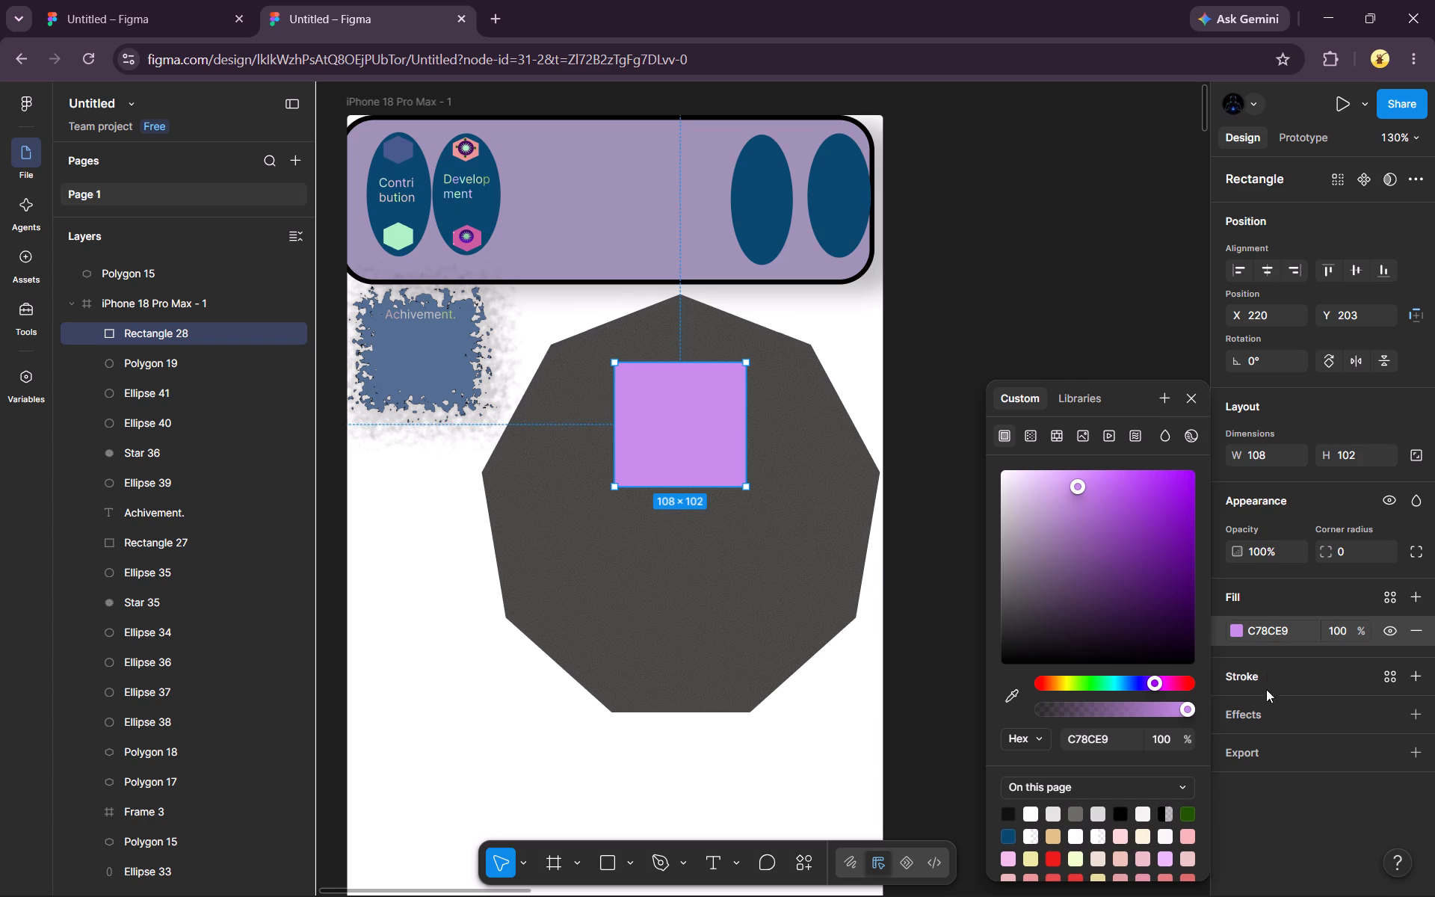
# Add a Texture effect to the purple rectangle and set its radius to 66.
pyautogui.click(1263, 714)
pyautogui.scroll(-2, 1263, 714)
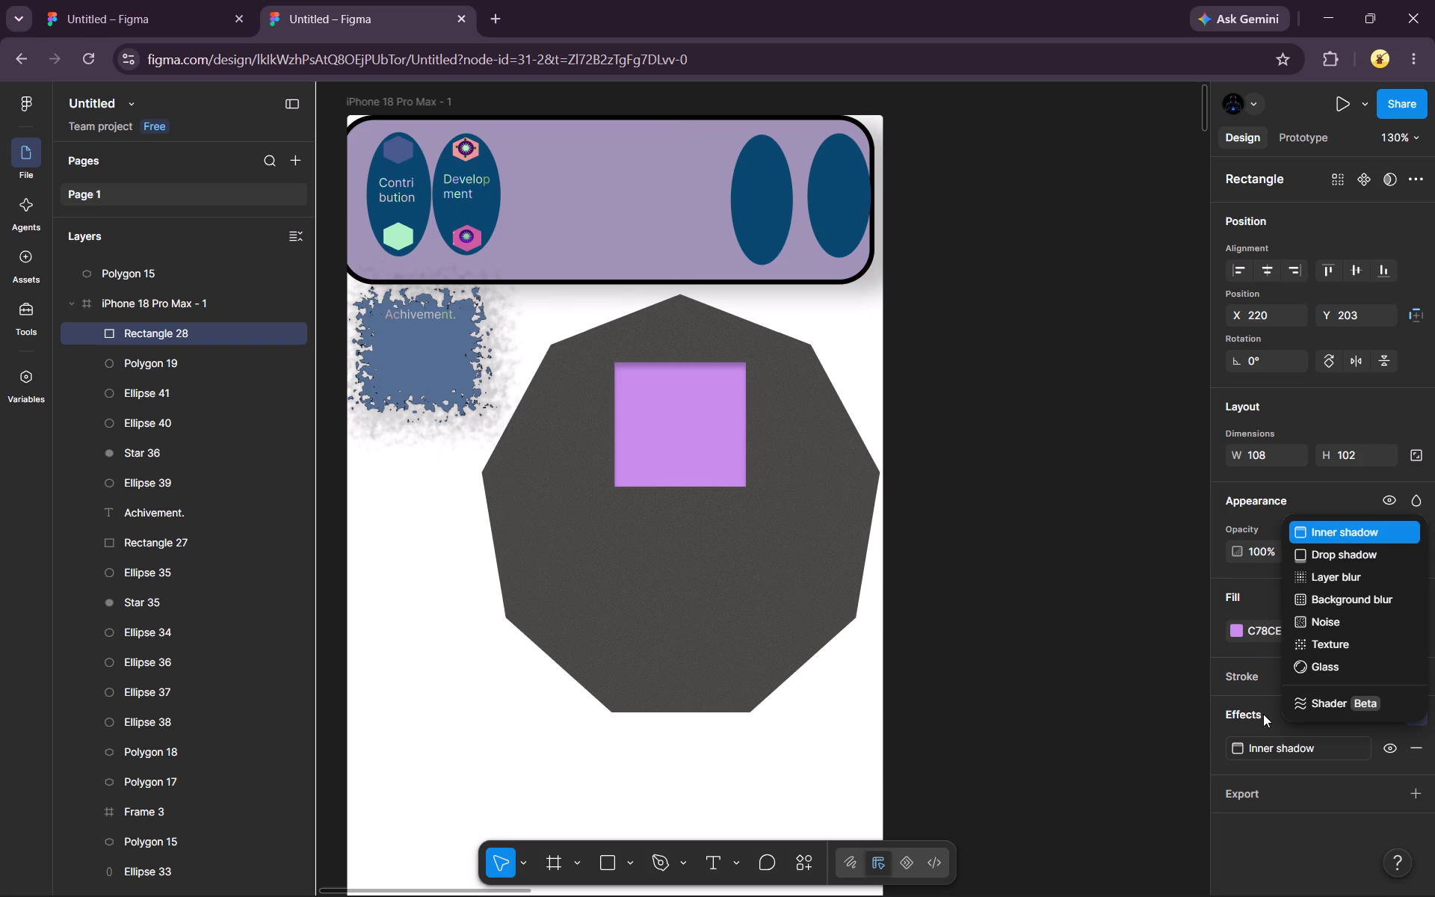
pyautogui.click(1333, 653)
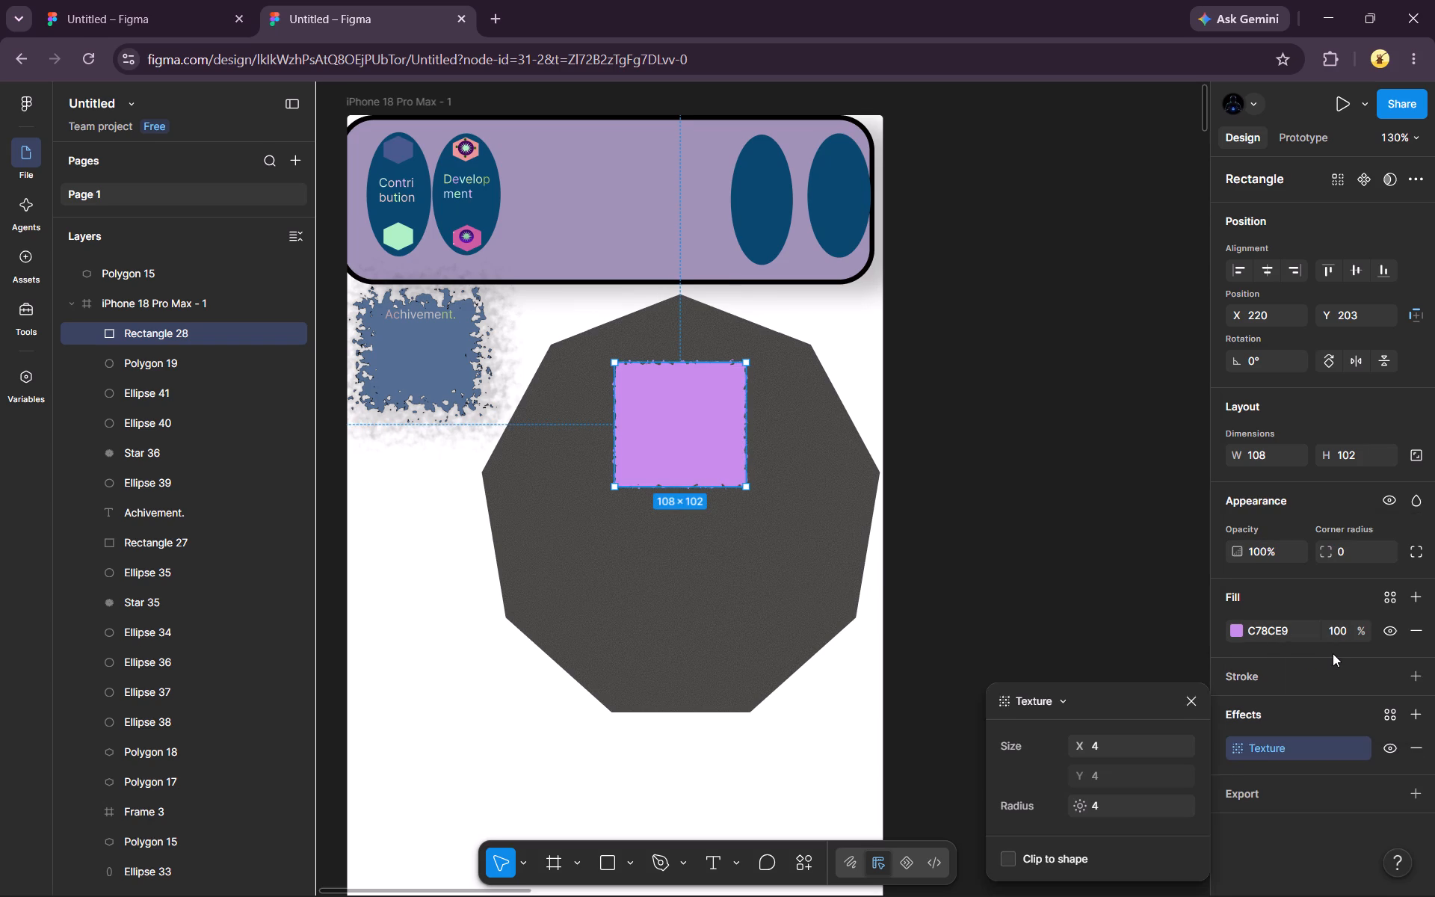
pyautogui.click(1114, 813)
pyautogui.press('BackSpace')
pyautogui.press('6')
pyautogui.press('6')
pyautogui.press('Return')
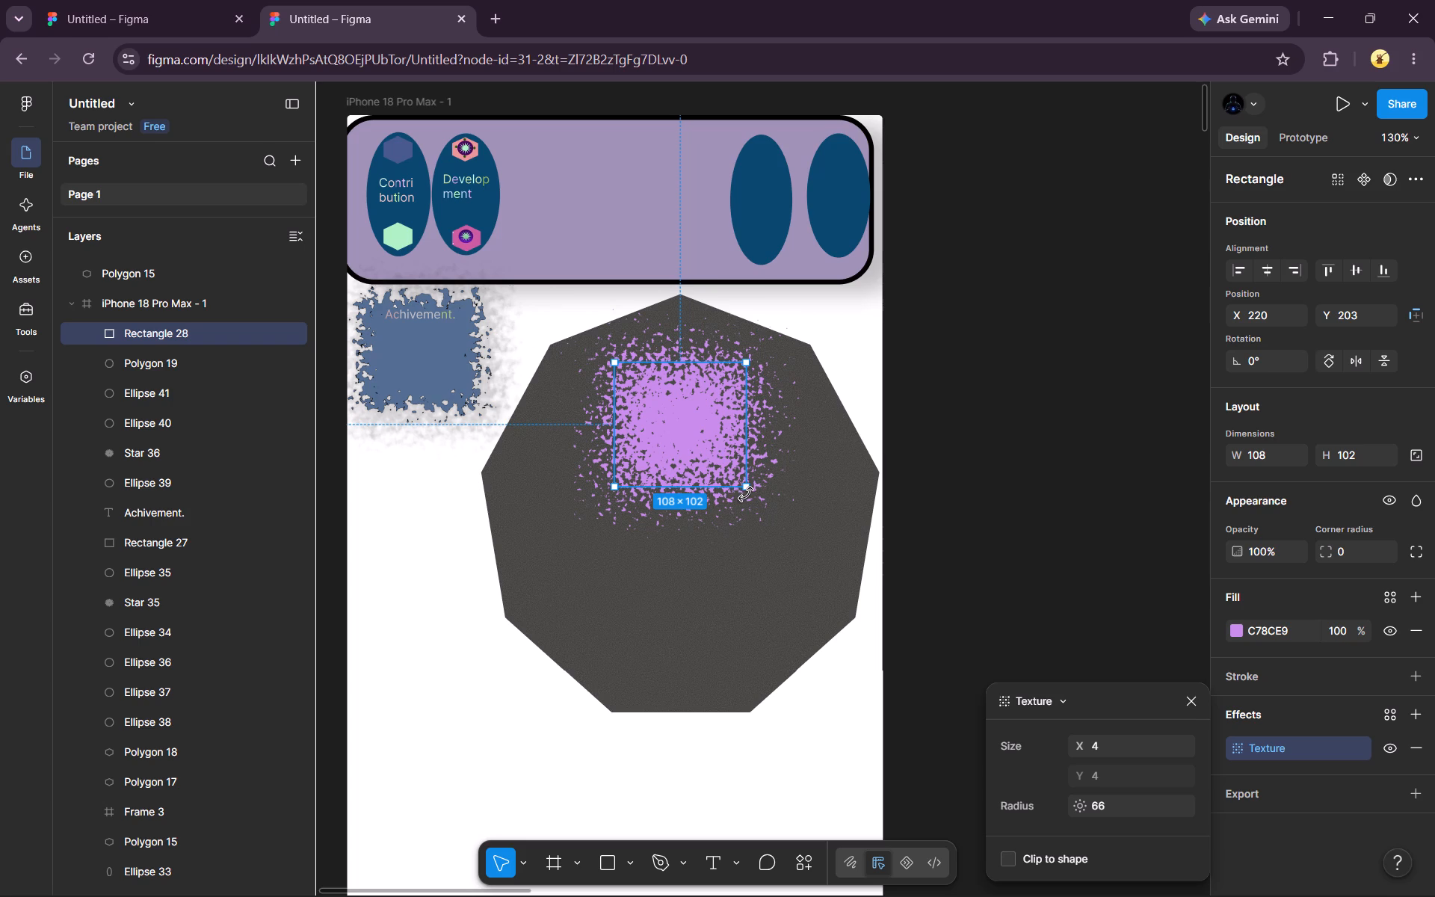
# Rotate the textured rectangle to about 2.5° and resize it to about 112 × 101.
pyautogui.moveTo(747, 494); pyautogui.dragTo(768, 508)
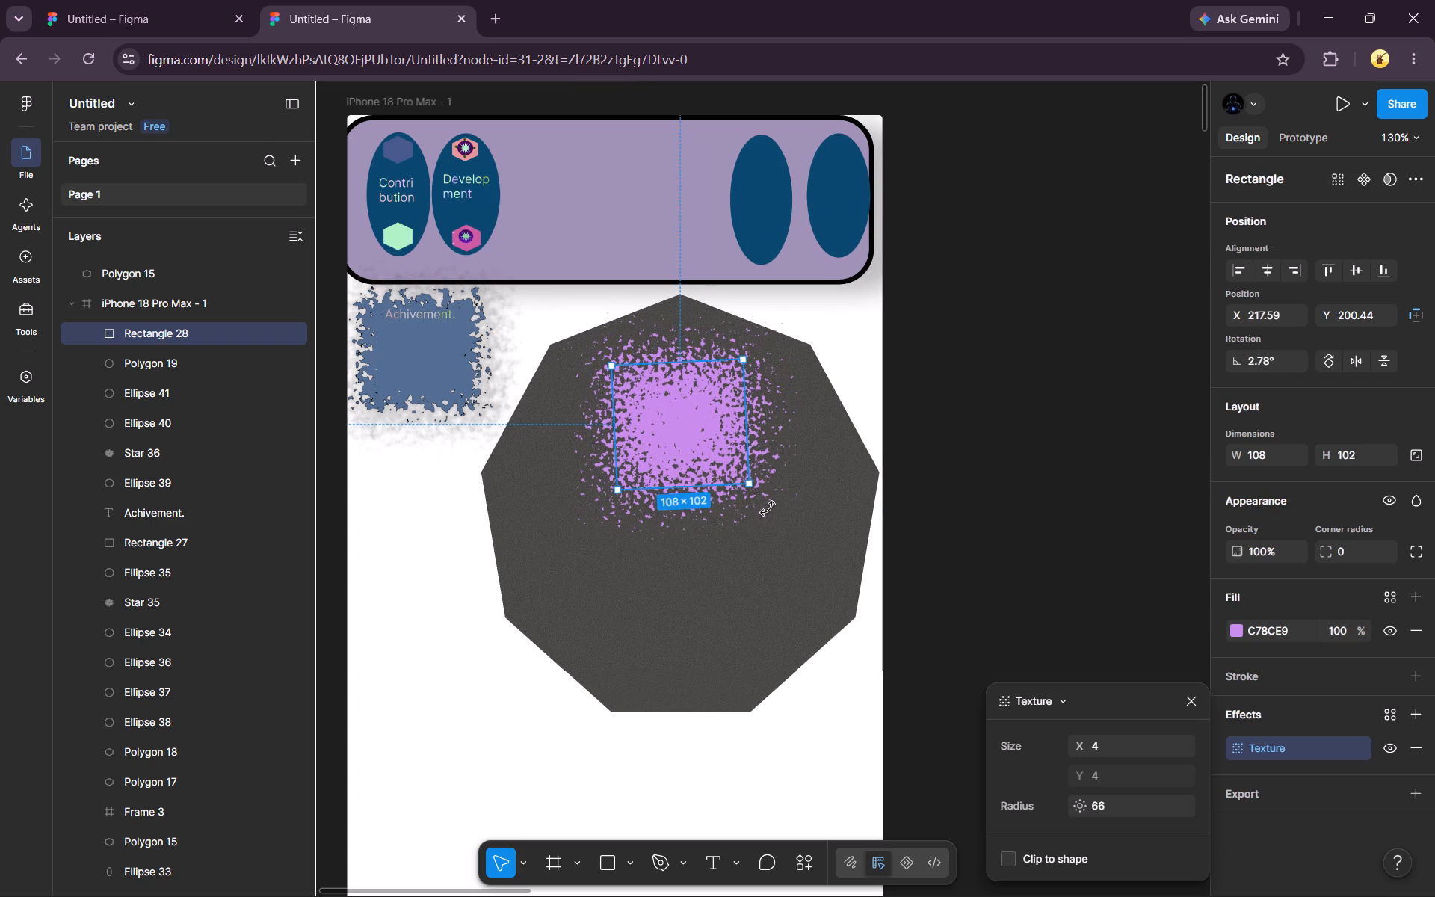
pyautogui.moveTo(768, 508); pyautogui.dragTo(767, 508)
pyautogui.click(751, 484)
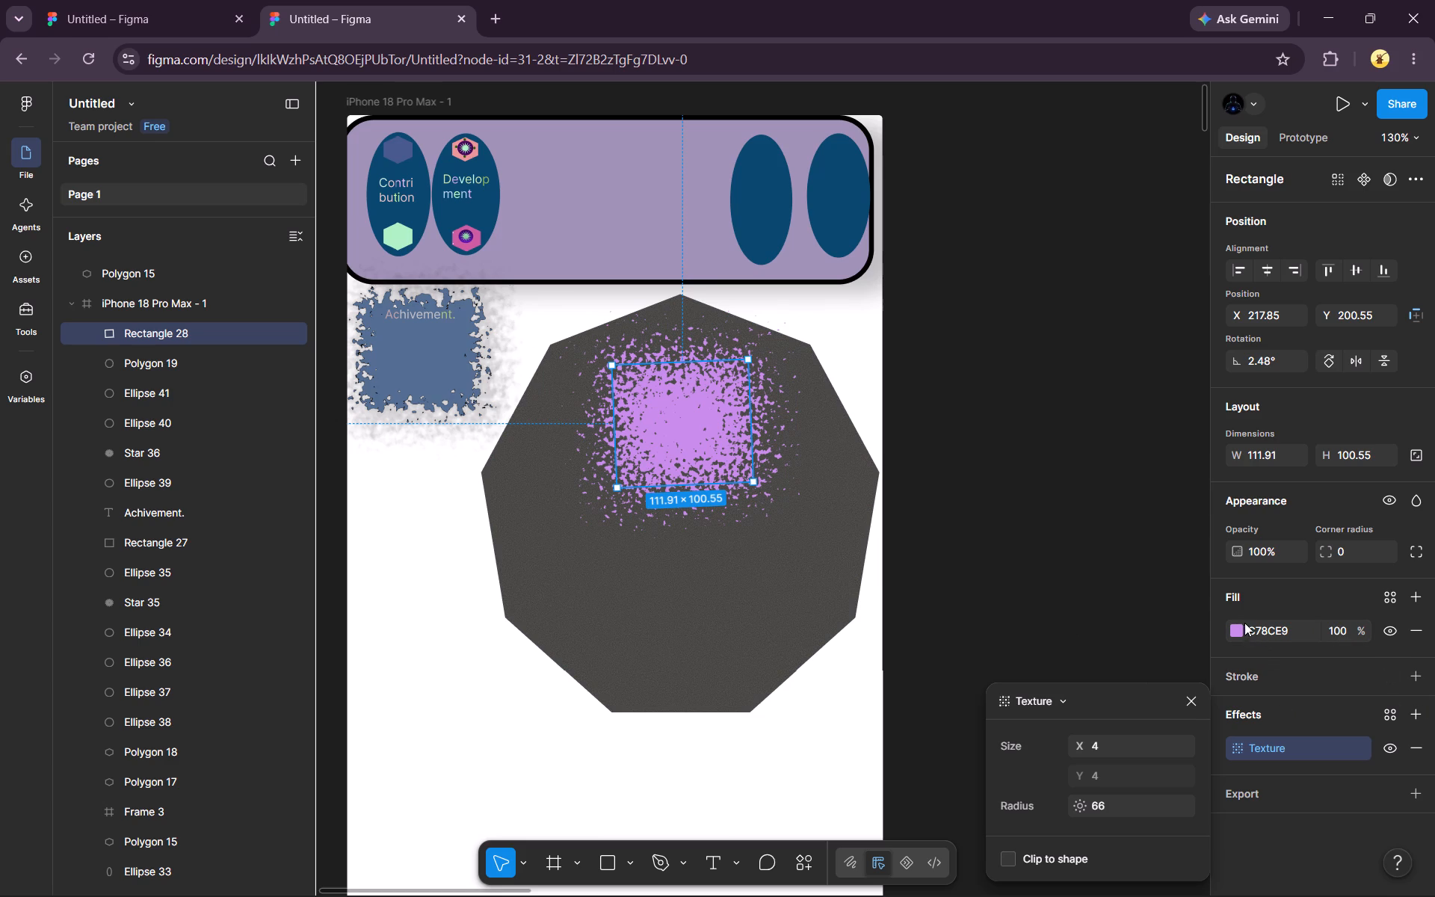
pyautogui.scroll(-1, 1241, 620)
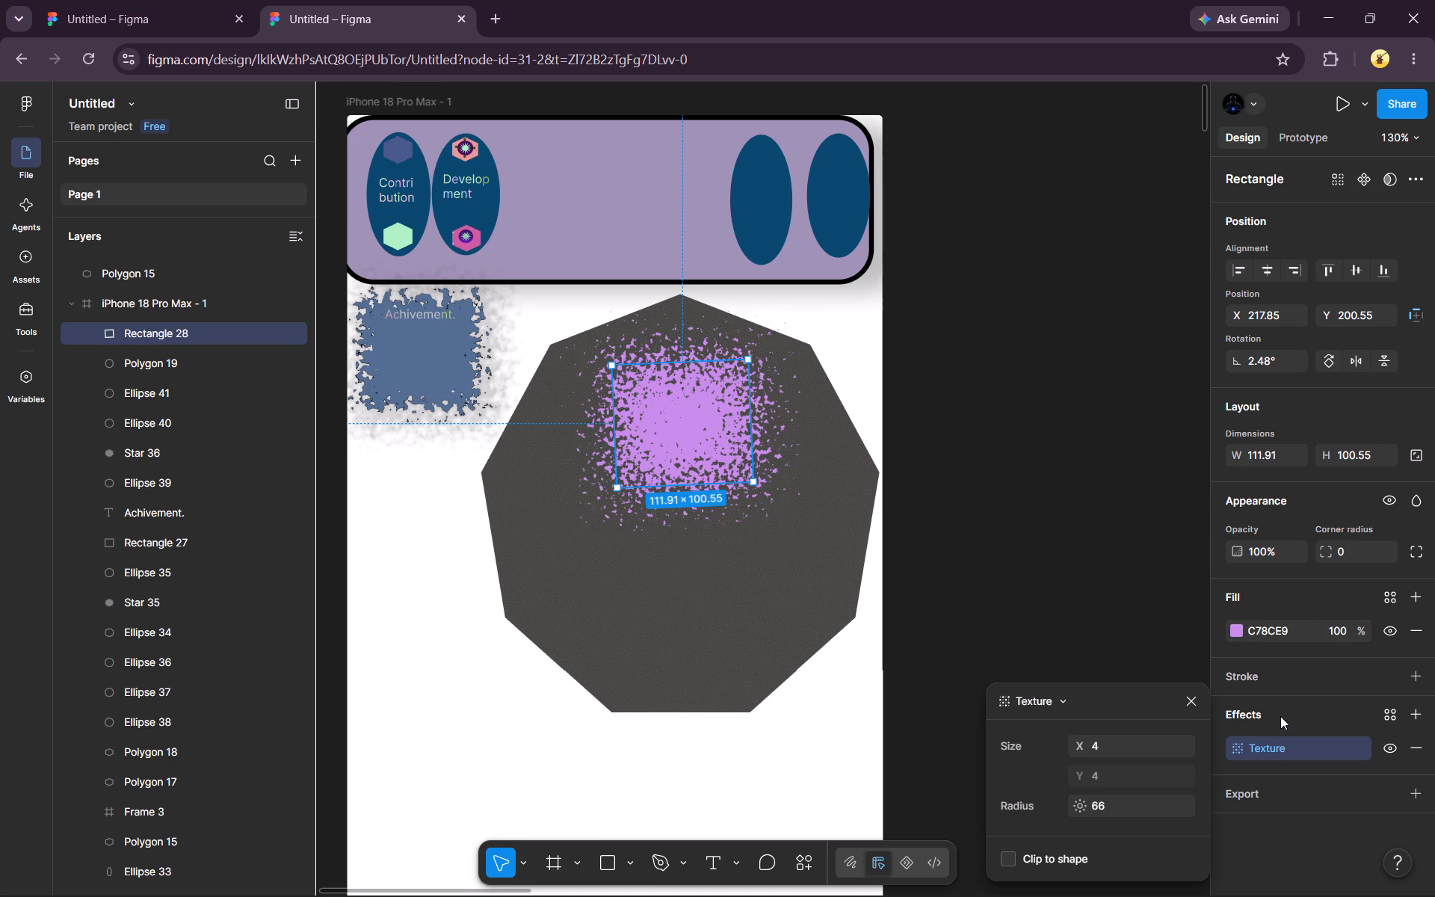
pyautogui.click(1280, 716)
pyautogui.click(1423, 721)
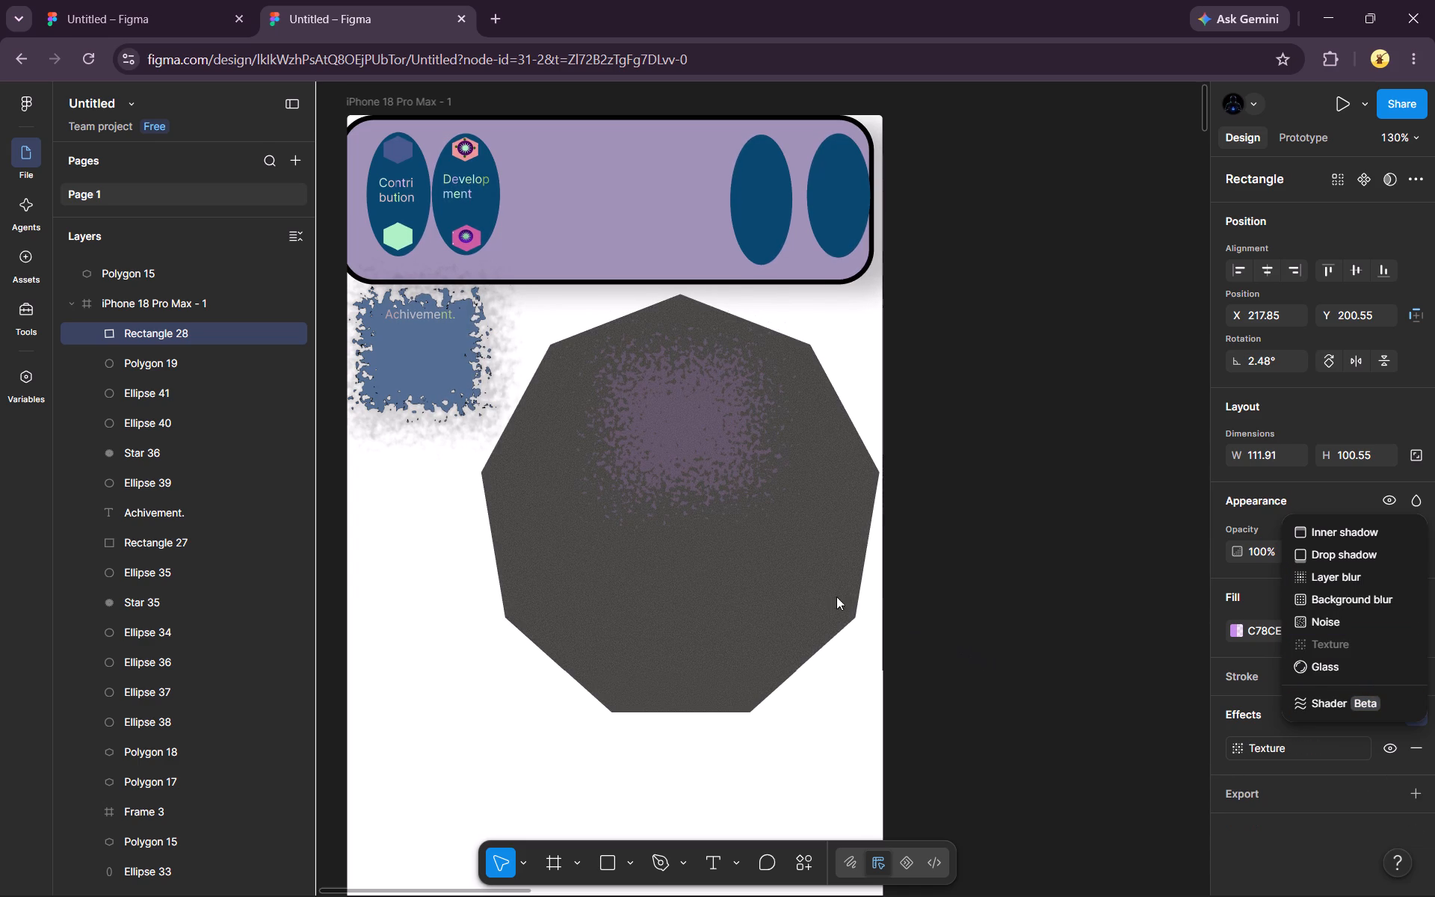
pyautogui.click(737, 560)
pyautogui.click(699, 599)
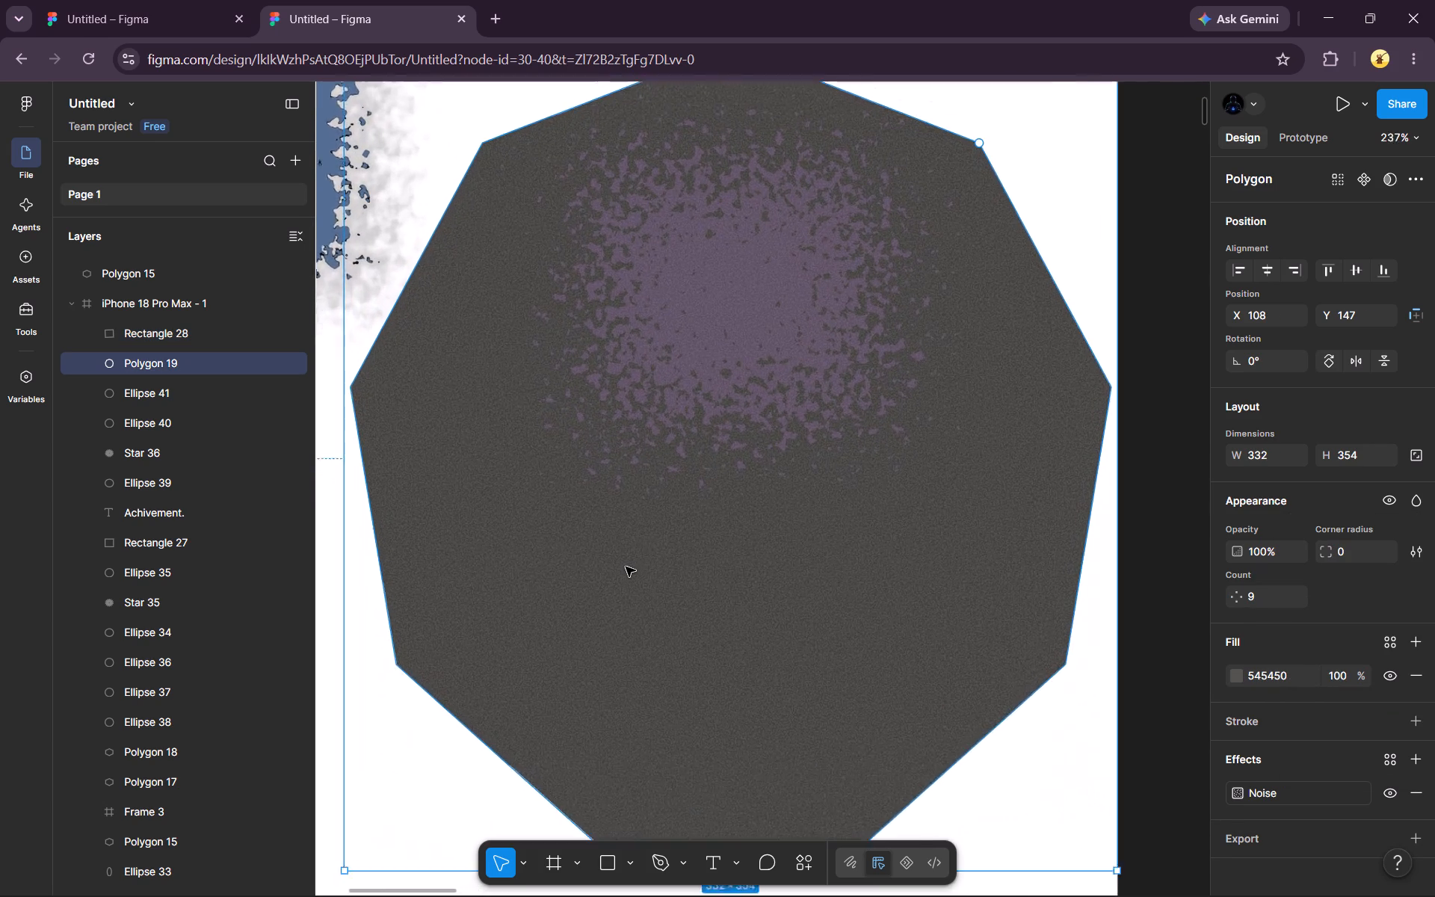
# Draw a rectangle in the lower part of the dark polygon, adjusted to about 156 × 108 at X 200, Y 336.
pyautogui.click(612, 860)
pyautogui.moveTo(553, 523); pyautogui.dragTo(963, 792)
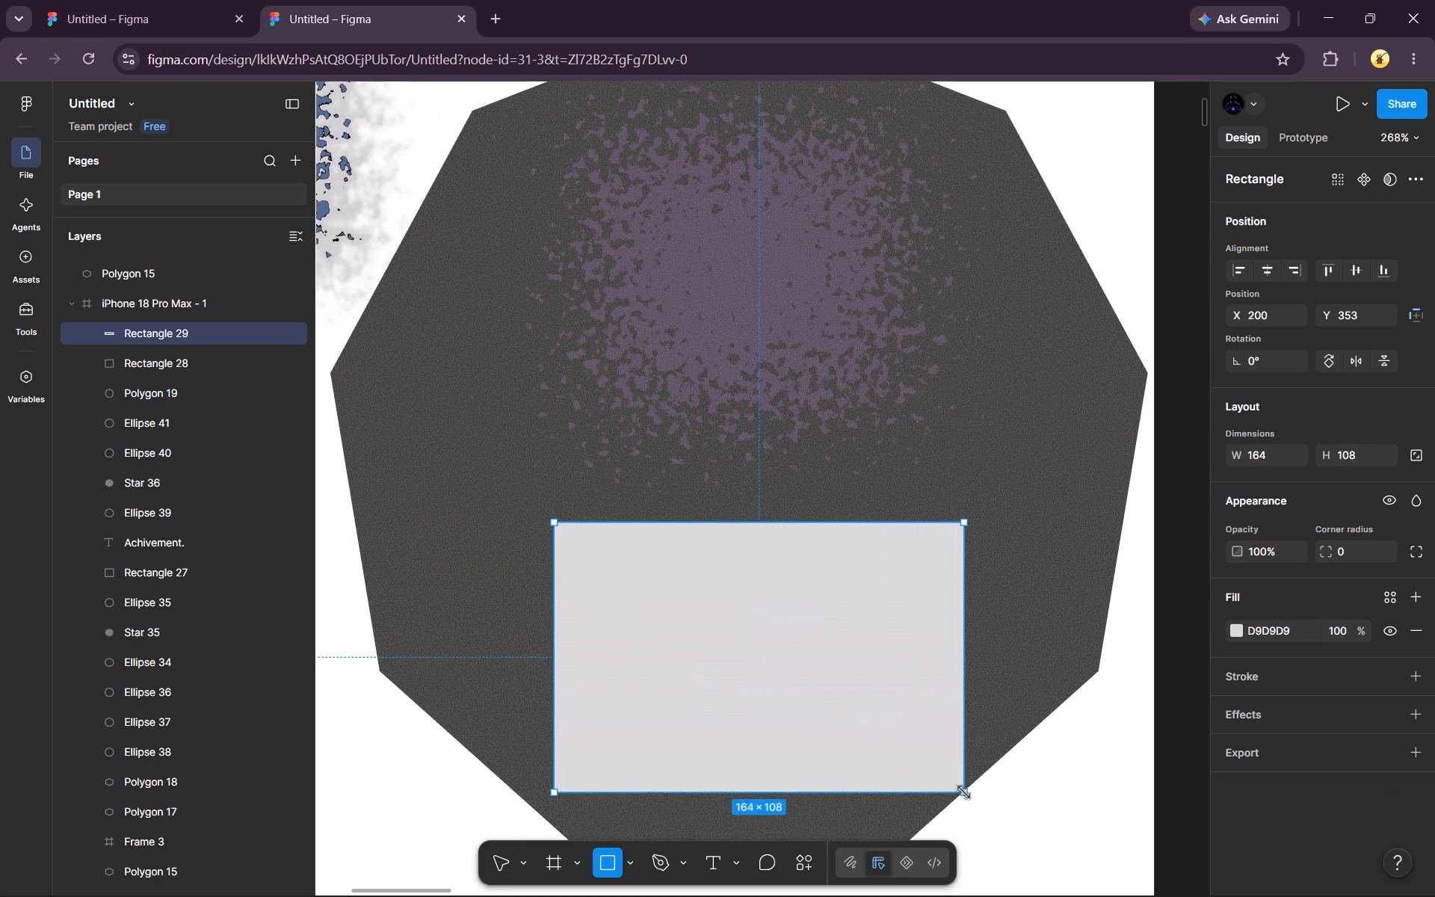
pyautogui.moveTo(803, 711); pyautogui.dragTo(787, 686)
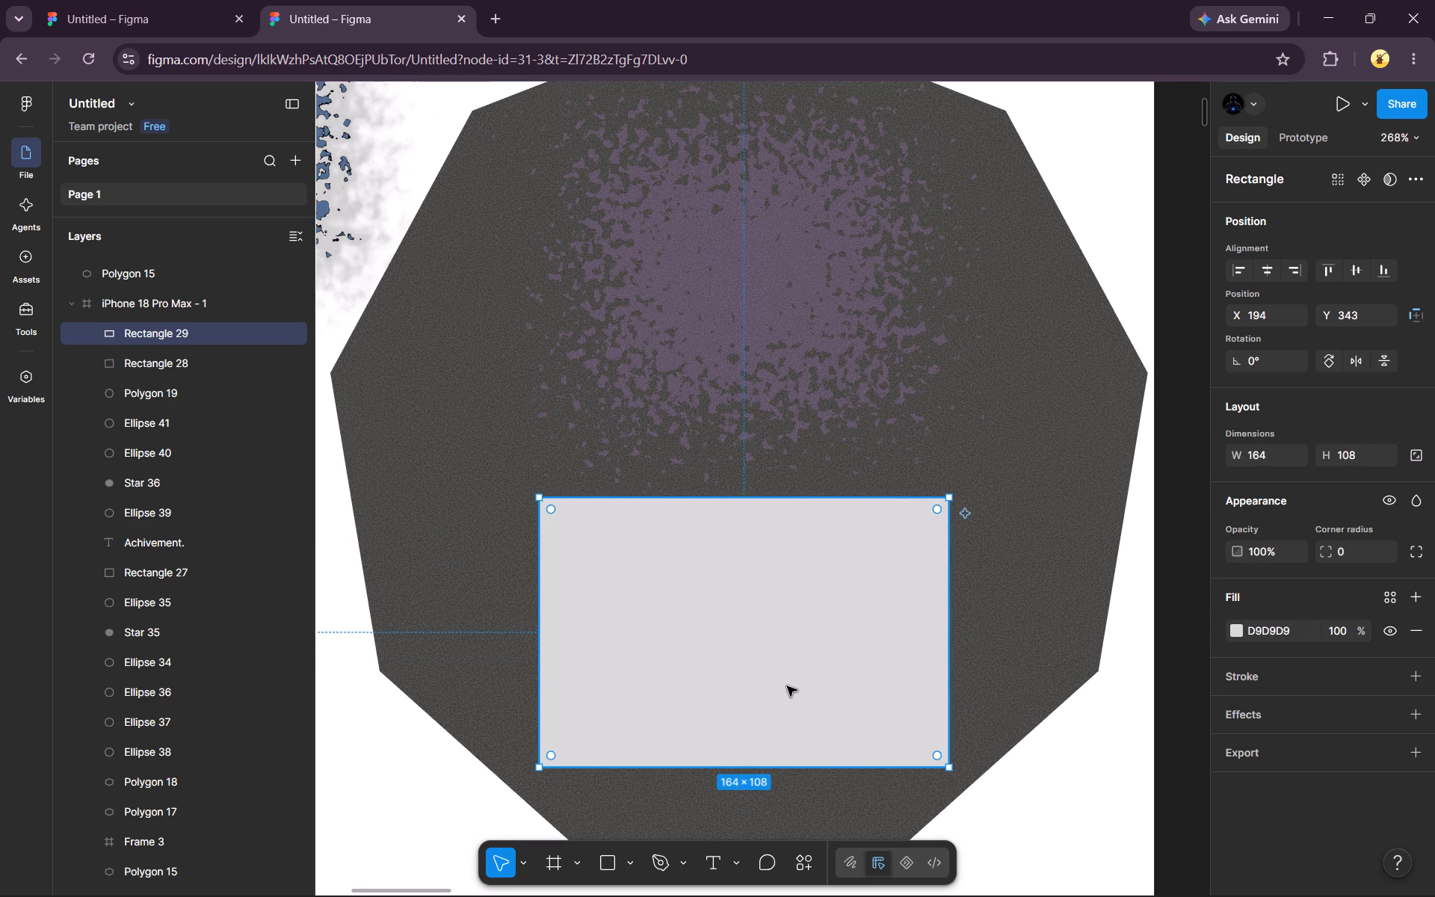
pyautogui.moveTo(947, 765); pyautogui.dragTo(930, 768)
pyautogui.moveTo(803, 711); pyautogui.dragTo(821, 688)
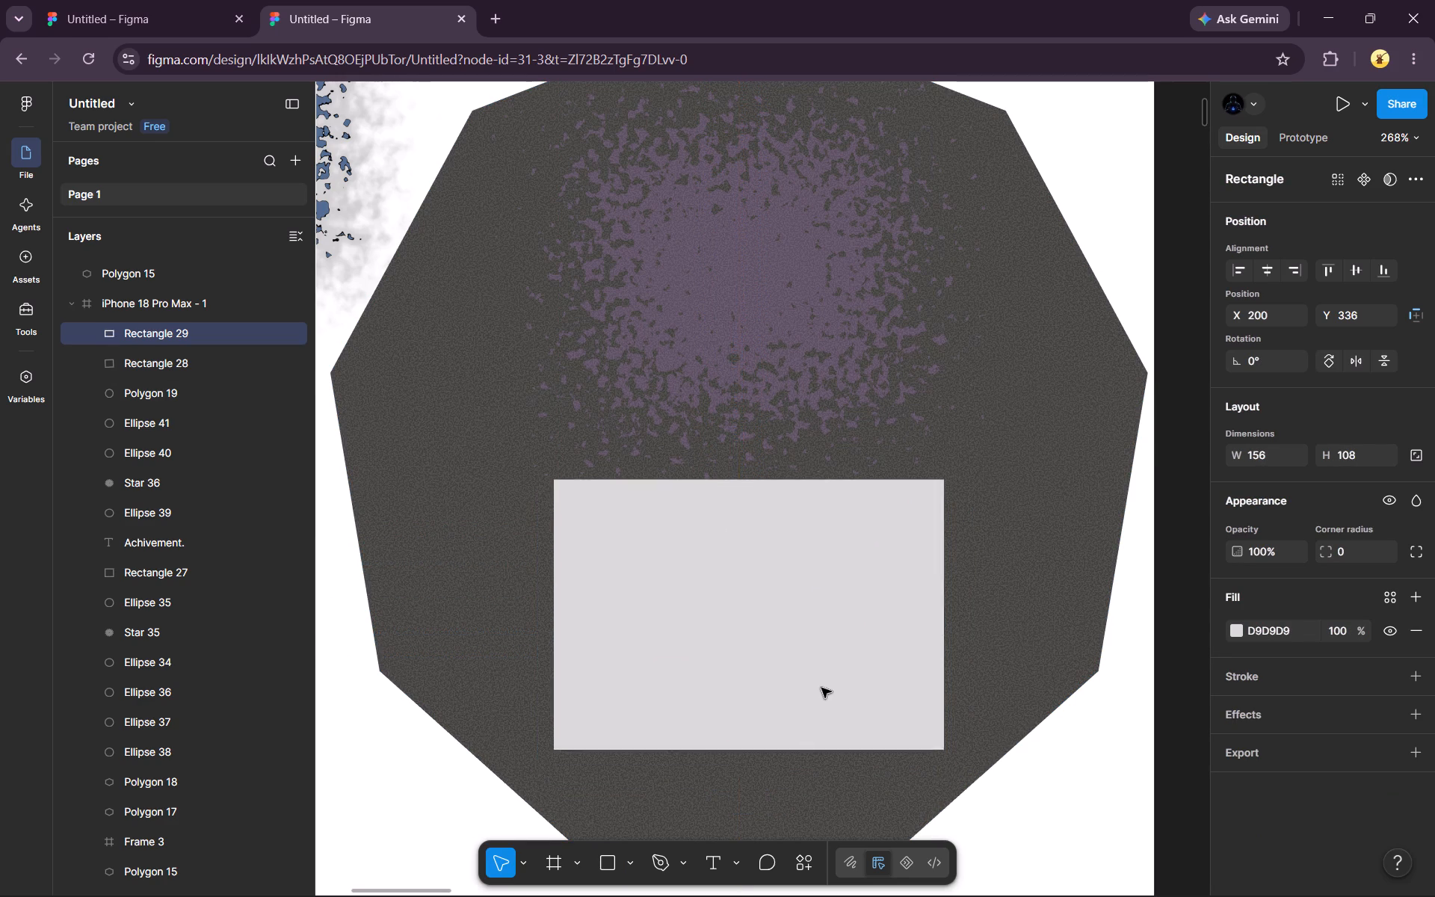
pyautogui.moveTo(821, 688); pyautogui.dragTo(818, 694)
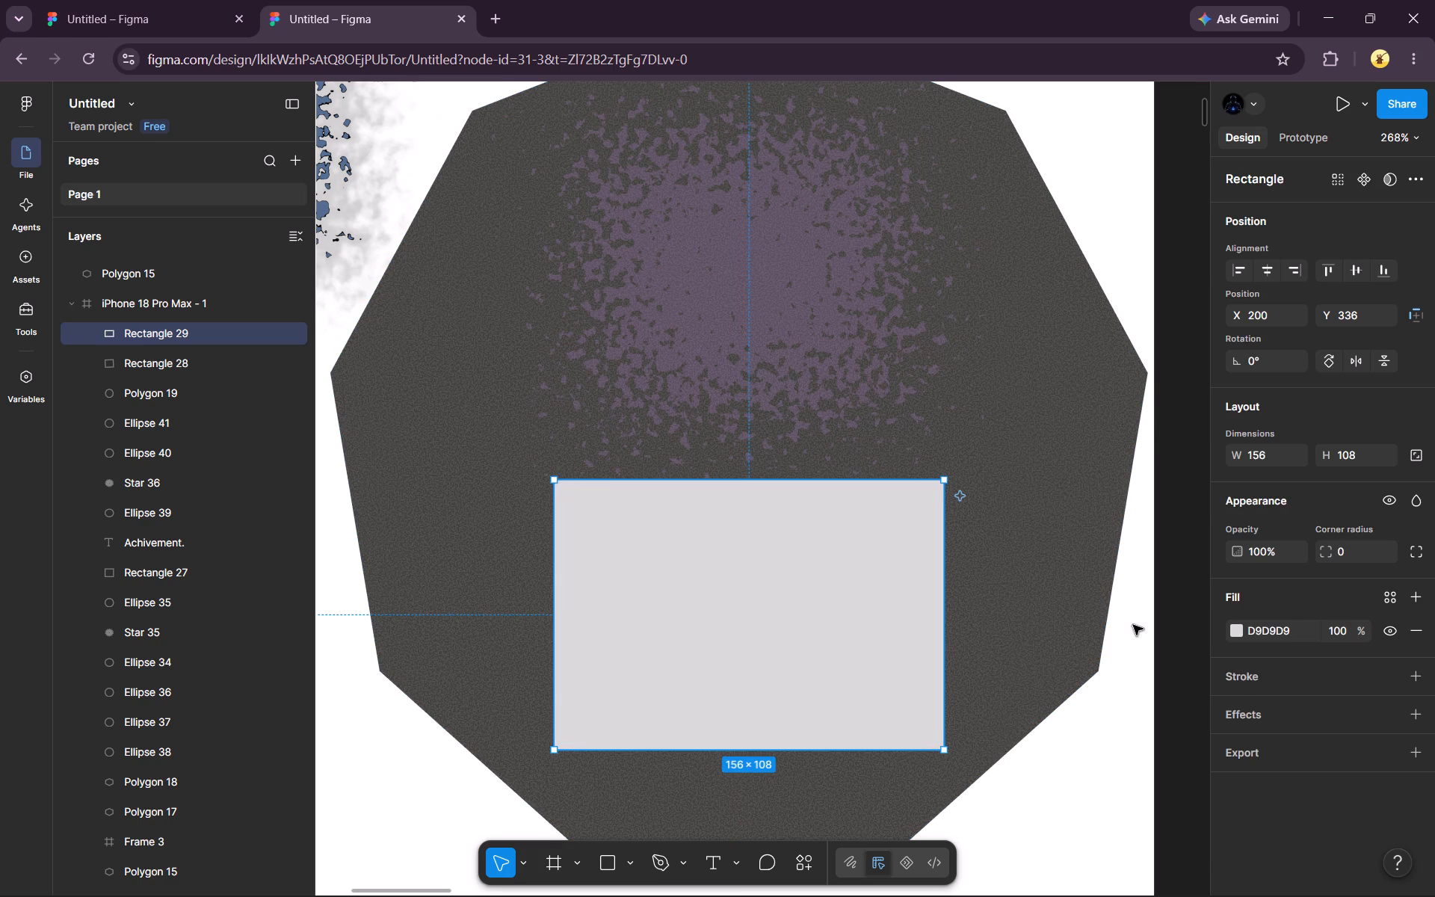
# Change the new lower rectangle's fill to blue 207ABA.
pyautogui.click(1236, 636)
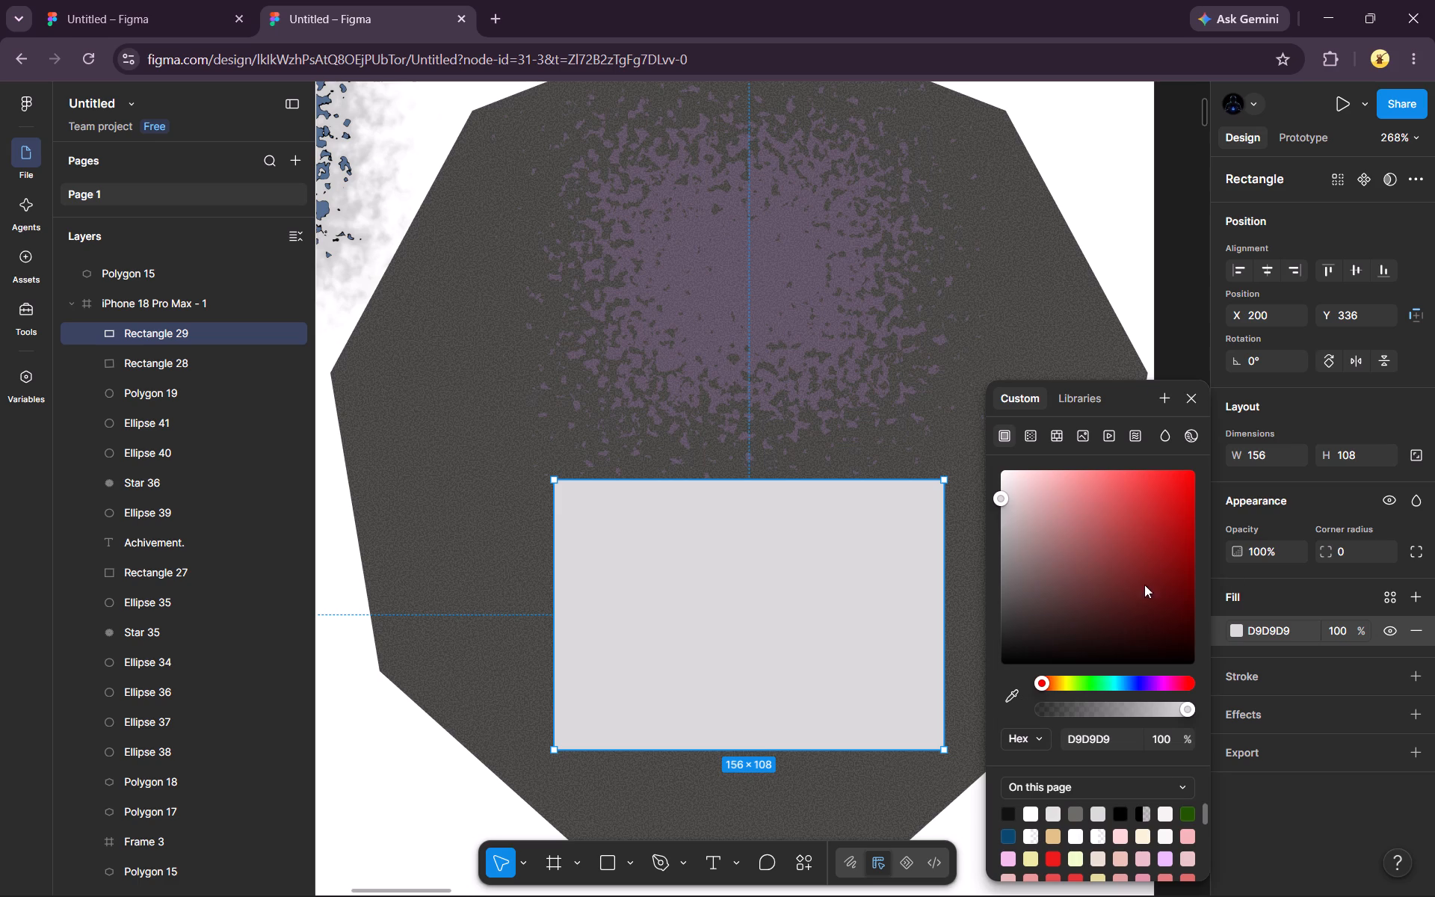
pyautogui.click(1107, 683)
pyautogui.moveTo(1114, 559); pyautogui.dragTo(1076, 496)
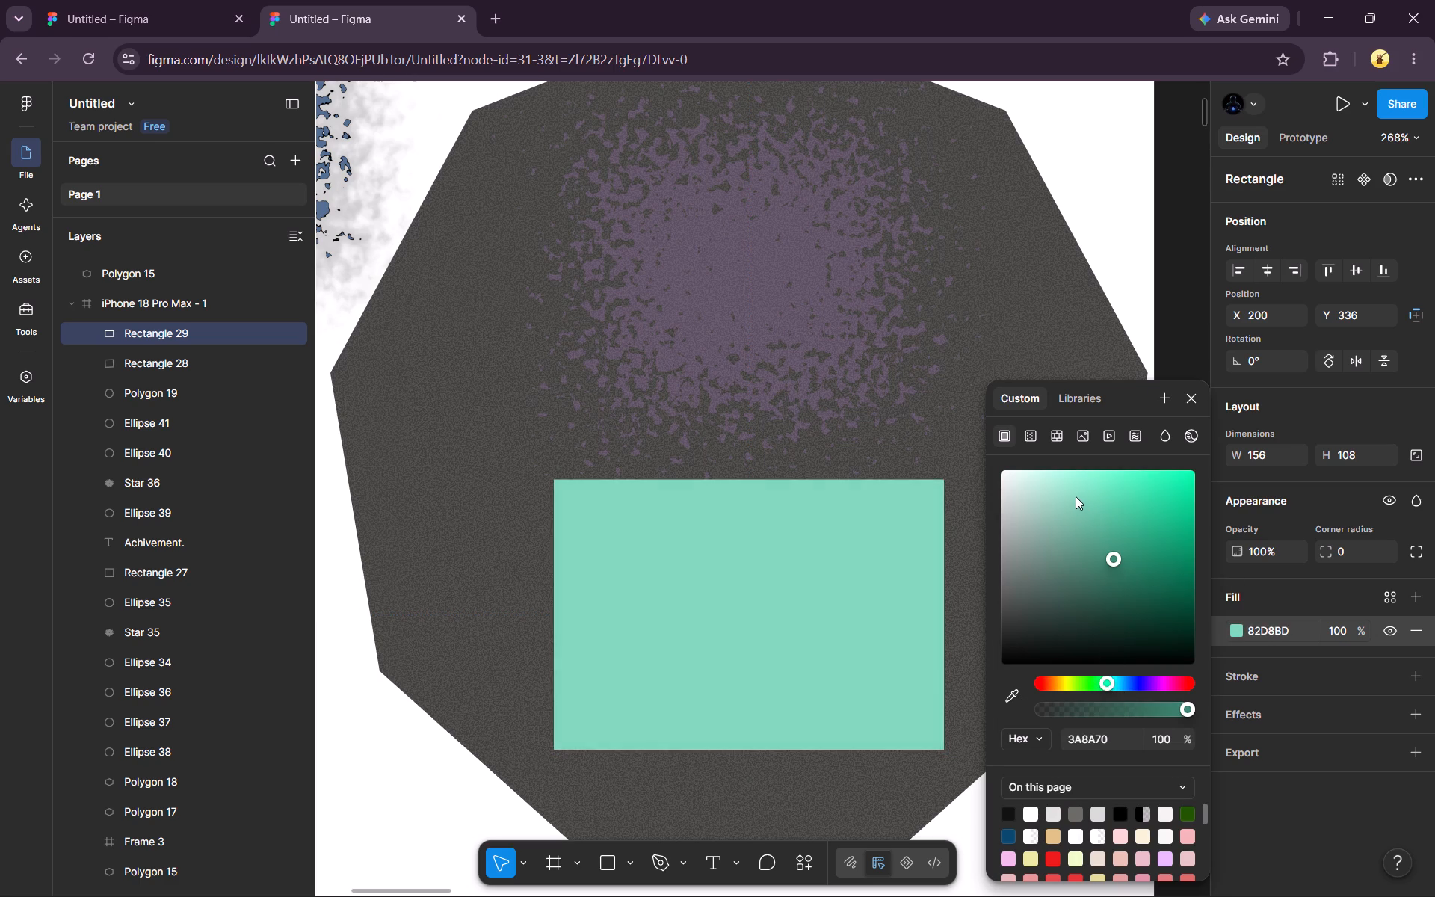
pyautogui.moveTo(1076, 496); pyautogui.dragTo(1074, 493)
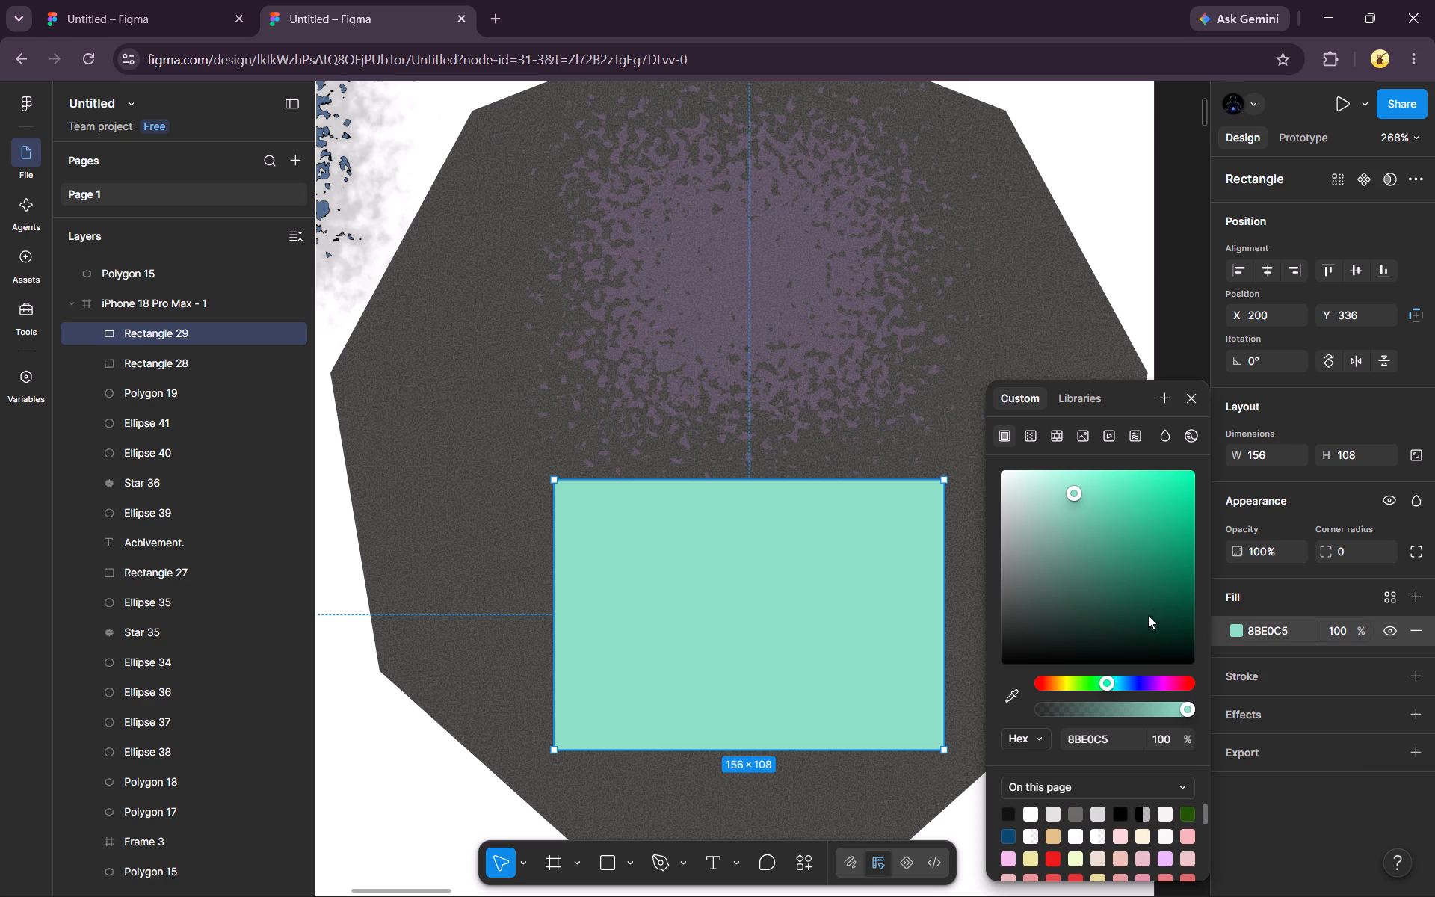
pyautogui.click(1125, 683)
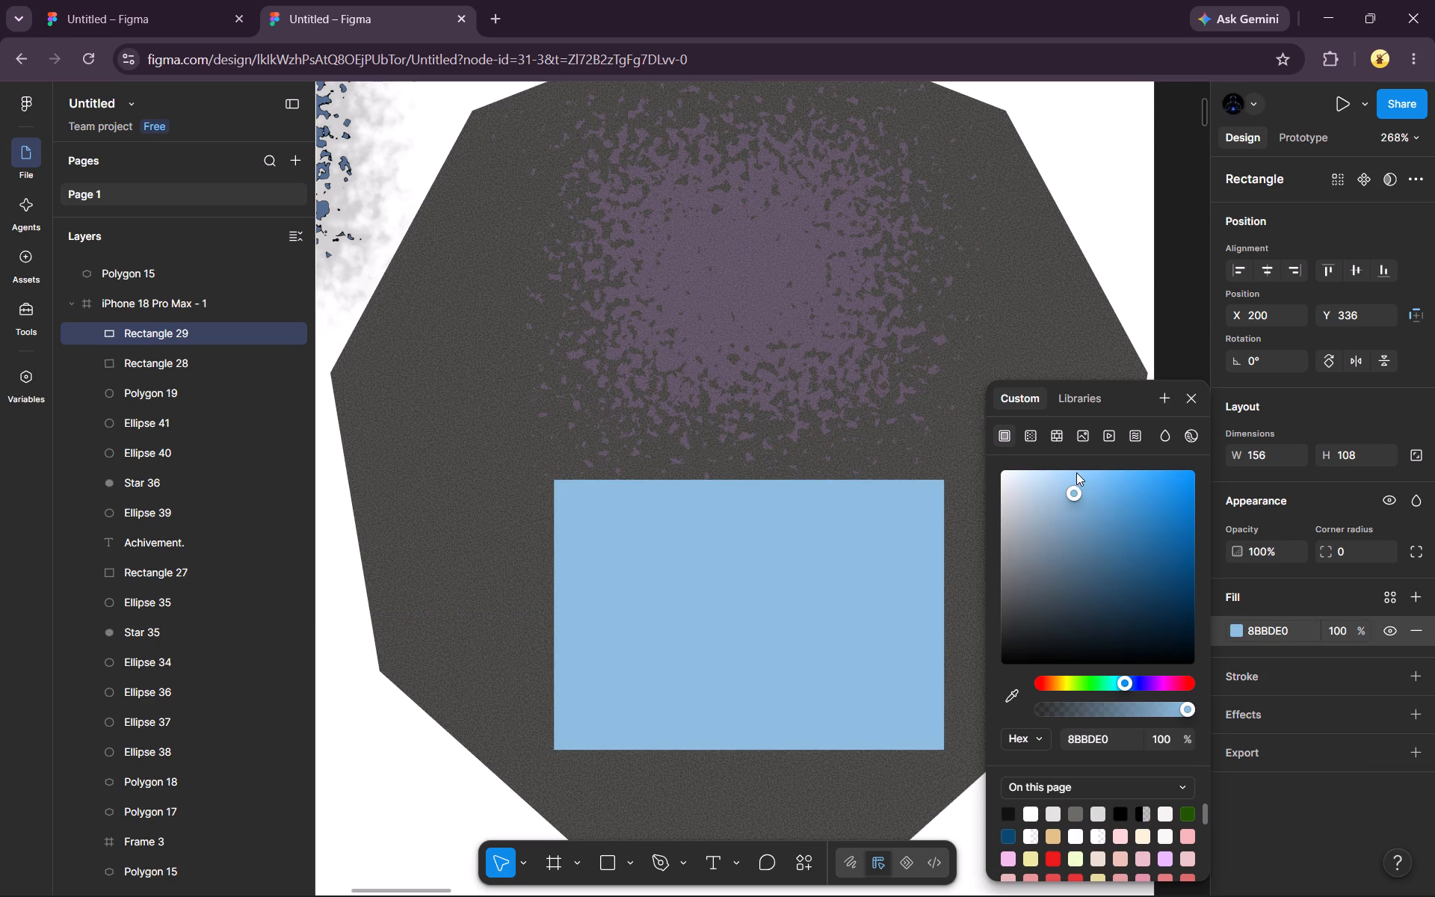
pyautogui.moveTo(1076, 492); pyautogui.dragTo(1140, 518)
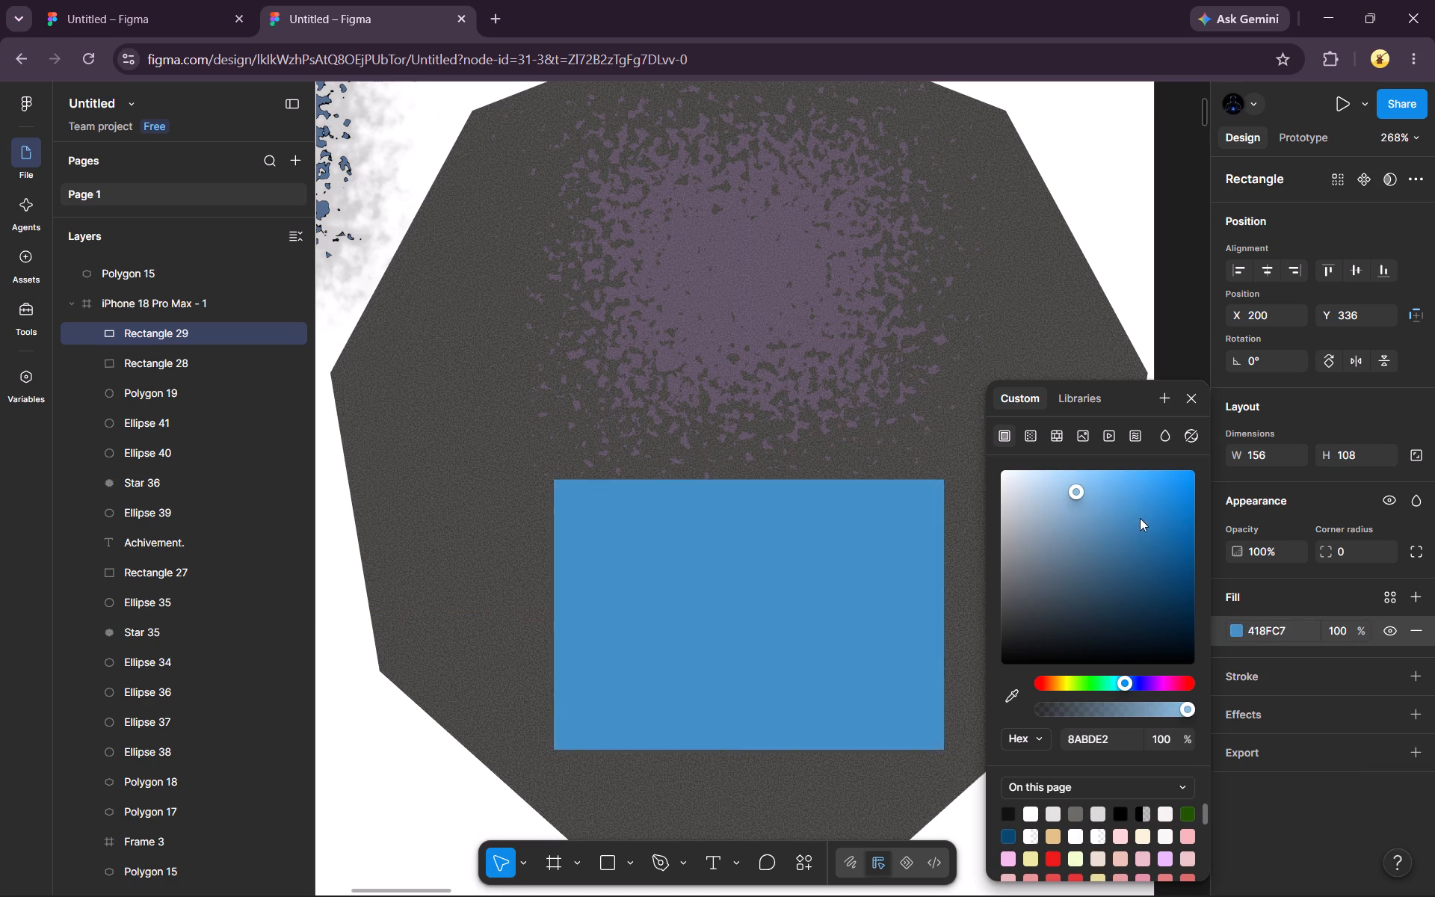
pyautogui.moveTo(1140, 518); pyautogui.dragTo(1161, 523)
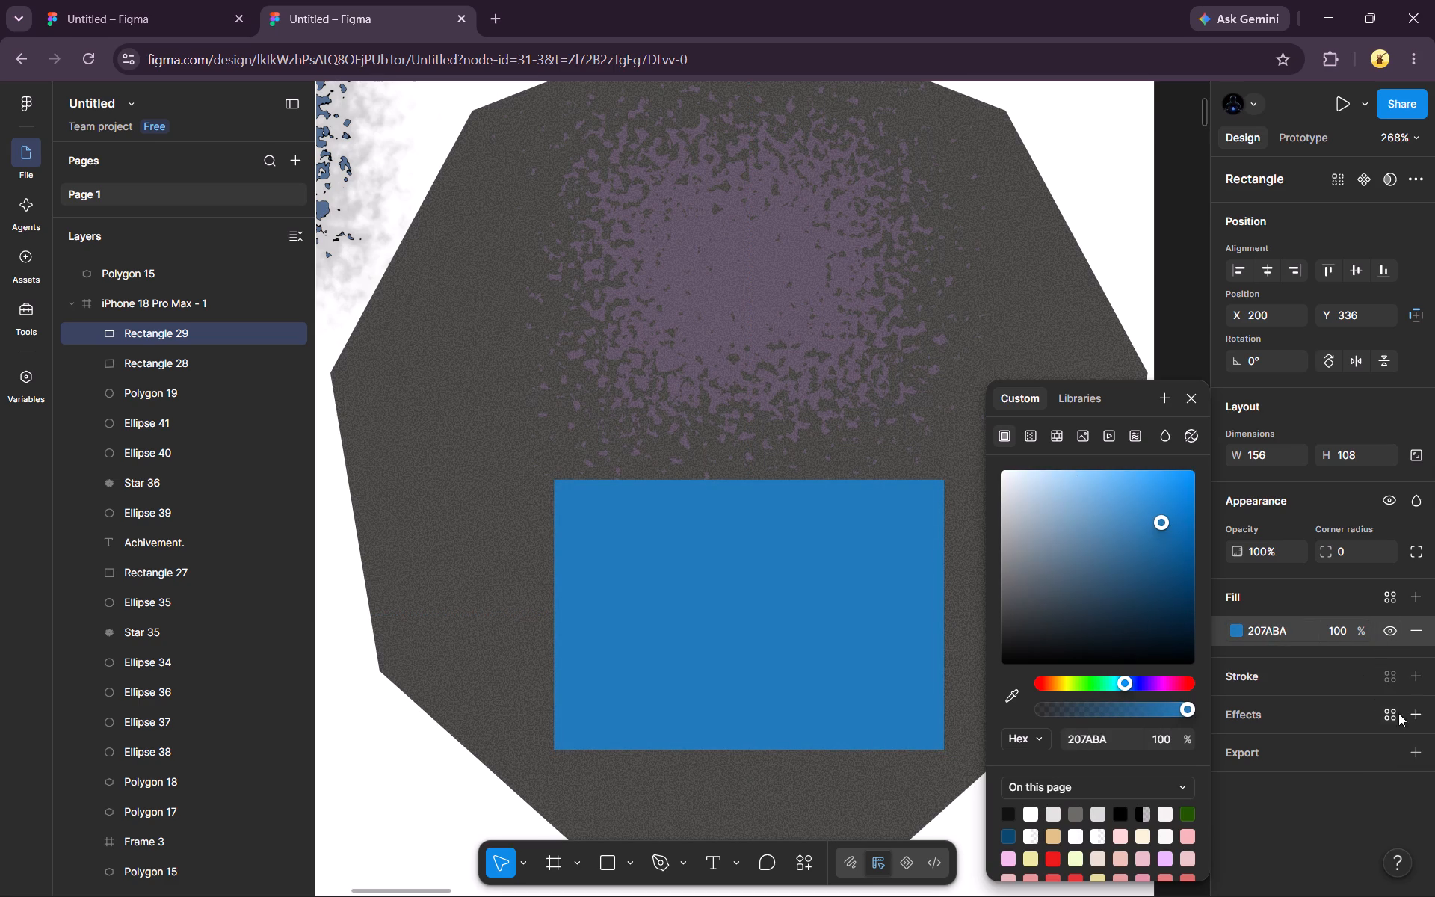
# Add a Texture effect to the blue rectangle and set its radius to 43.
pyautogui.click(1421, 711)
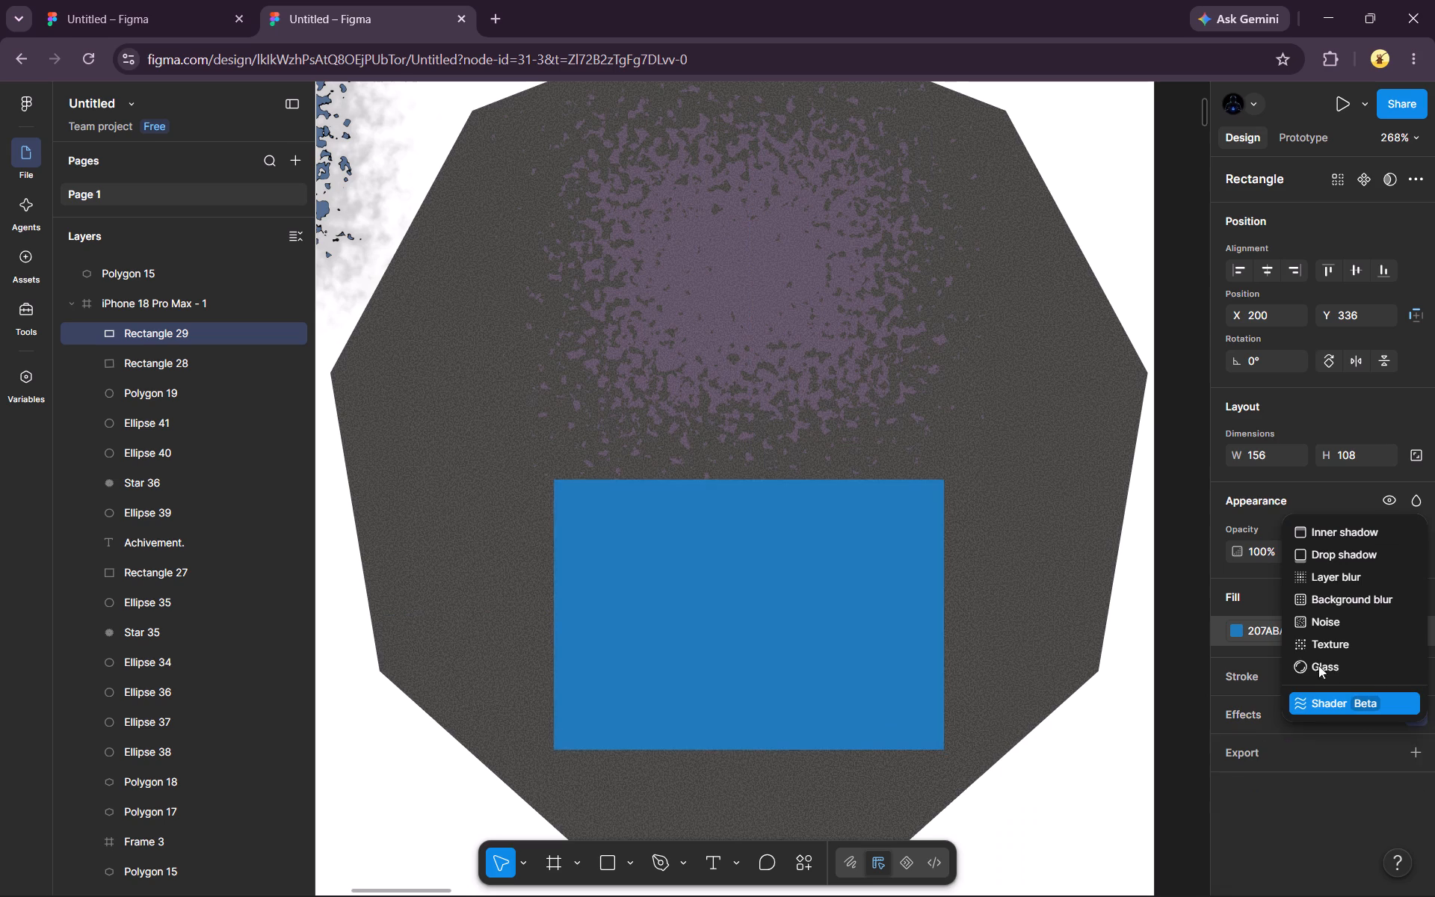
pyautogui.click(1327, 645)
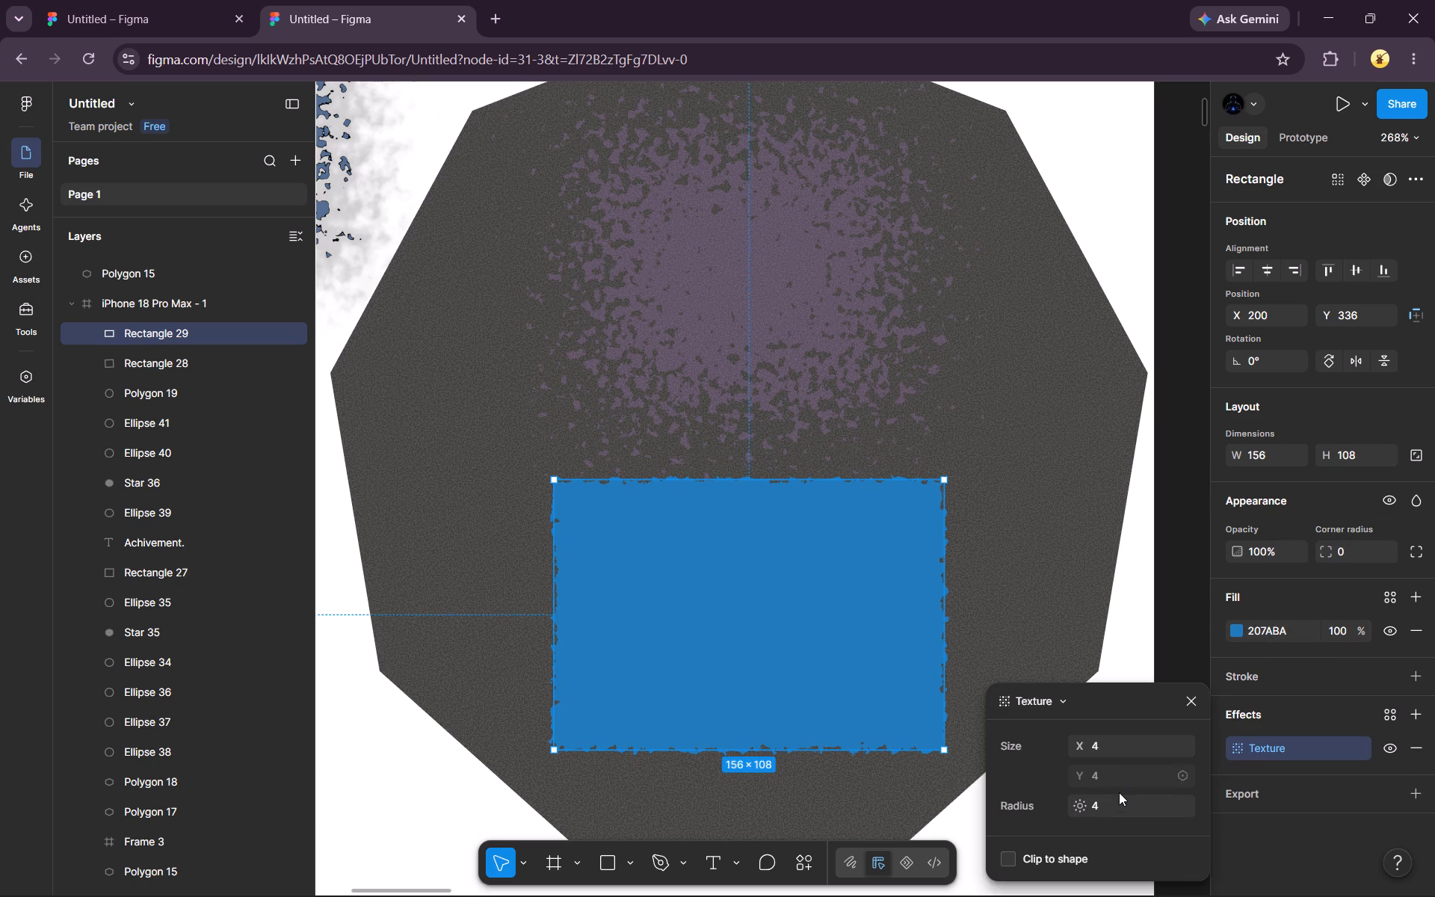
pyautogui.click(1113, 804)
pyautogui.press('BackSpace')
pyautogui.write('43')
pyautogui.press('Return')
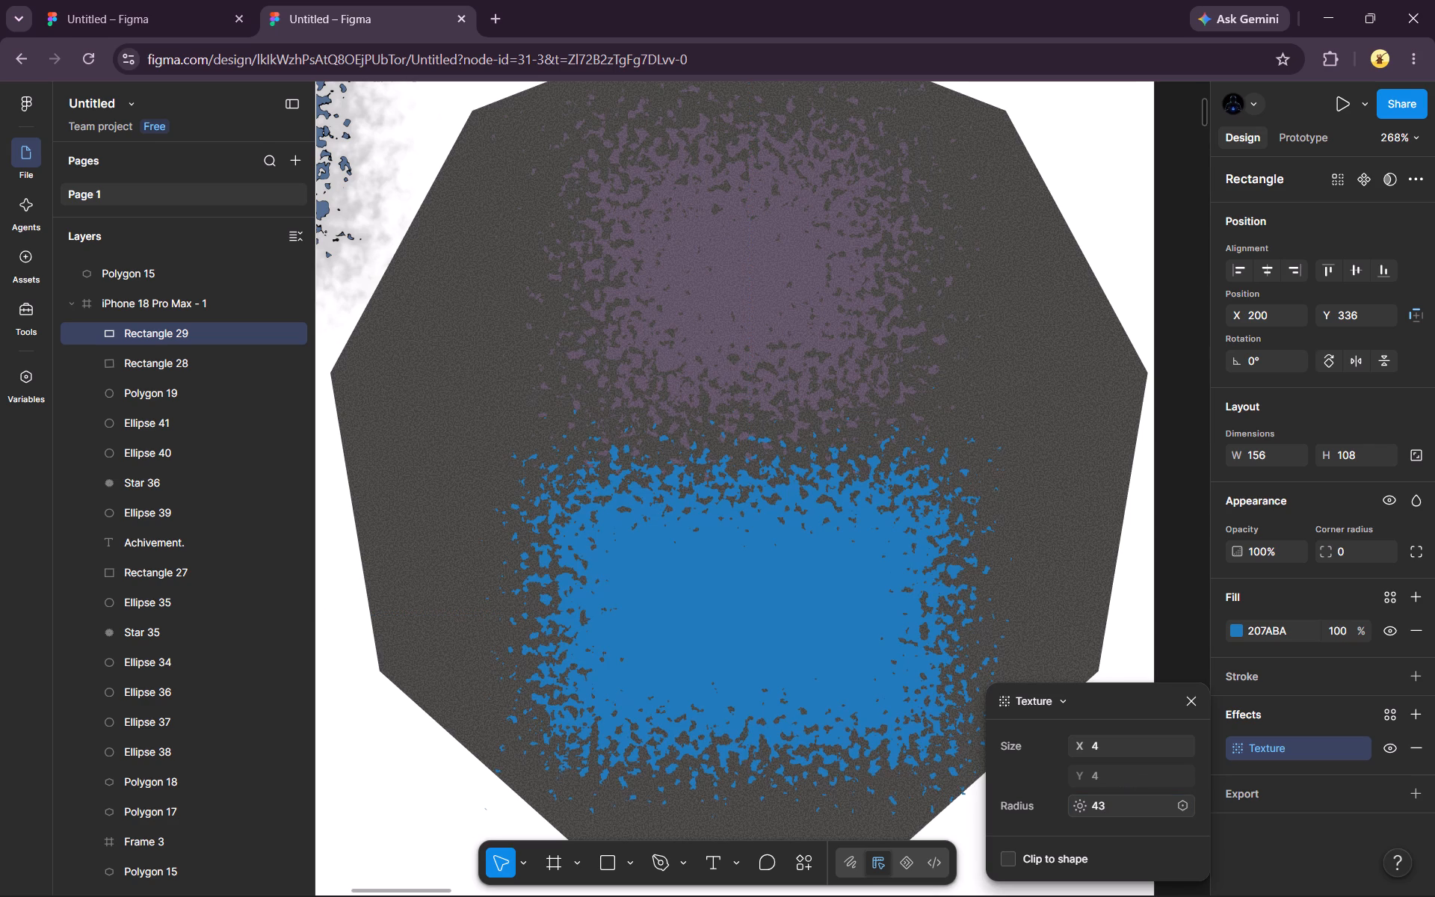
pyautogui.click(782, 642)
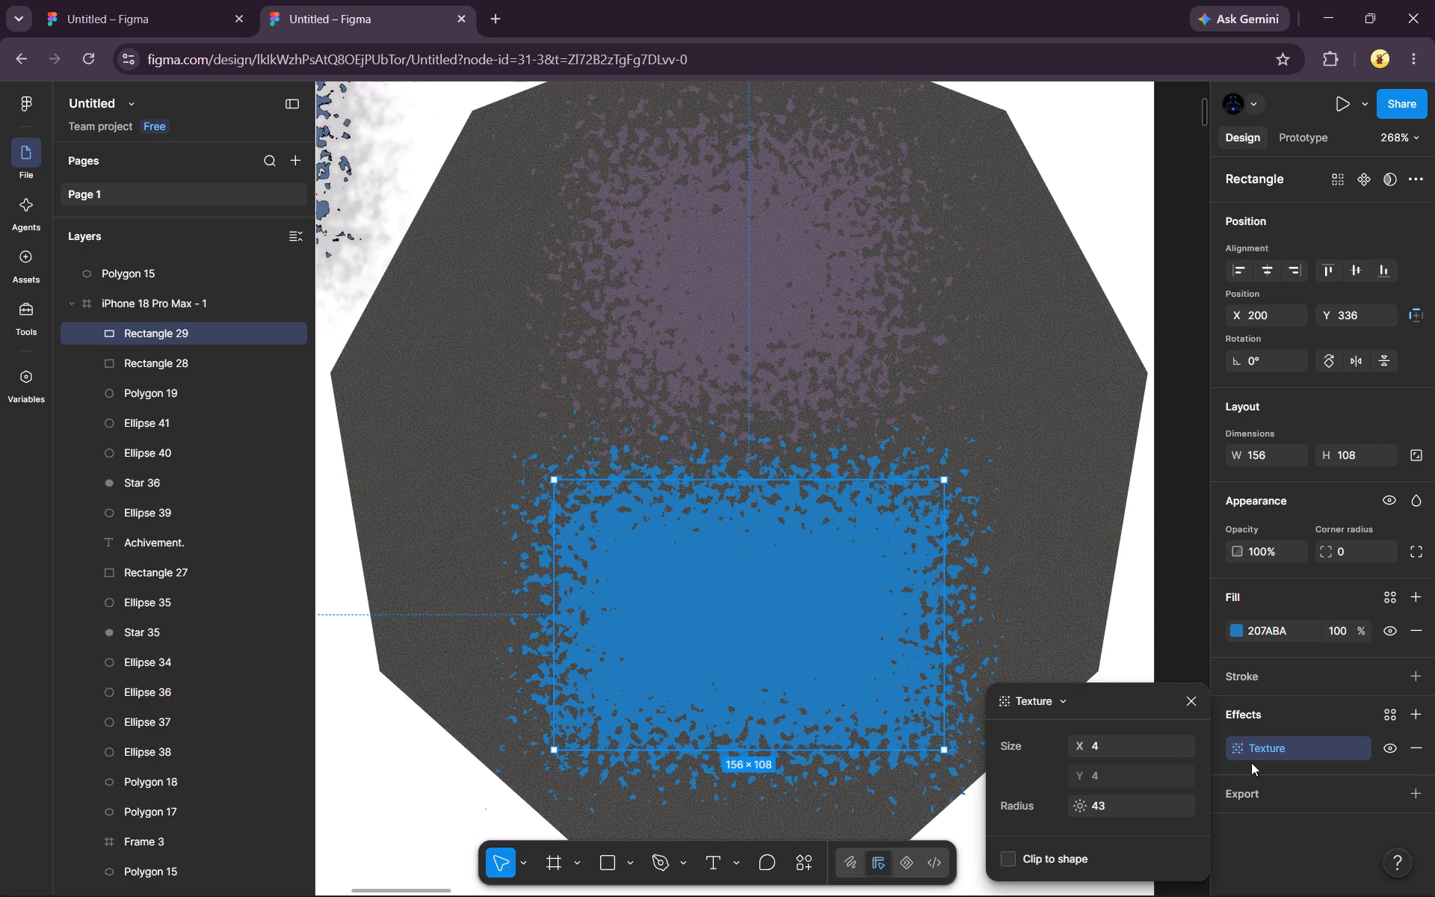
pyautogui.click(1196, 698)
# Add a uniform Layer blur effect to the blue rectangle and set its blur to 9.
pyautogui.click(1413, 716)
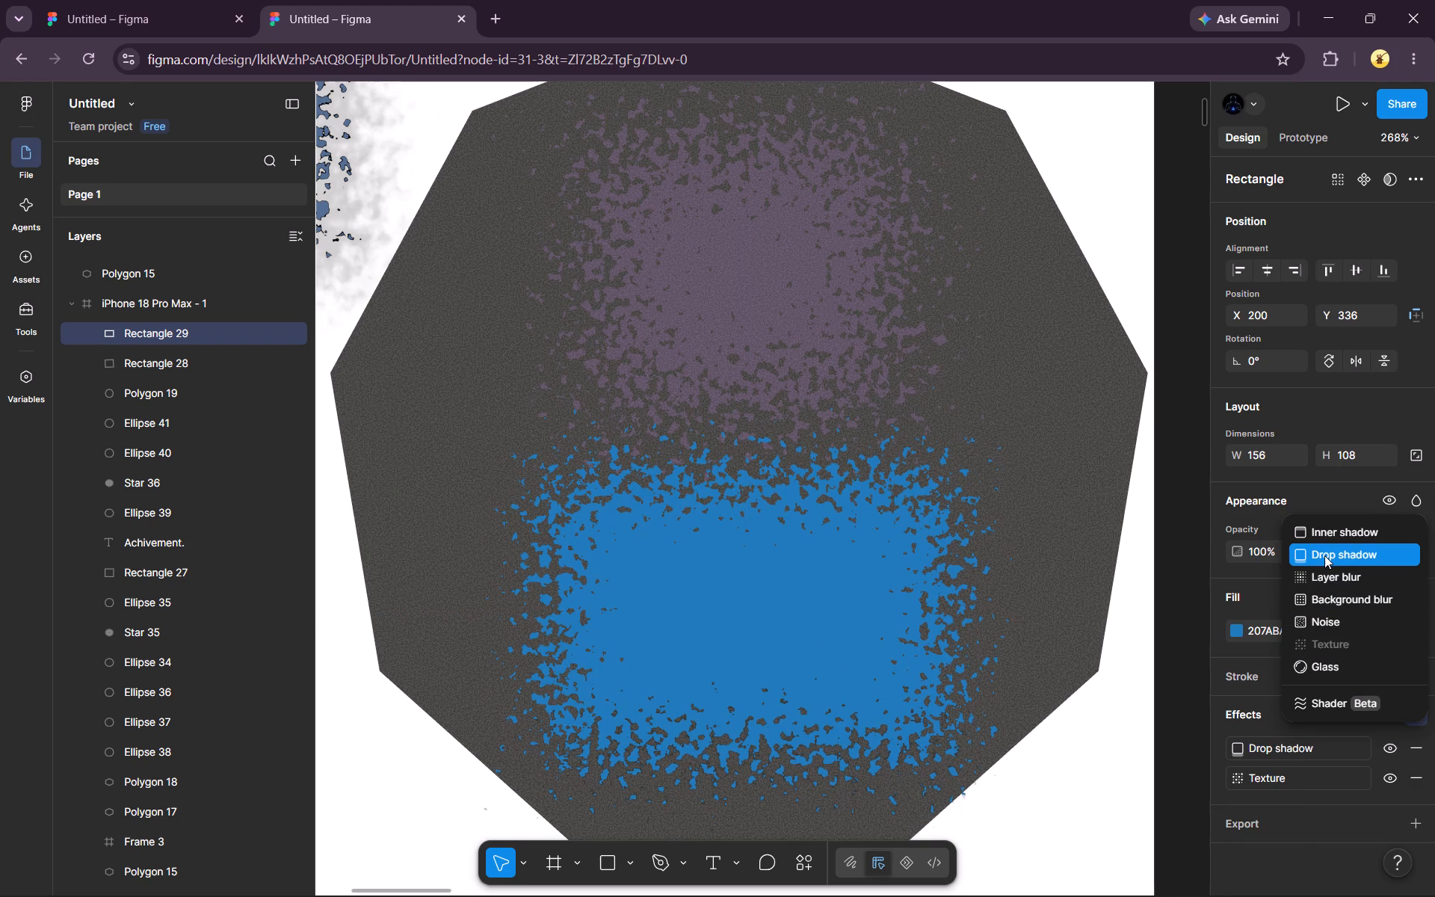
pyautogui.click(1324, 575)
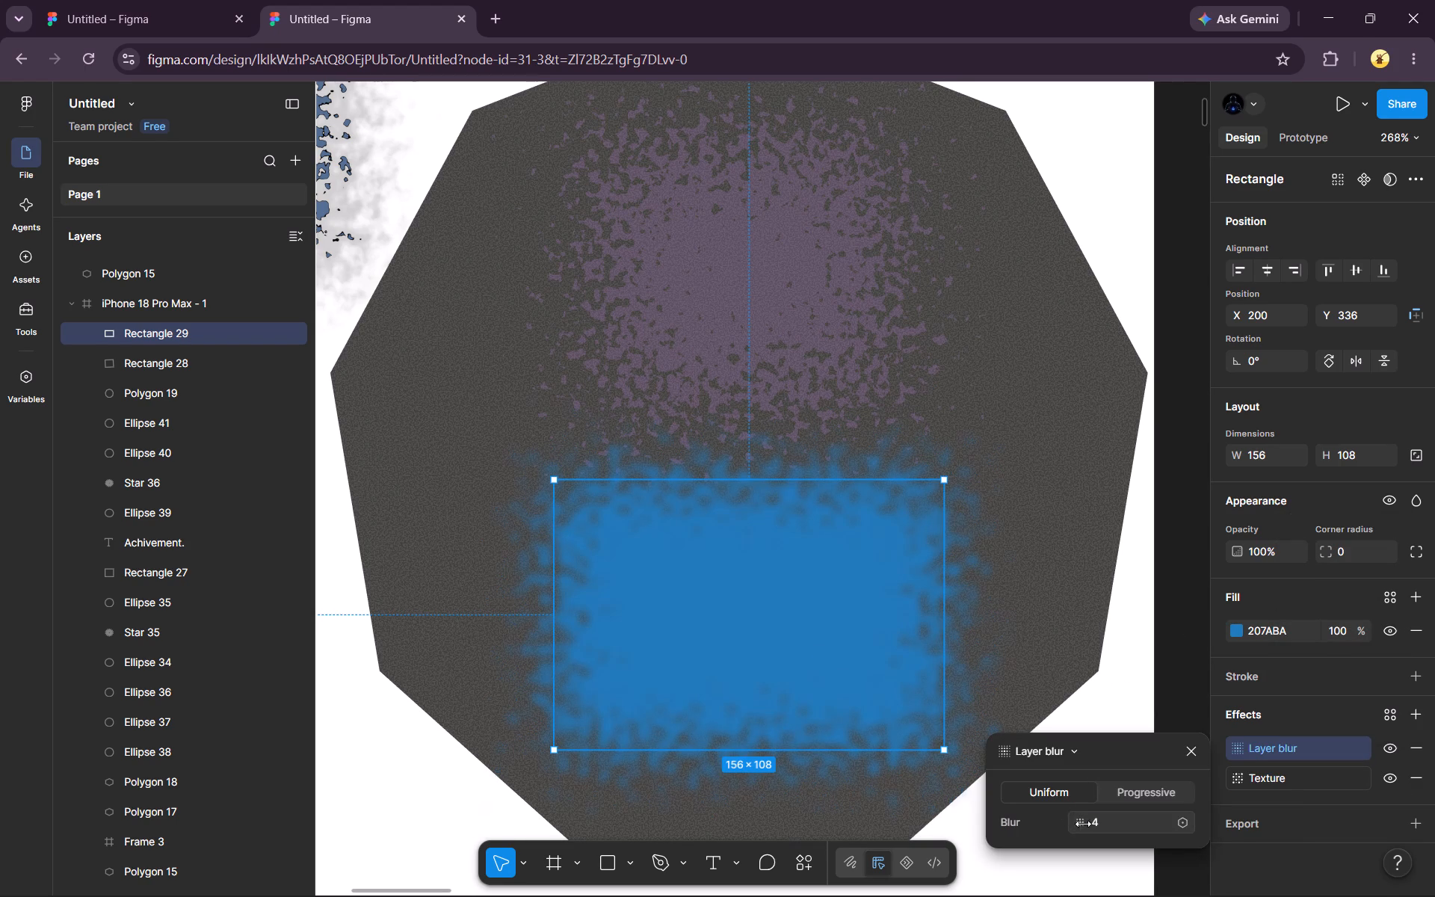
pyautogui.click(1103, 827)
pyautogui.press('BackSpace')
pyautogui.press('9')
pyautogui.press('Return')
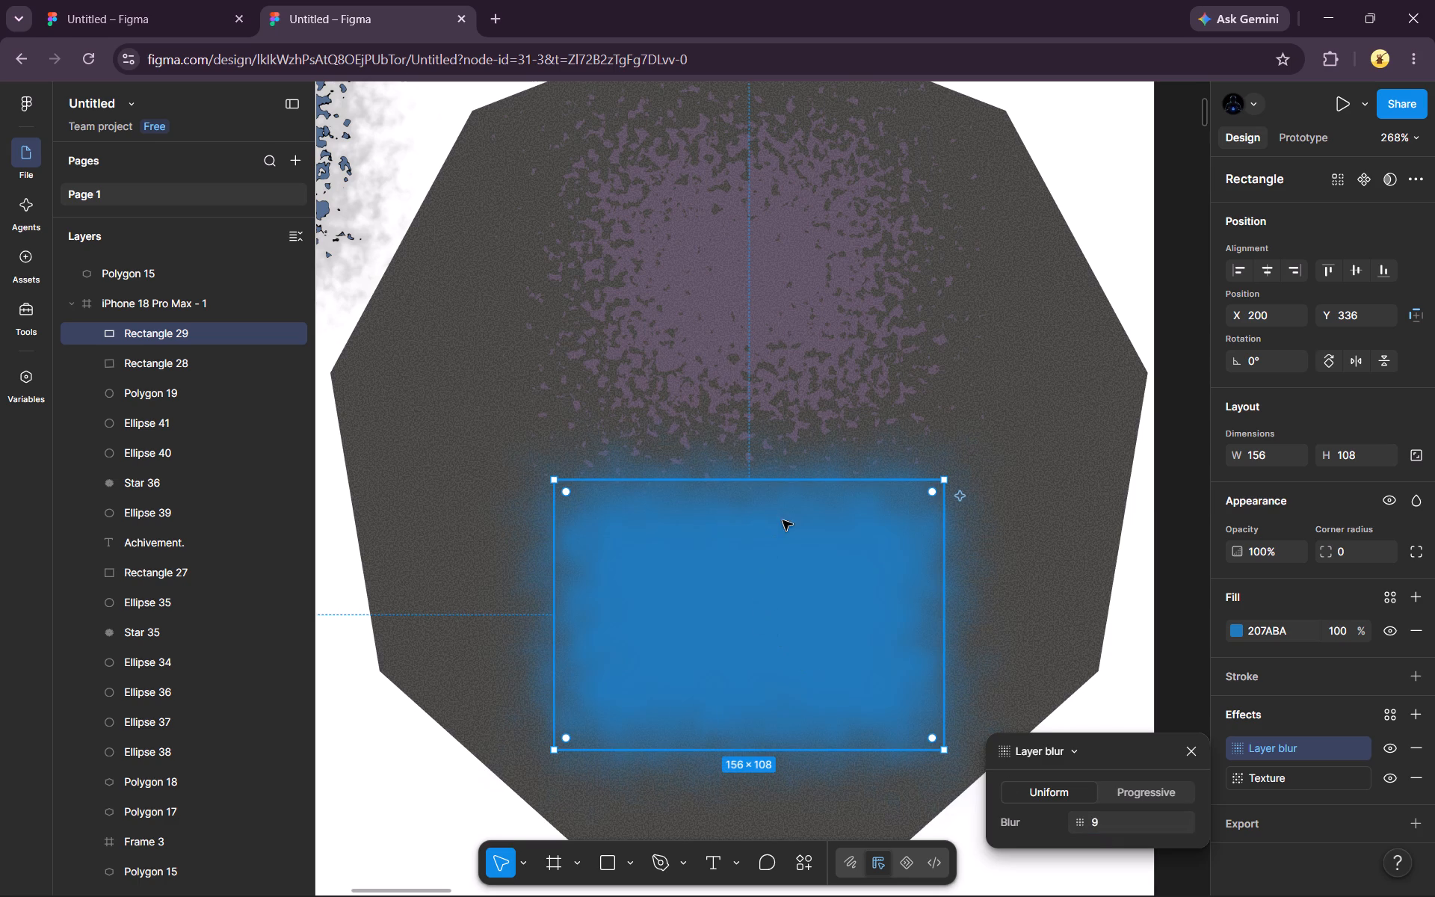
pyautogui.click(799, 496)
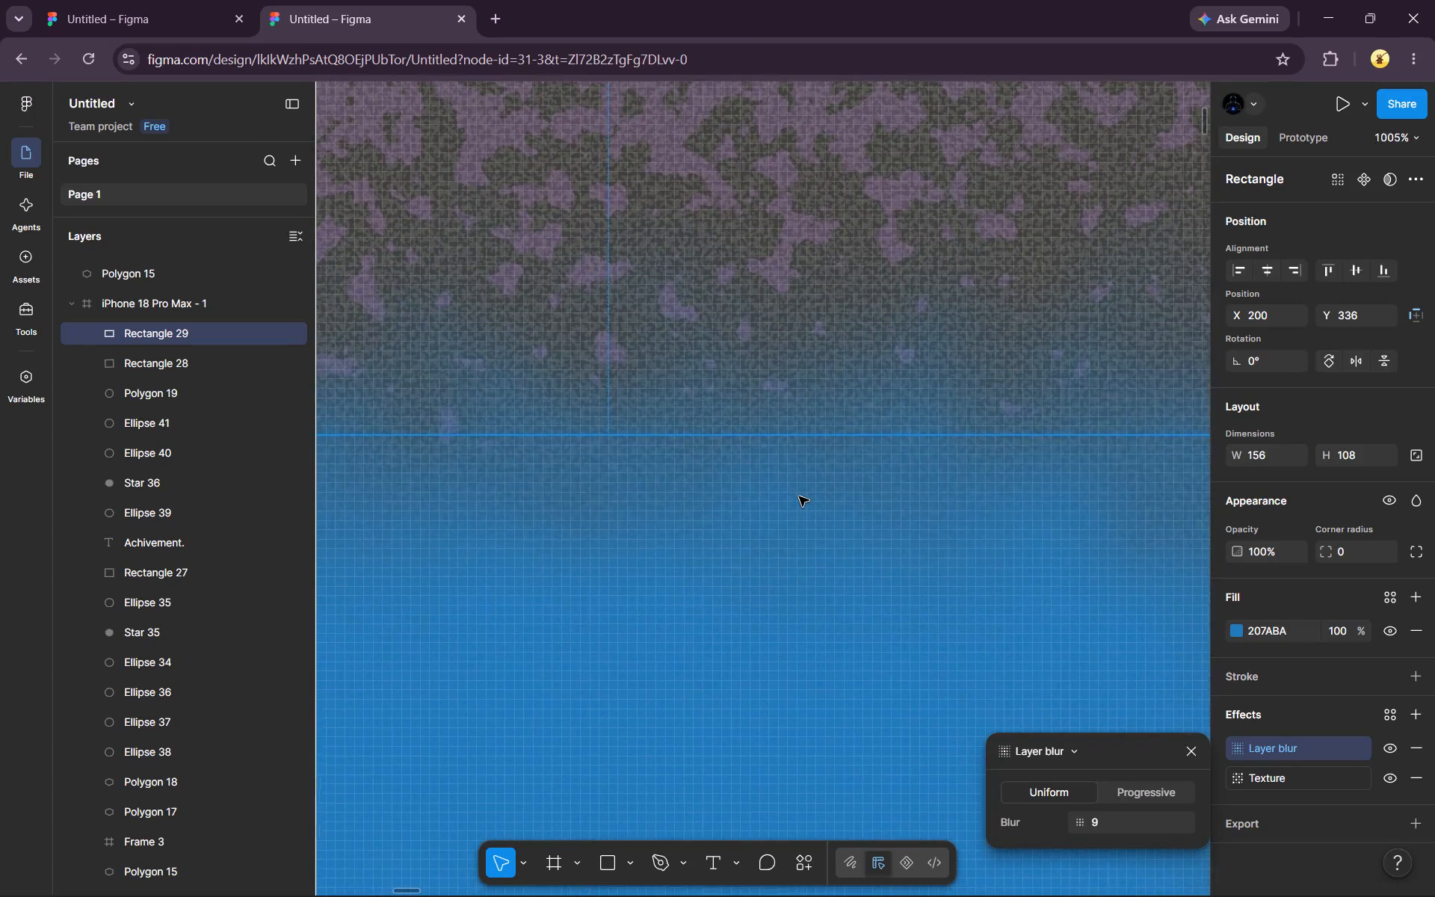
# Add the text "welcome back chief" over the blurred blue rectangle at about X 225, Y 361.
pyautogui.scroll(-2, 799, 496)
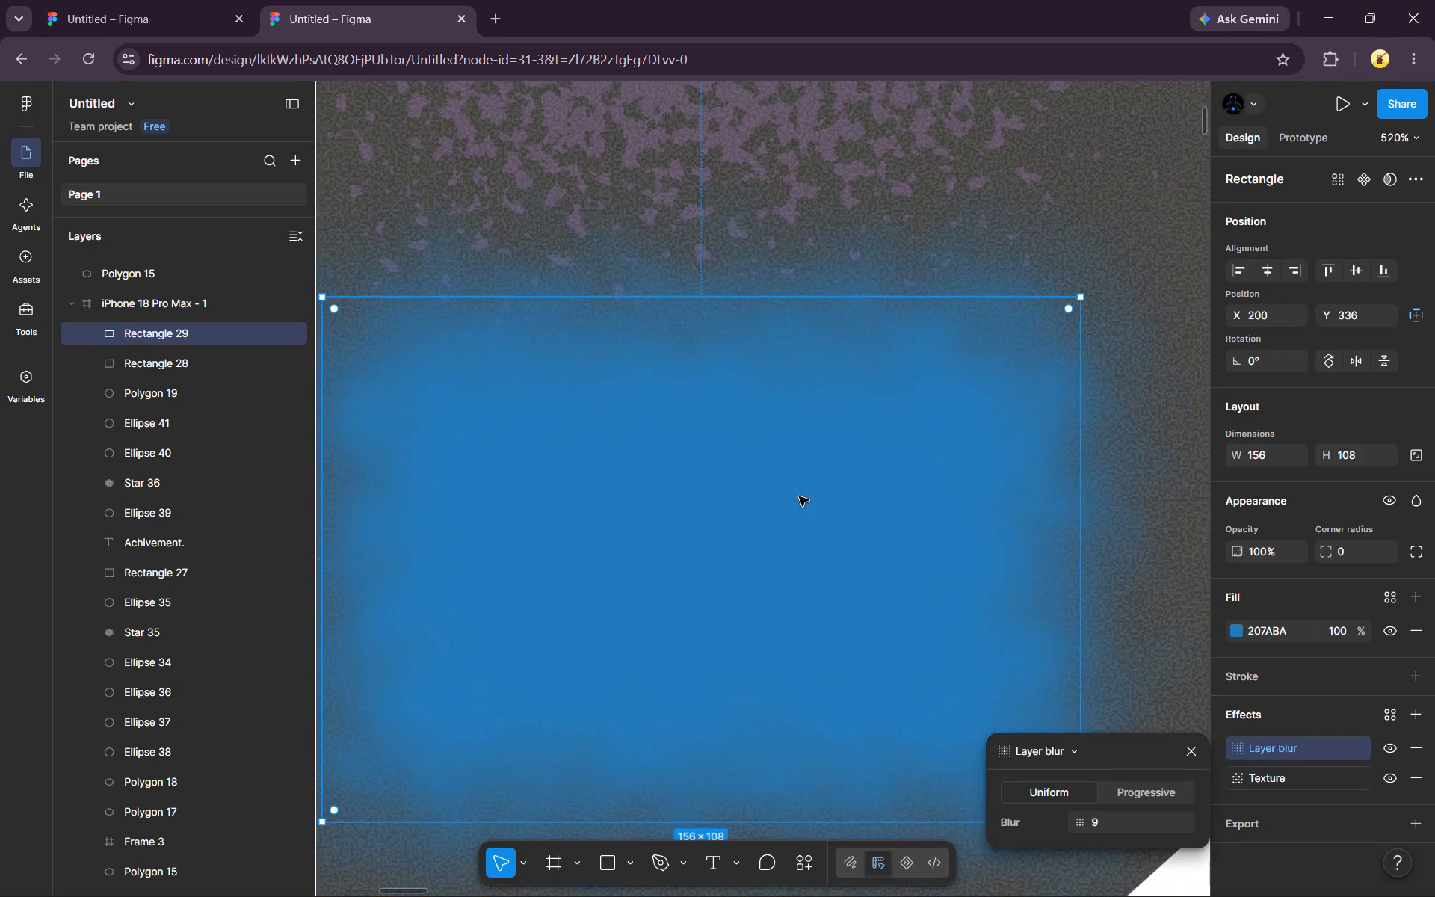
pyautogui.hscroll(1, 799, 496)
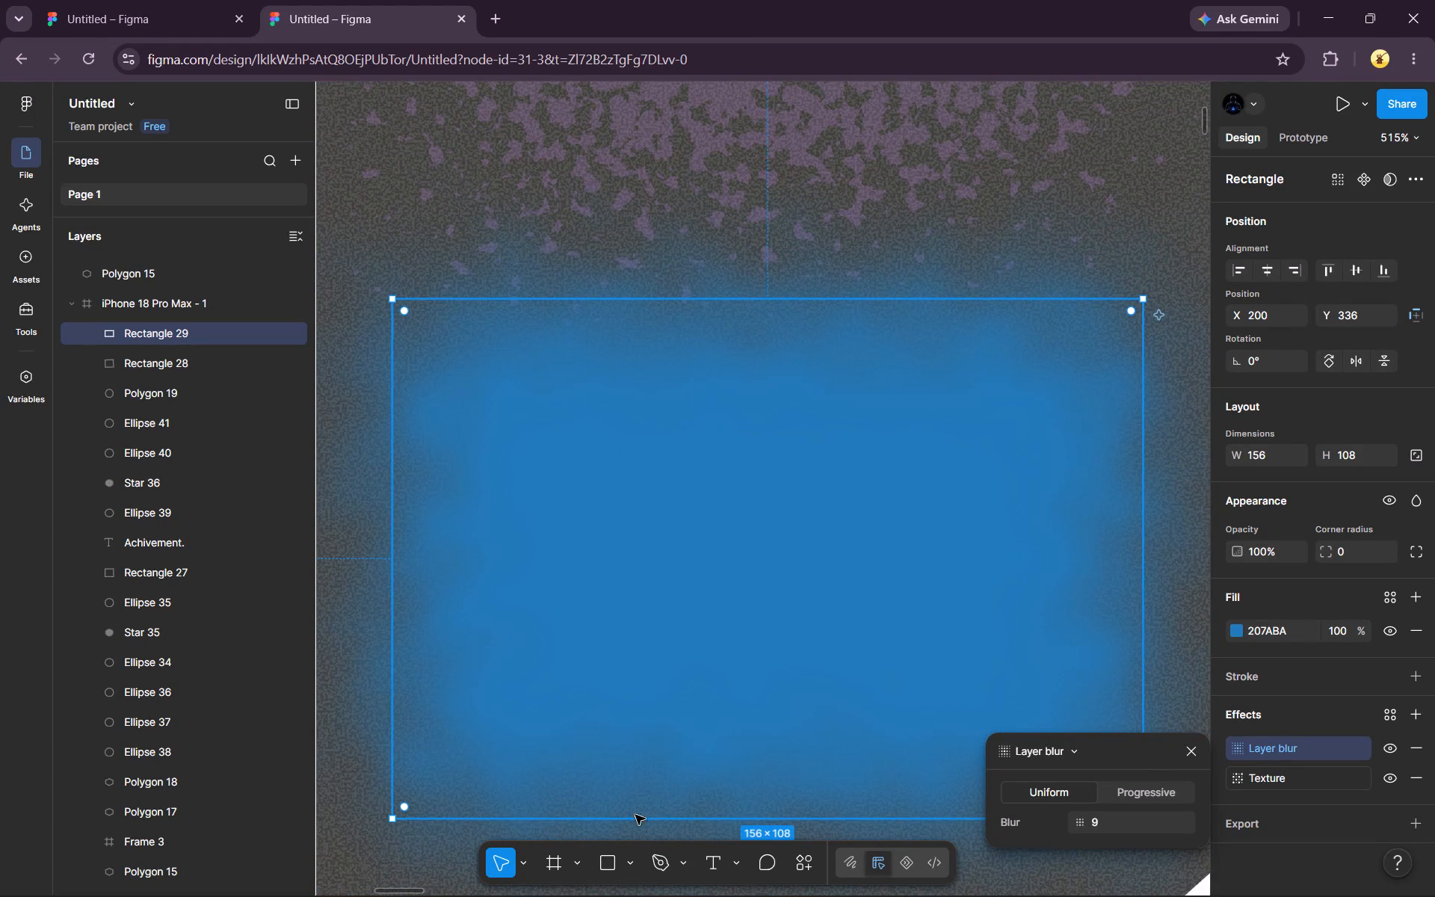
pyautogui.click(734, 869)
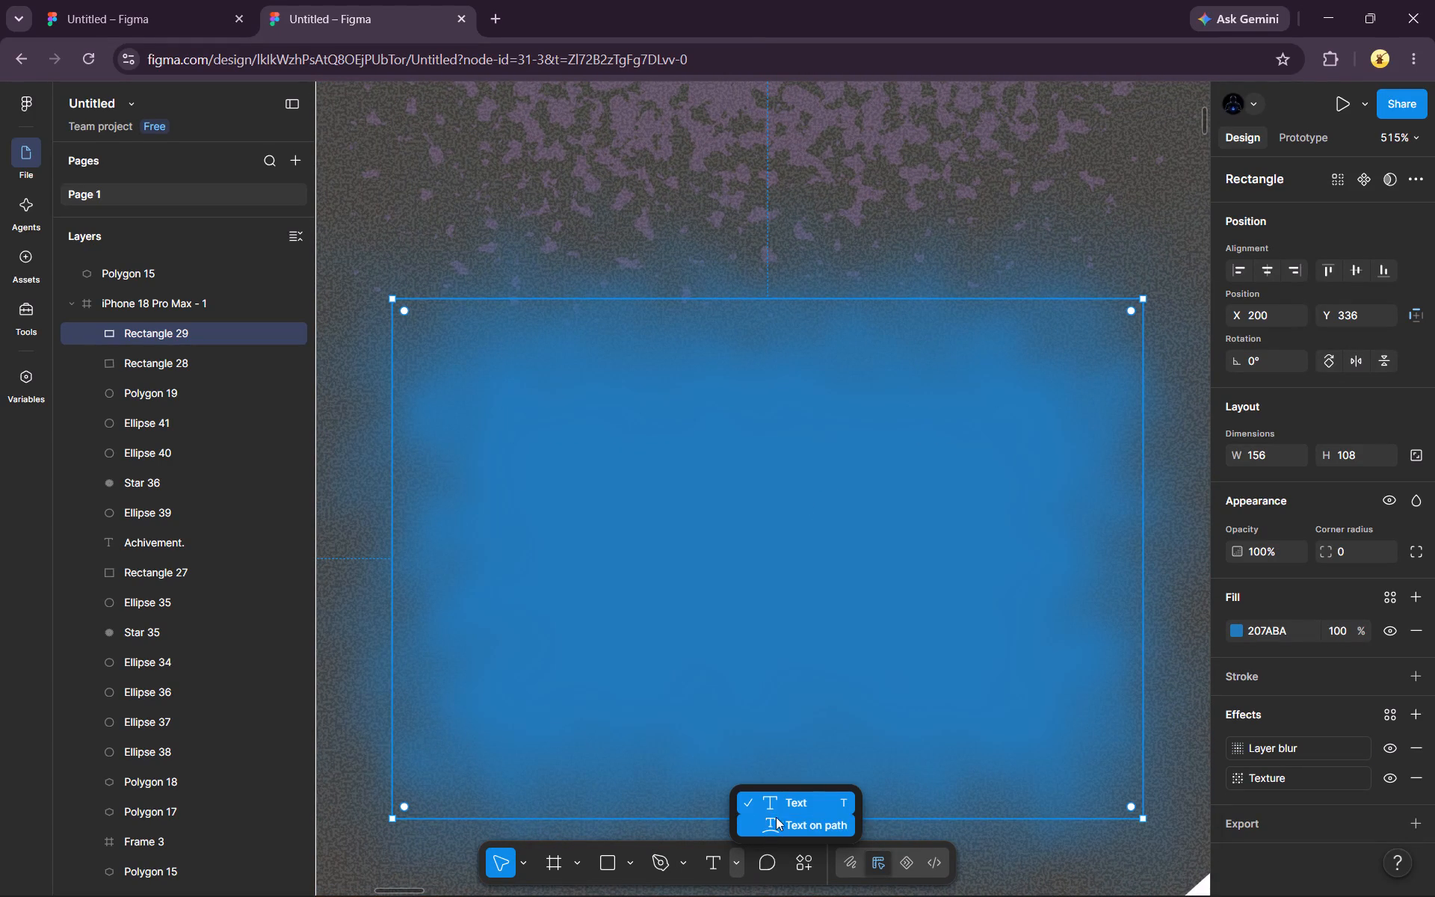
pyautogui.click(780, 808)
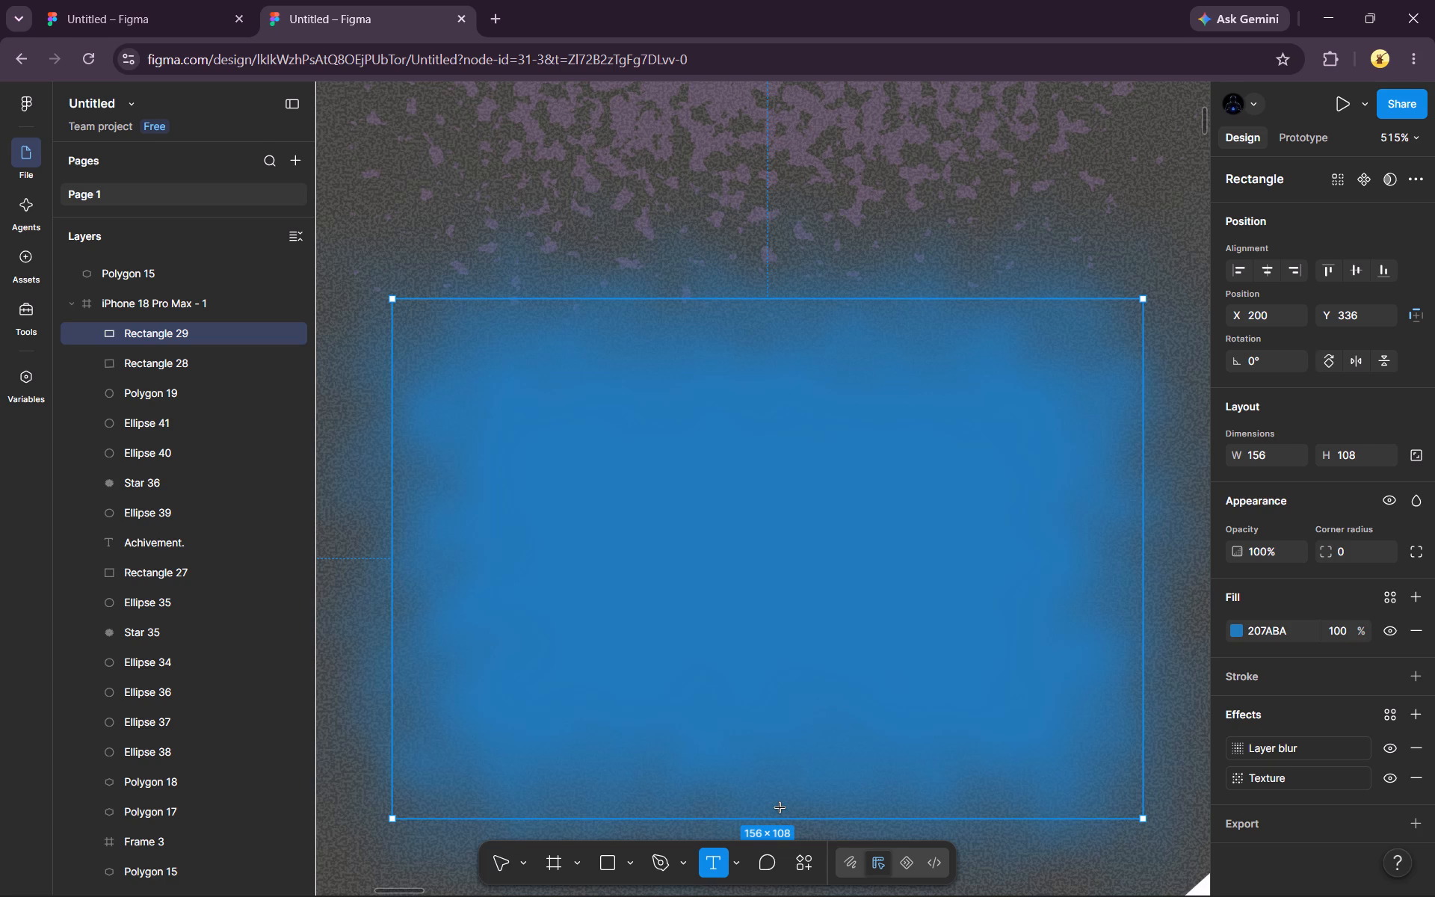
pyautogui.click(510, 416)
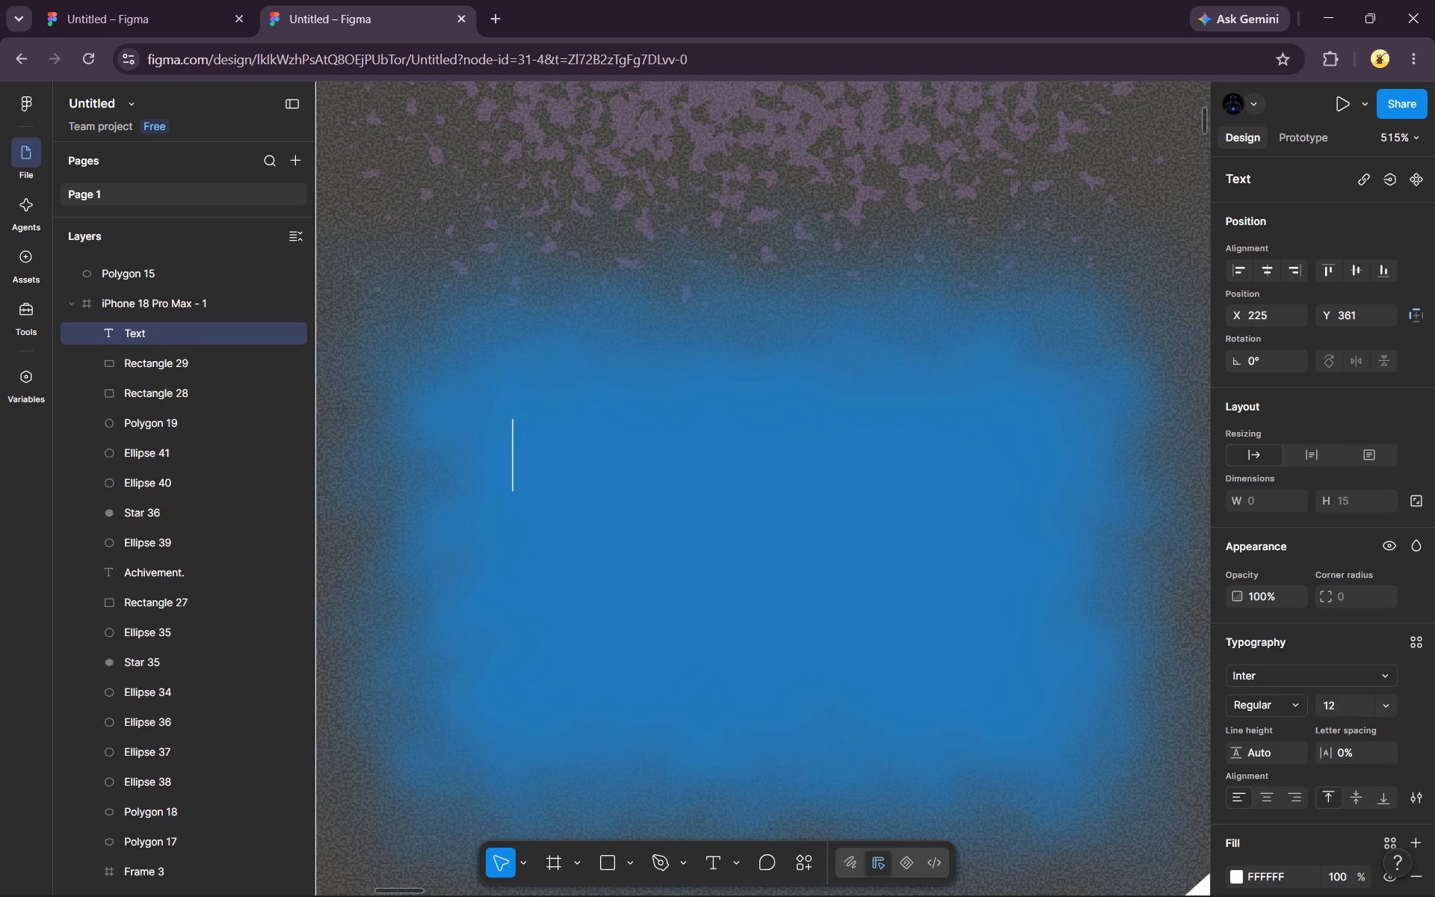
pyautogui.write('we')
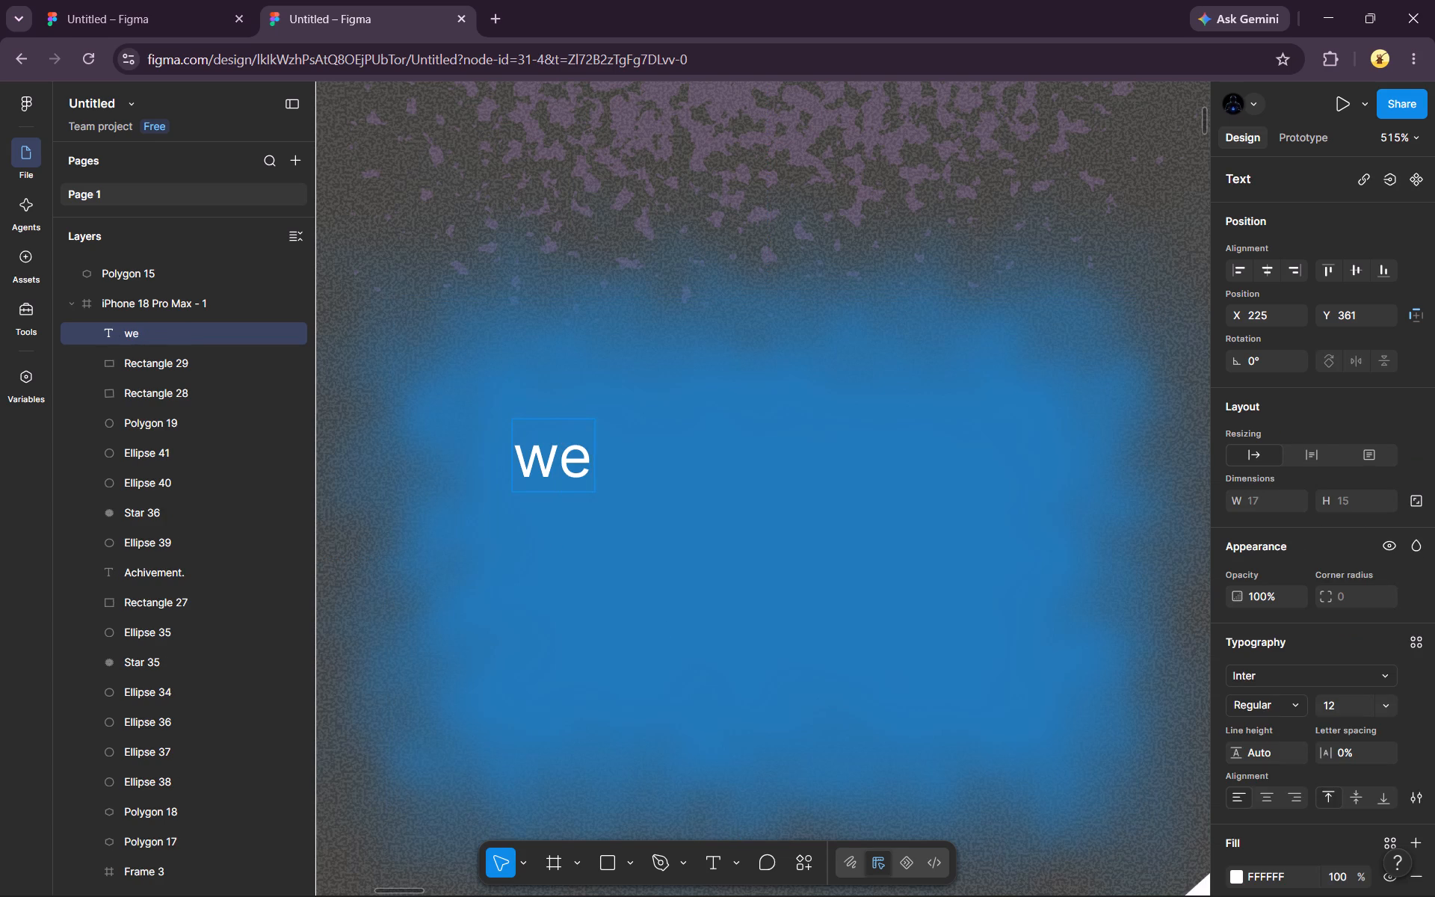
pyautogui.write('lcome')
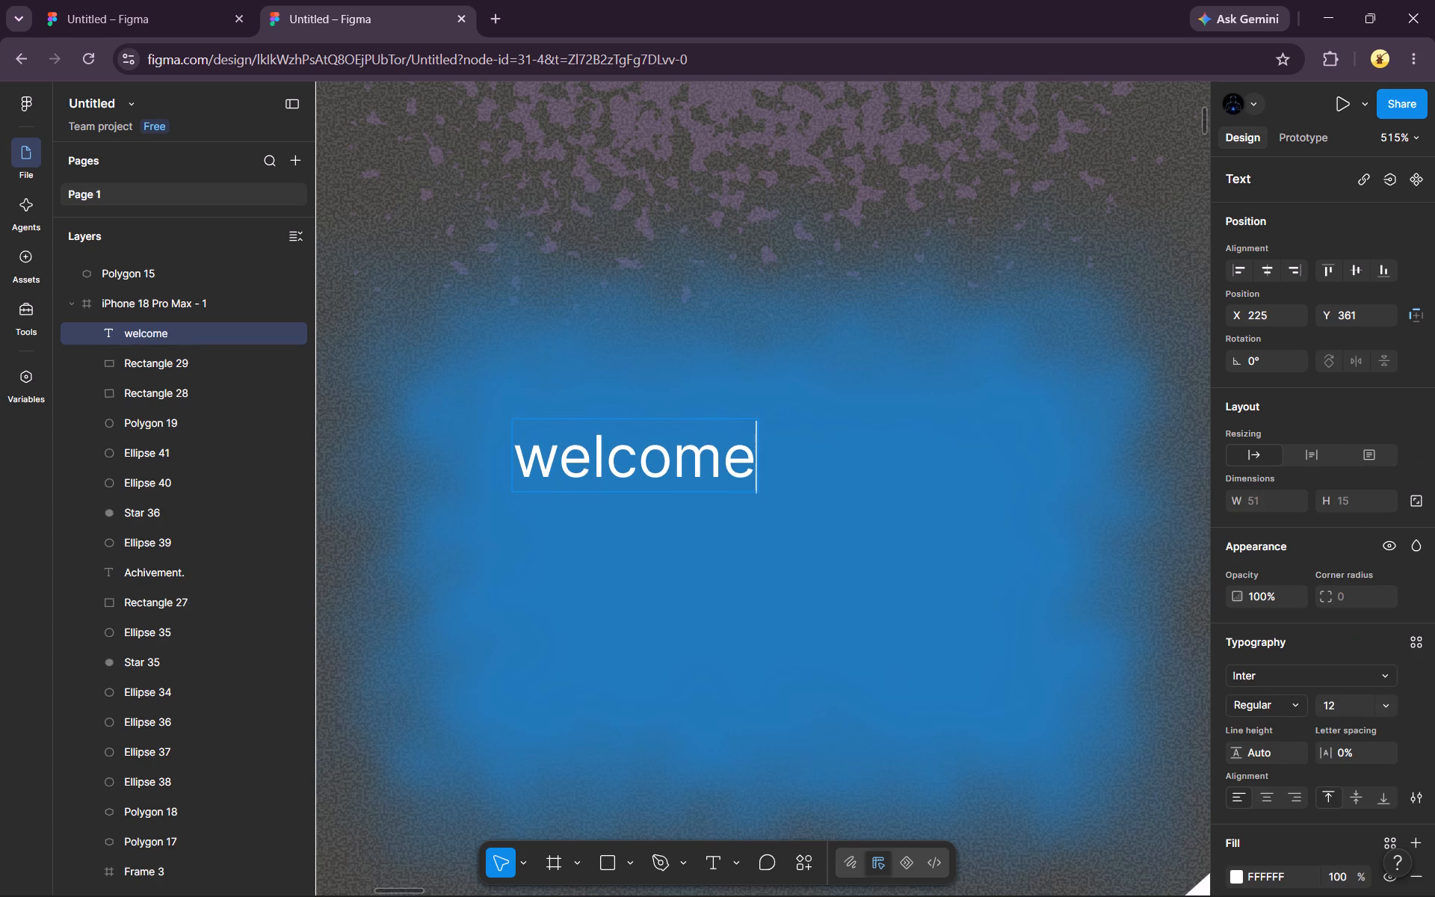
pyautogui.press('space')
pyautogui.write('back')
pyautogui.press('space')
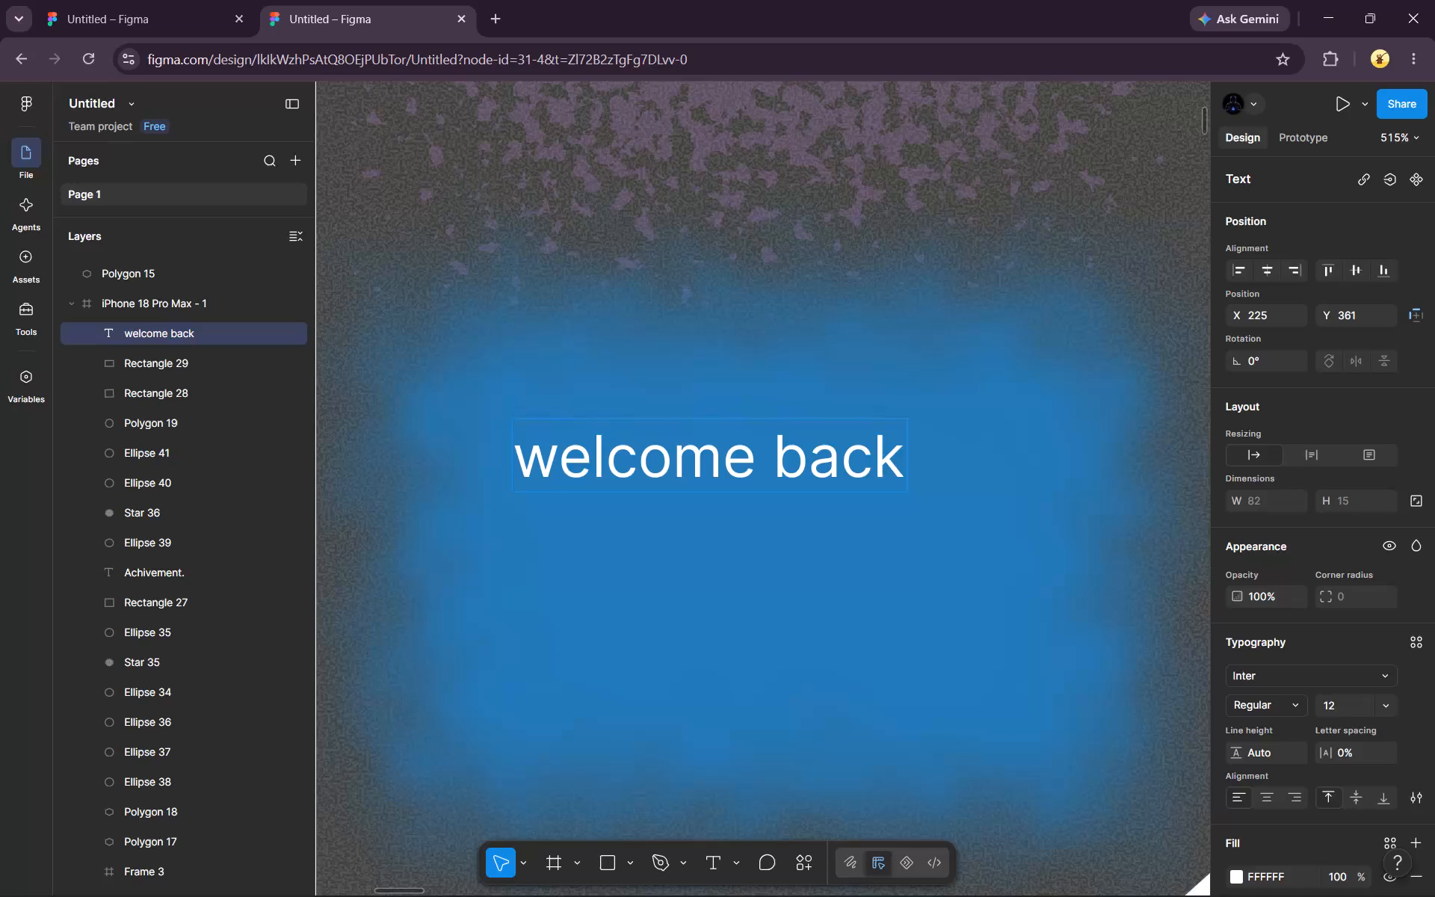
pyautogui.write('chie')
pyautogui.press('f')
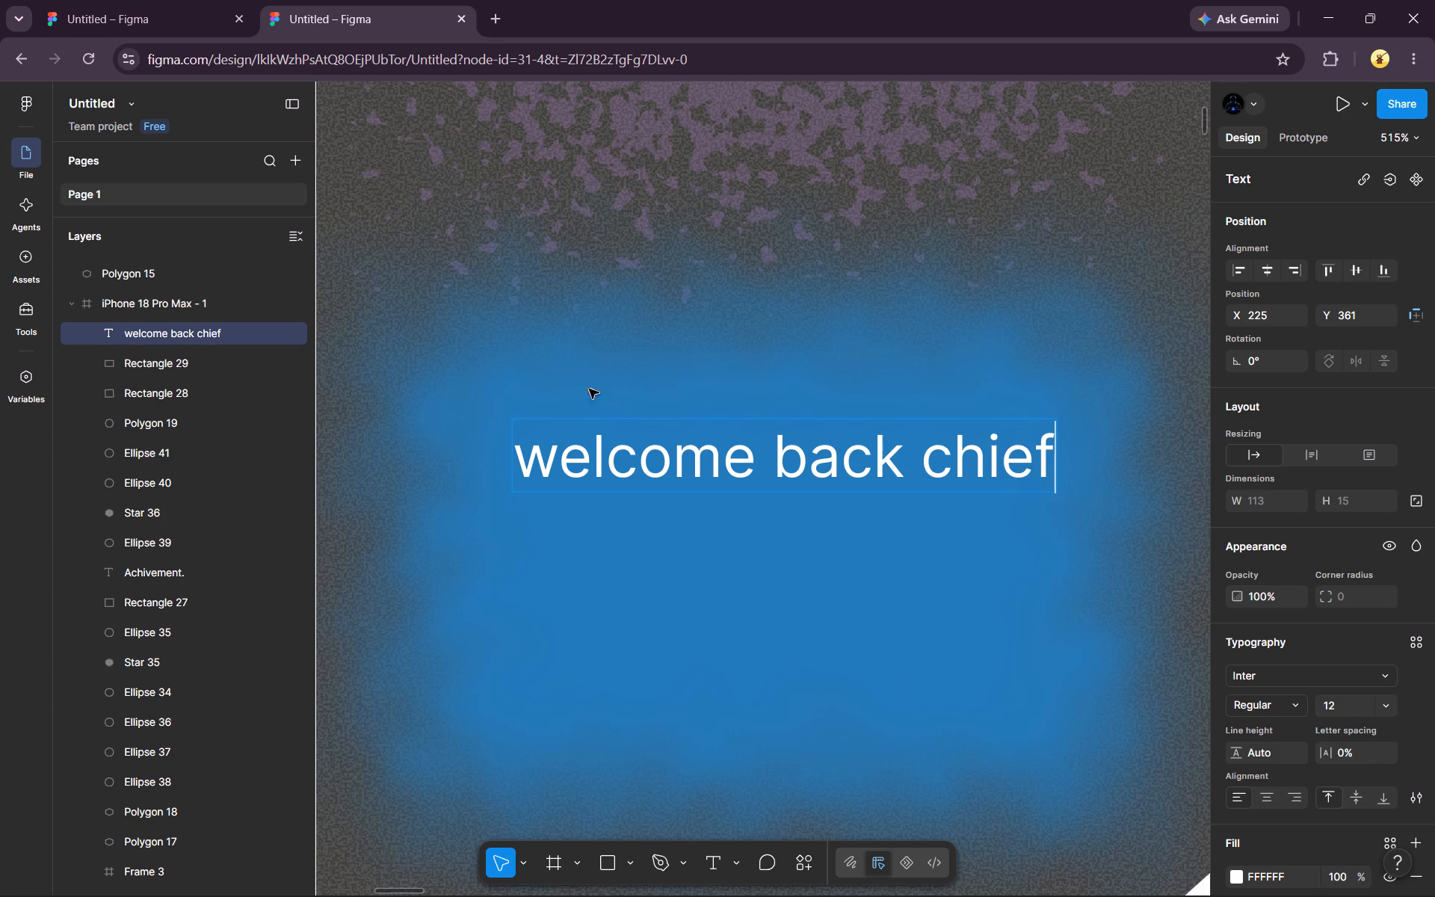
# Resize the welcome text box to about 86 × 24, wrapping it onto two lines, and move it to X 229, Y 339.
pyautogui.click(530, 431)
pyautogui.moveTo(530, 431); pyautogui.dragTo(1064, 458)
pyautogui.click(1064, 458)
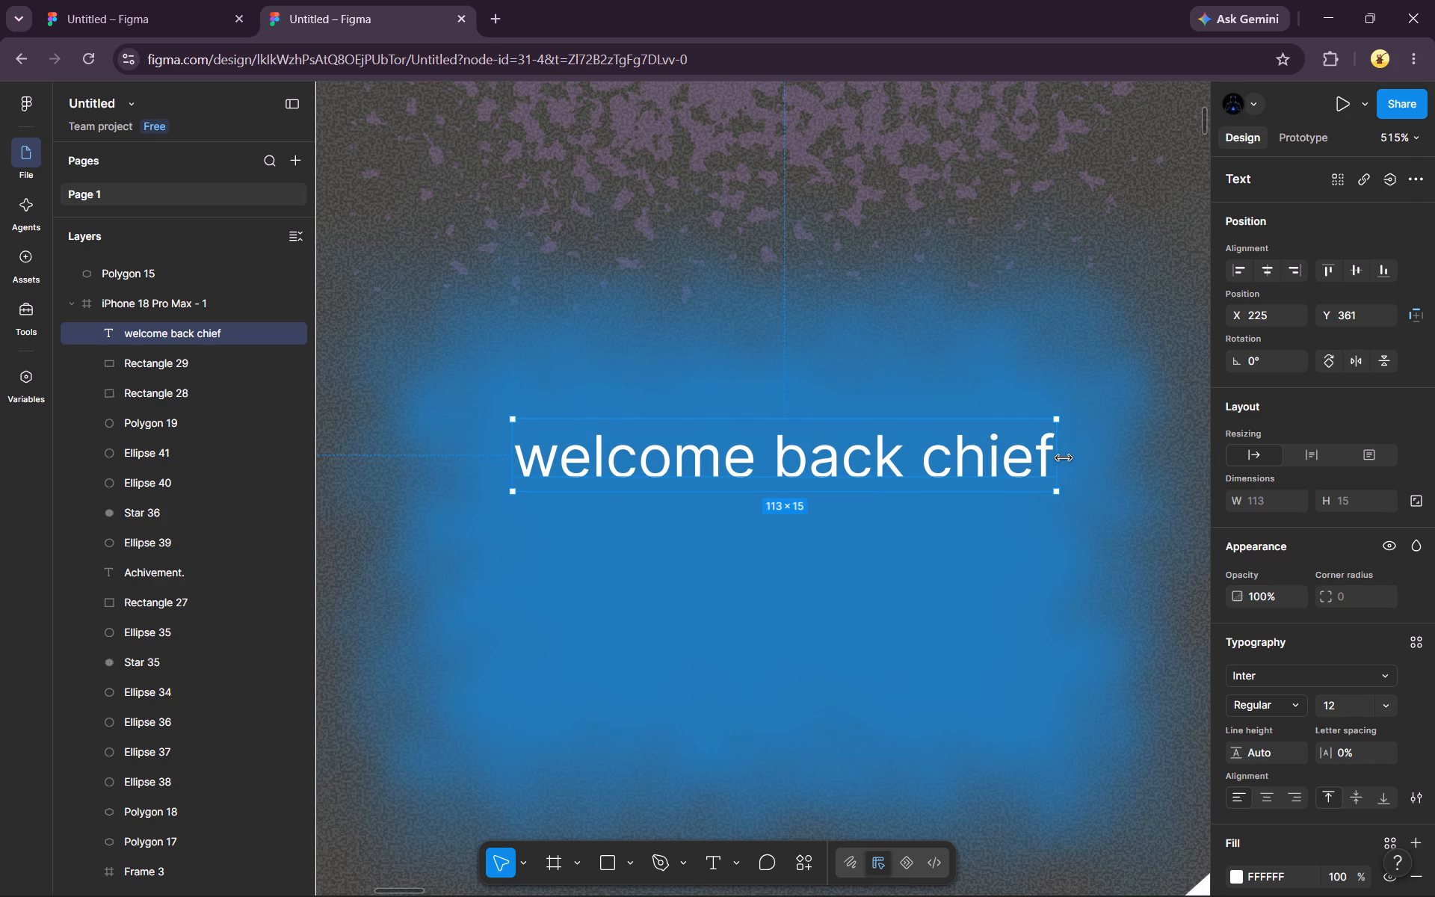
pyautogui.click(1061, 499)
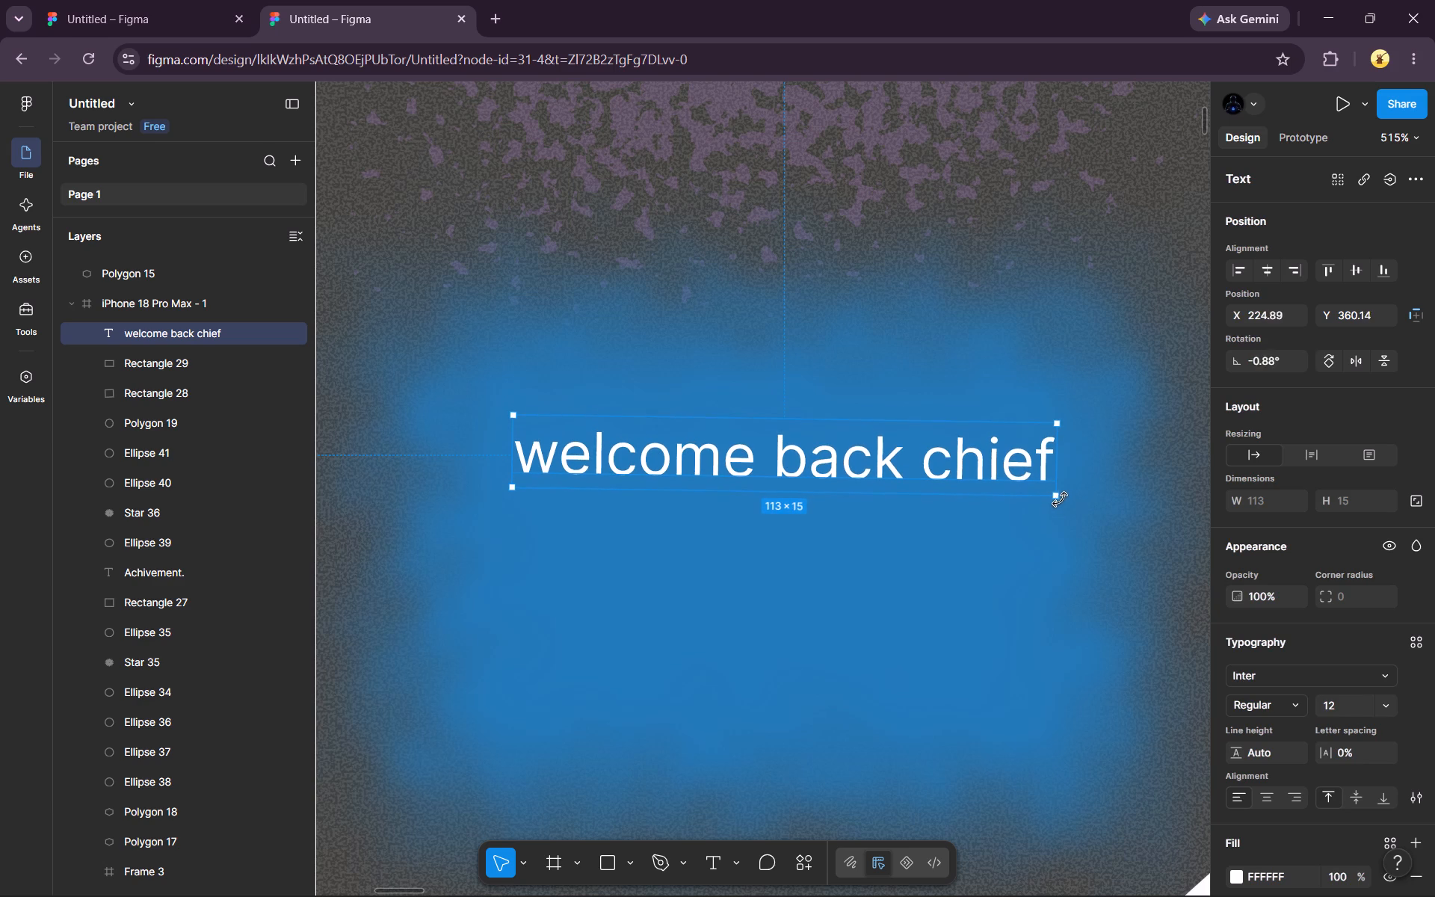
pyautogui.moveTo(1055, 490); pyautogui.dragTo(1060, 500)
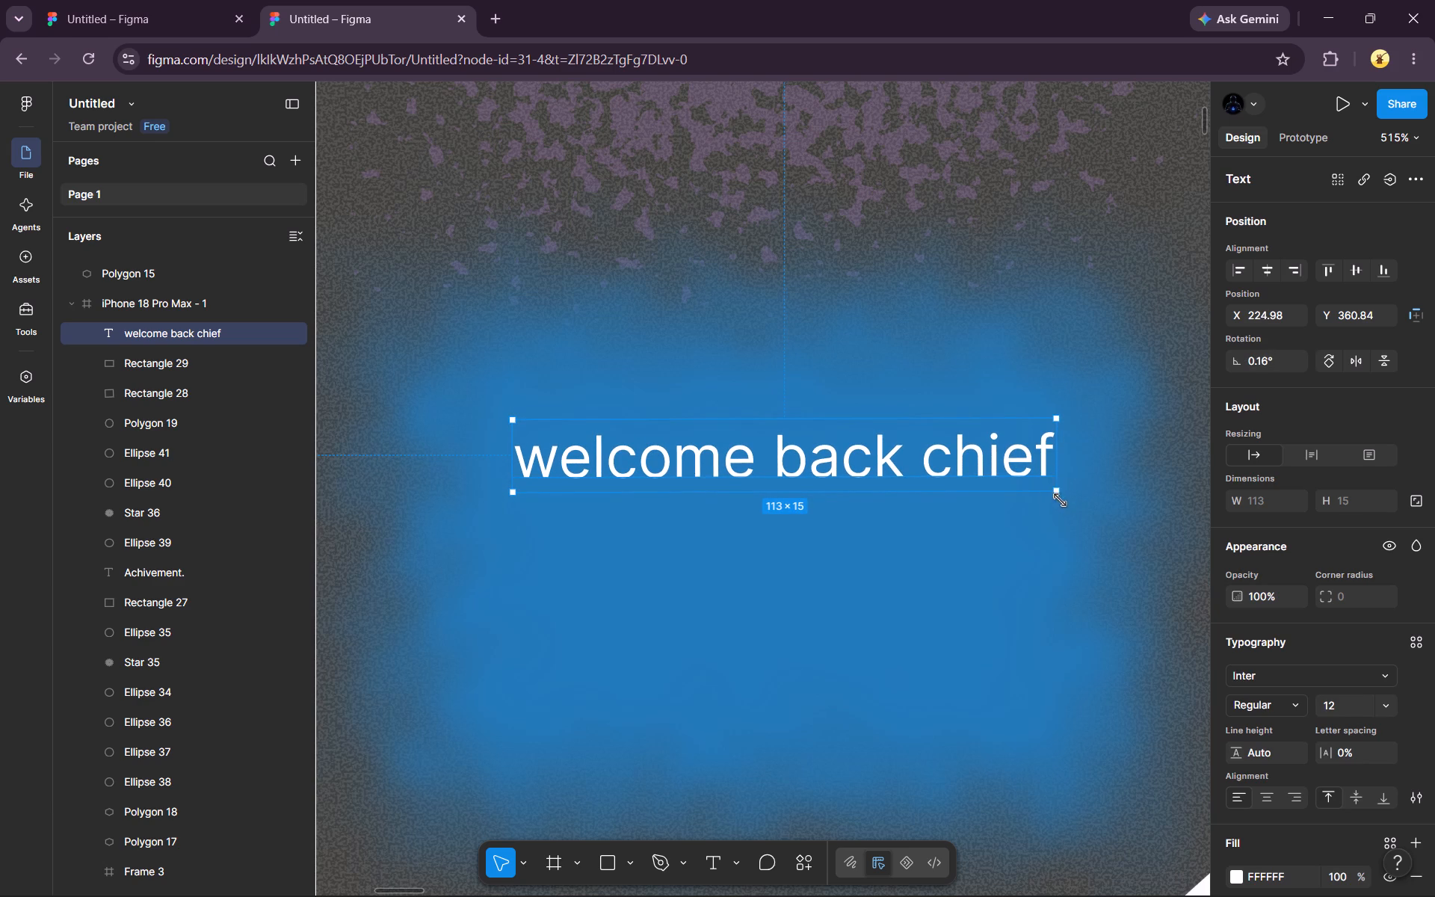
pyautogui.moveTo(1060, 500); pyautogui.dragTo(987, 533)
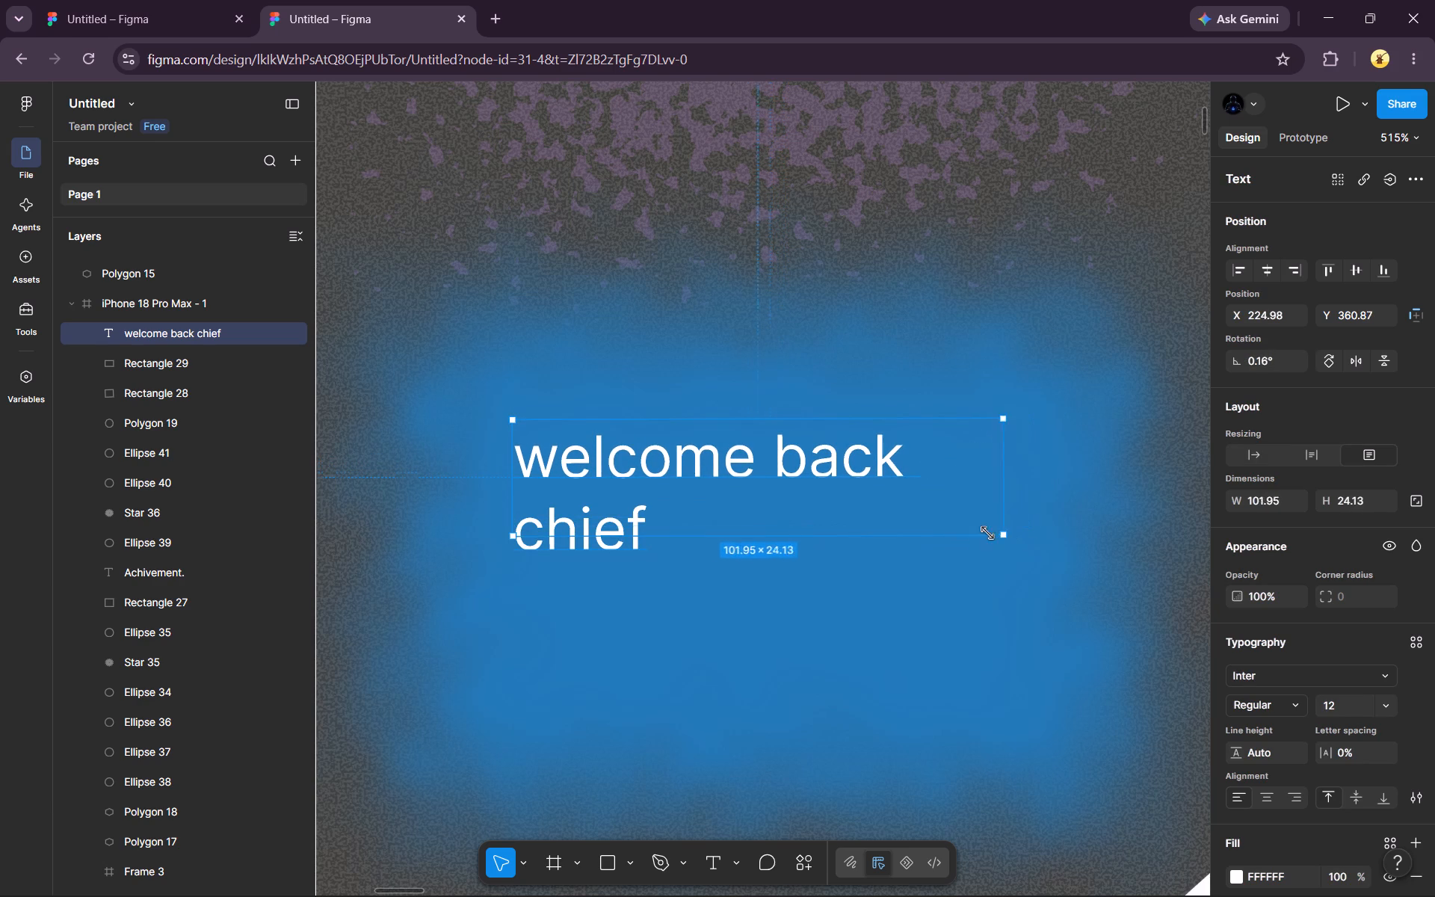
pyautogui.moveTo(987, 533); pyautogui.dragTo(925, 536)
pyautogui.moveTo(810, 502); pyautogui.dragTo(820, 450)
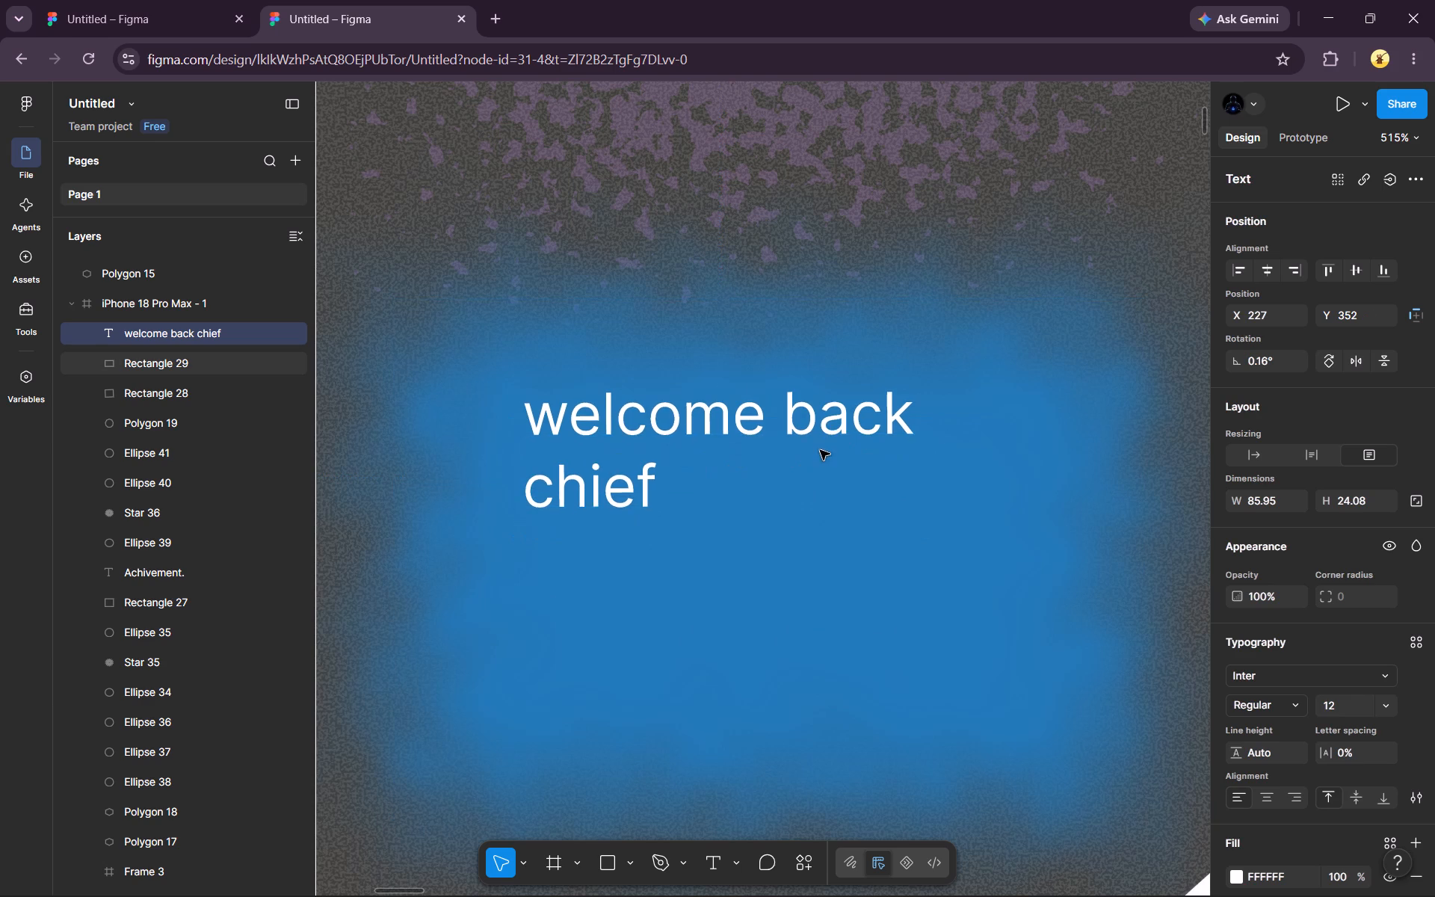
pyautogui.moveTo(820, 450); pyautogui.dragTo(829, 395)
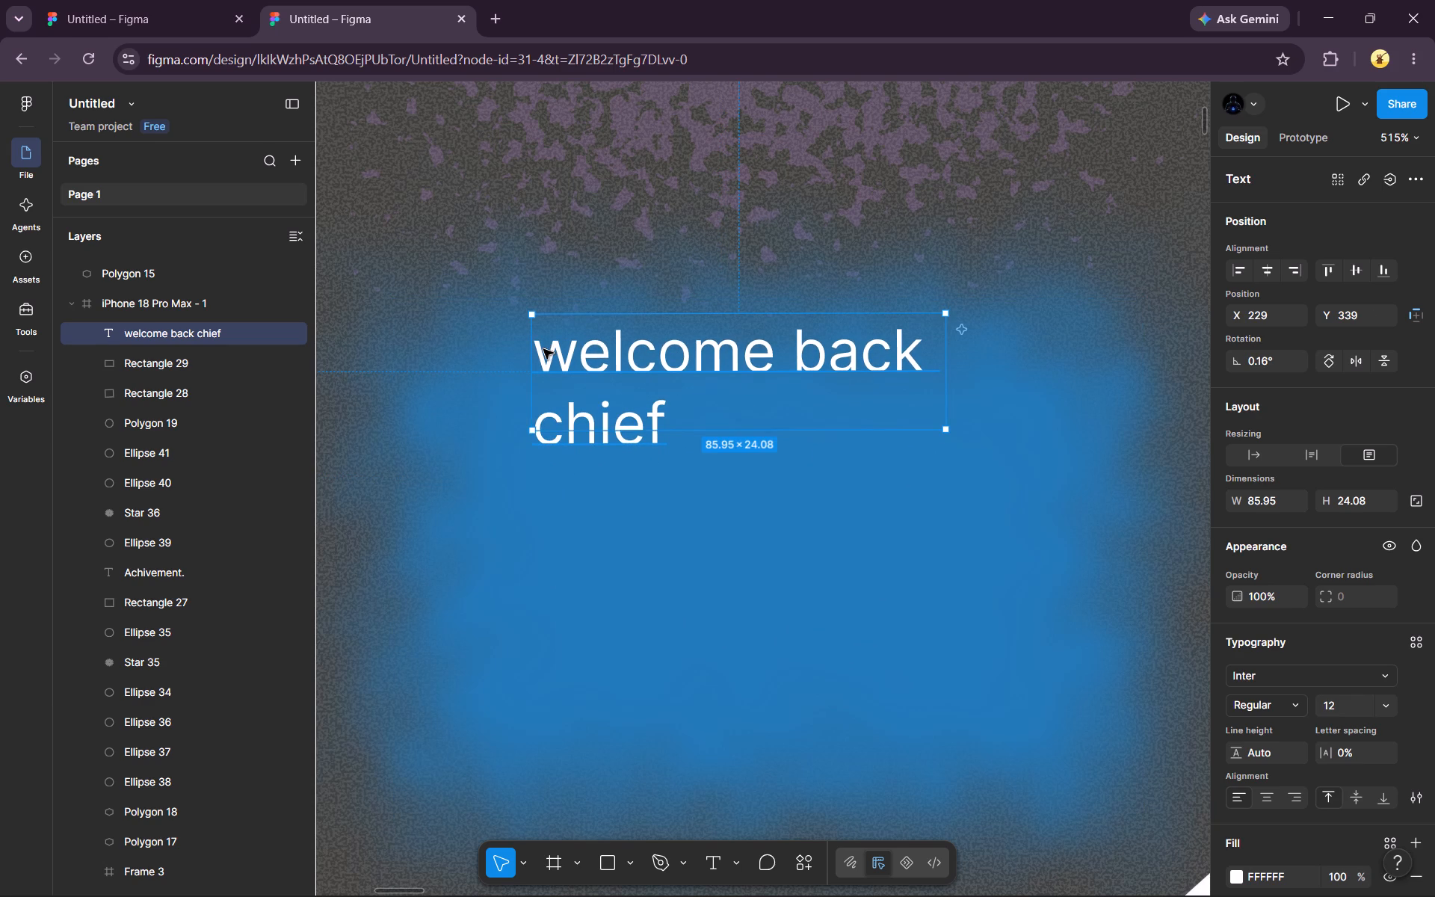
# Recolour only the letter "w" of "welcome" to teal 39D8B3.
pyautogui.click(542, 349)
pyautogui.doubleClick(542, 349)
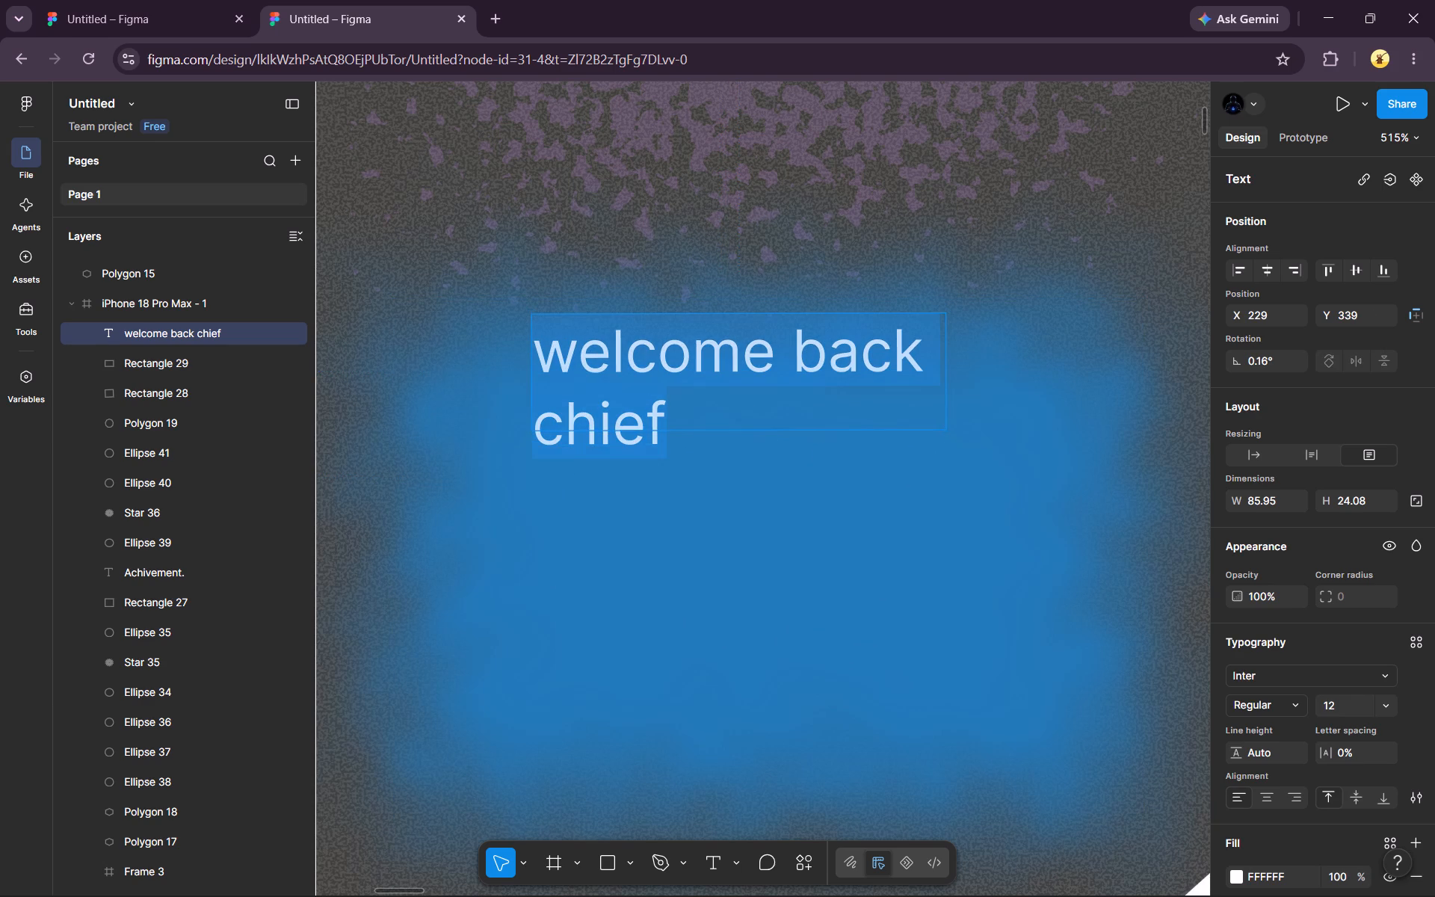
pyautogui.click(545, 351)
pyautogui.moveTo(545, 351); pyautogui.dragTo(567, 351)
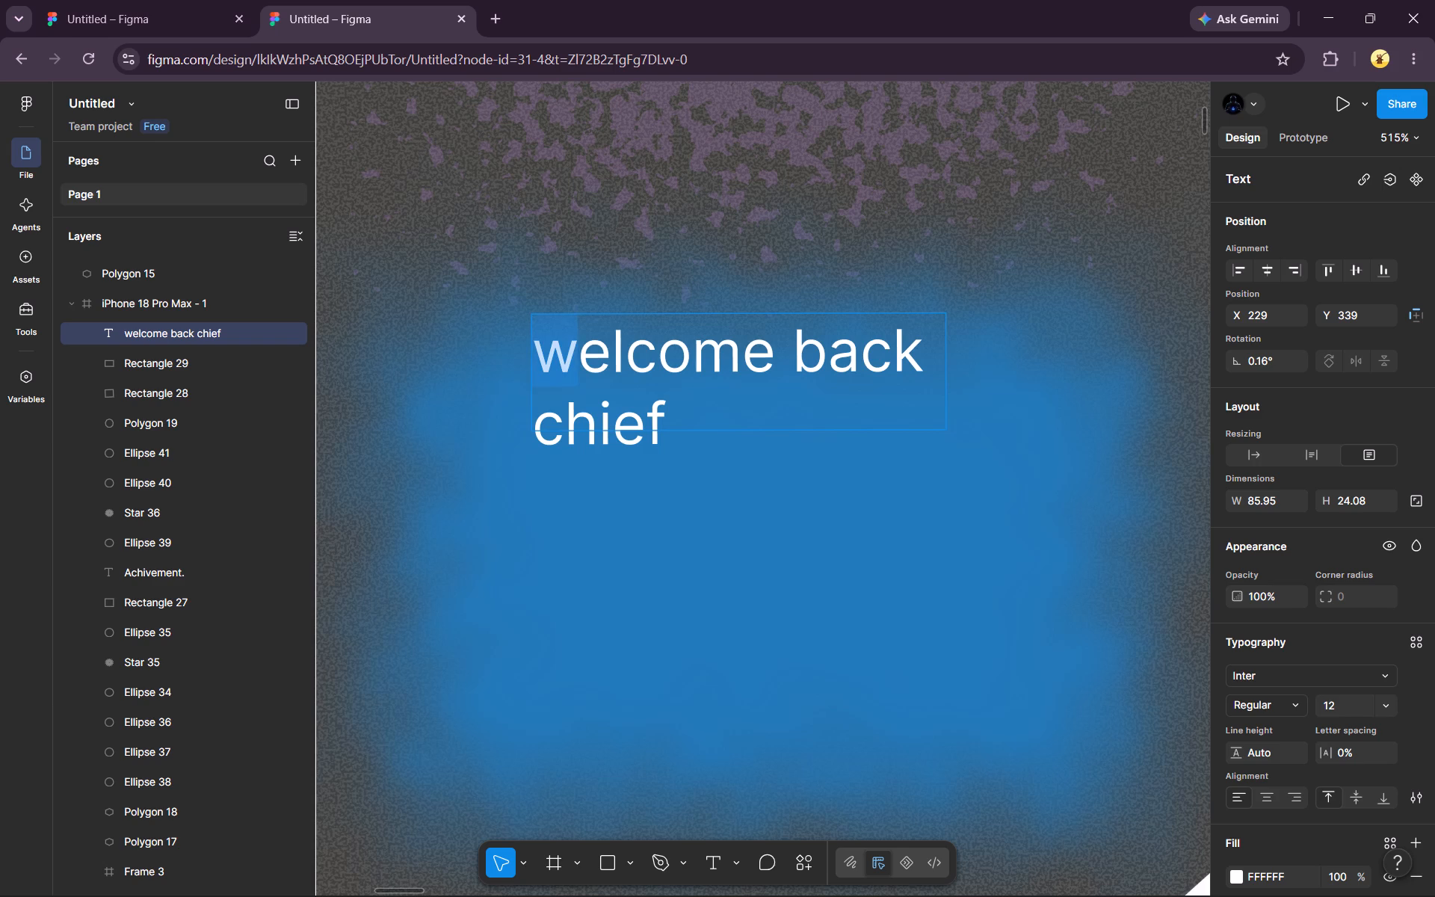
pyautogui.moveTo(567, 351); pyautogui.dragTo(568, 351)
pyautogui.scroll(-1, 1270, 750)
pyautogui.click(1234, 730)
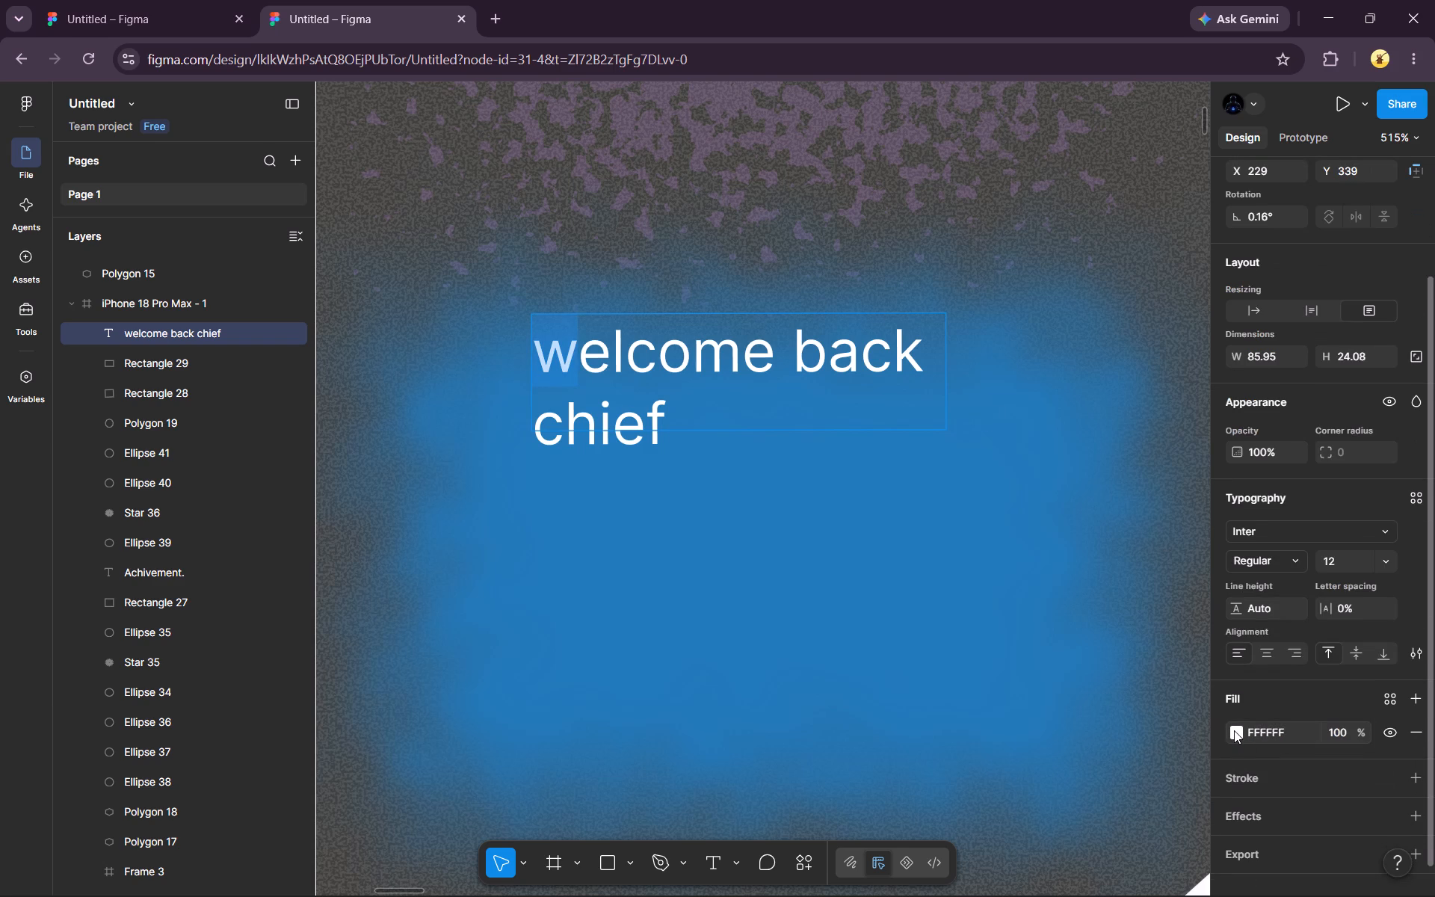
pyautogui.click(1109, 685)
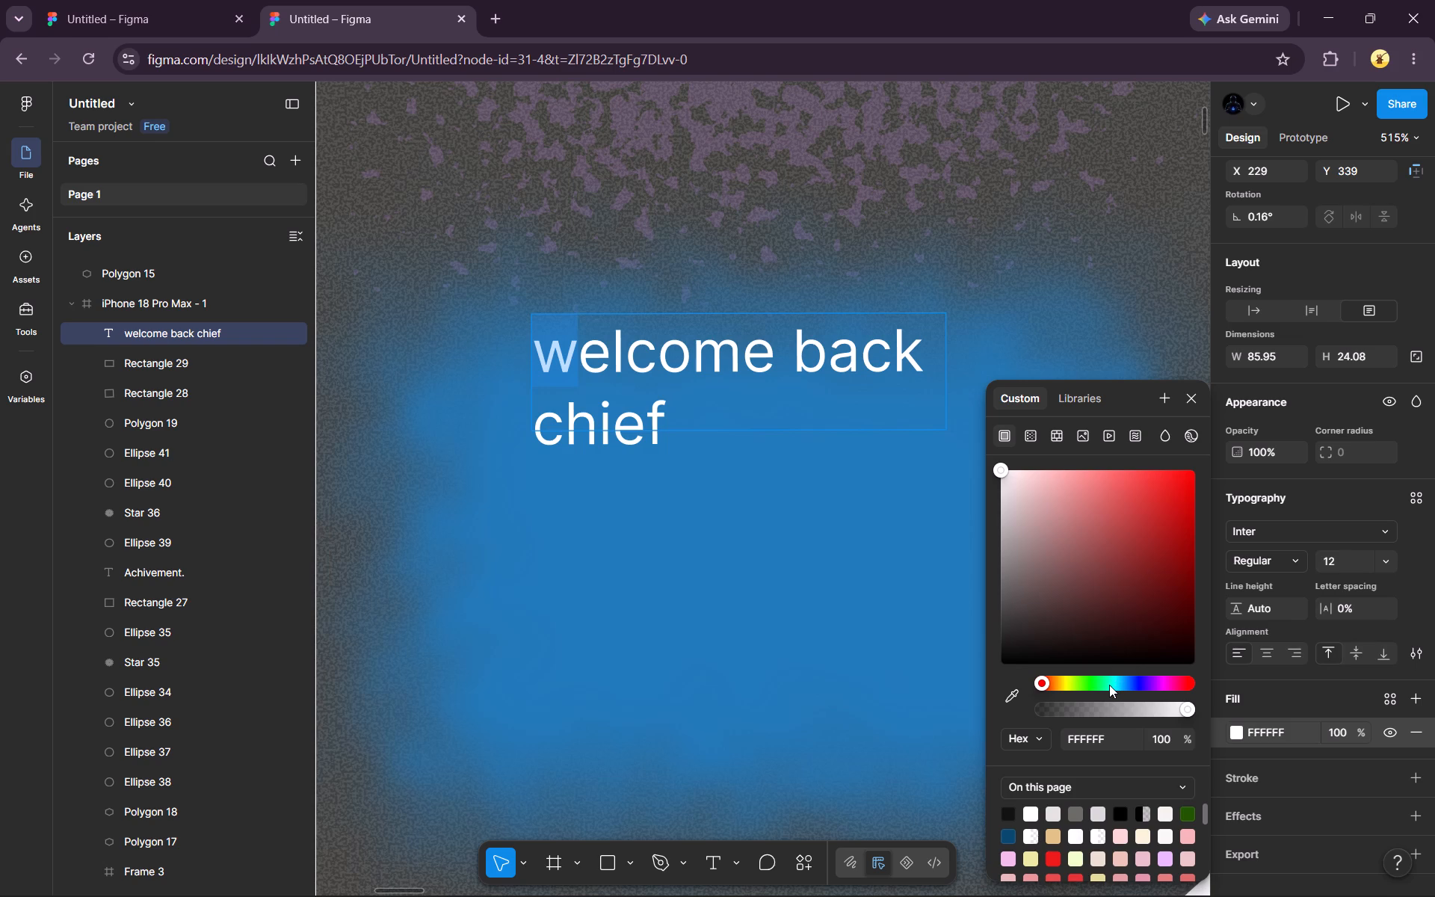
pyautogui.moveTo(1139, 584); pyautogui.dragTo(1084, 517)
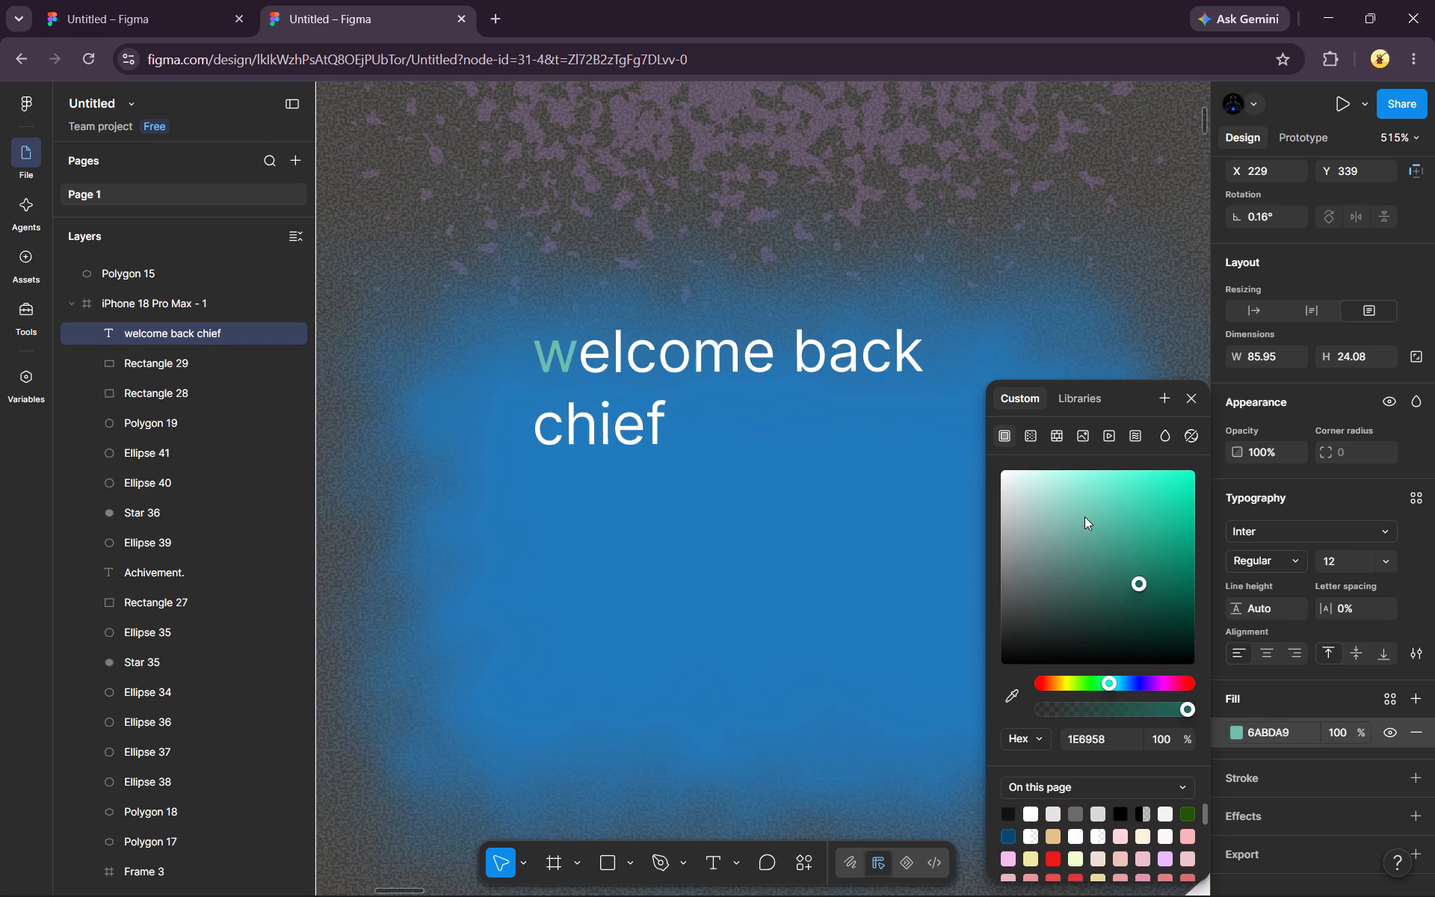
pyautogui.moveTo(1084, 517); pyautogui.dragTo(1179, 616)
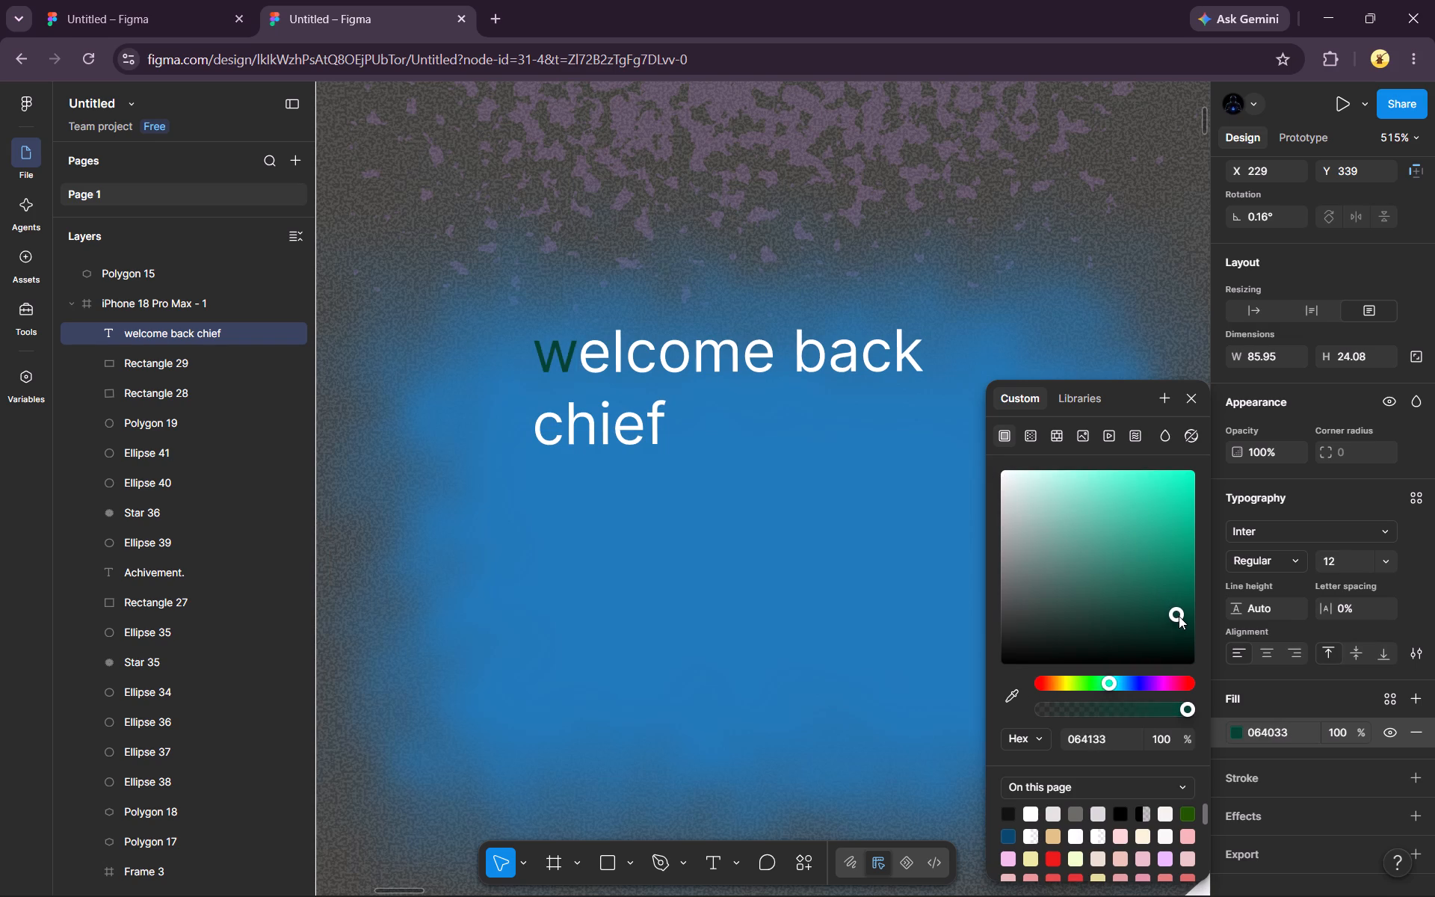
pyautogui.moveTo(1179, 616); pyautogui.dragTo(999, 440)
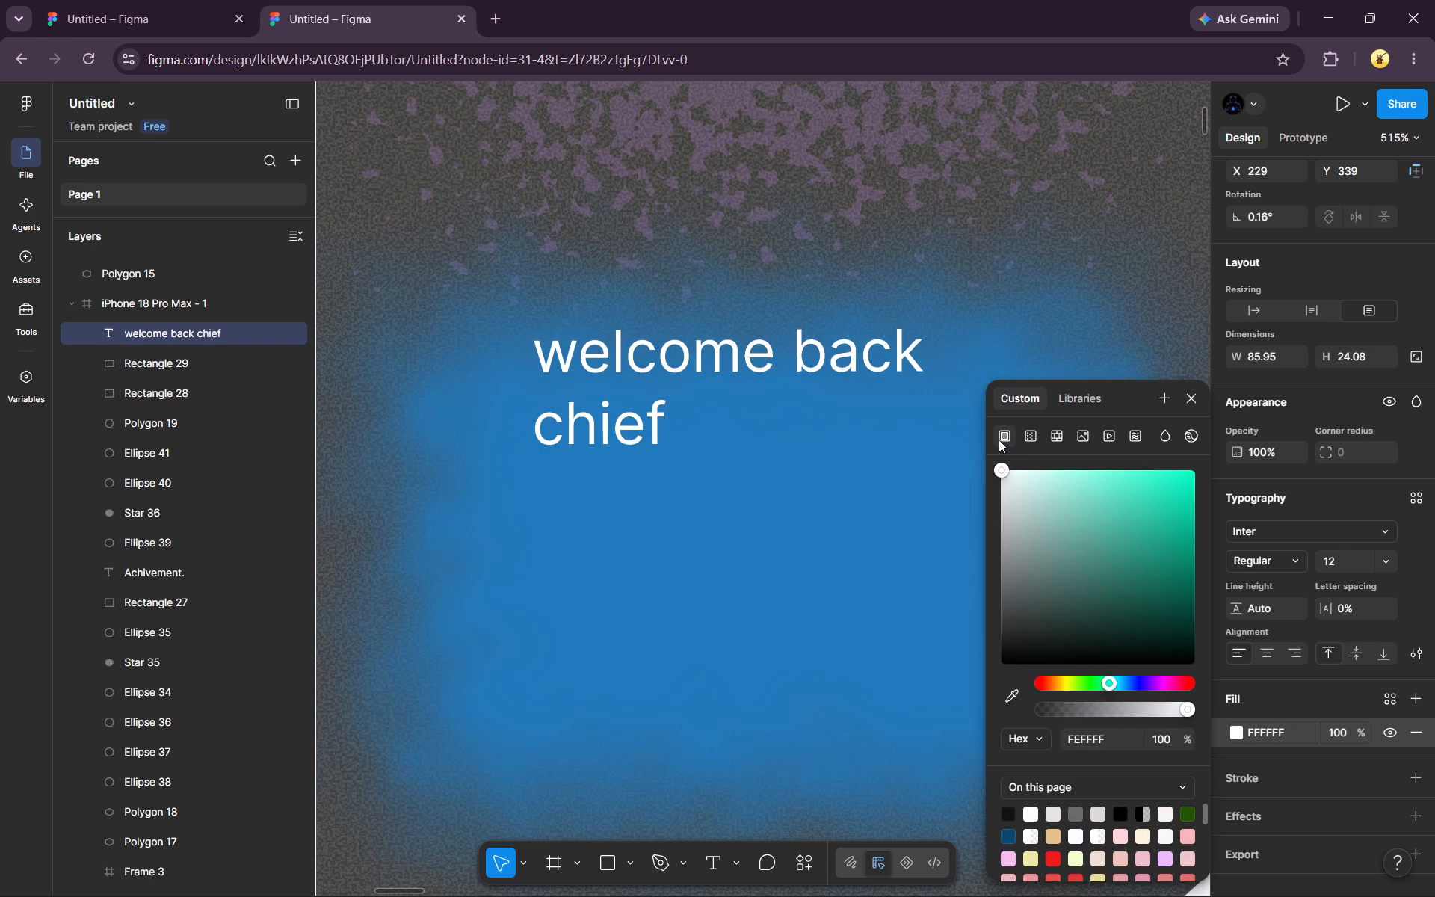
pyautogui.moveTo(999, 440); pyautogui.dragTo(1144, 499)
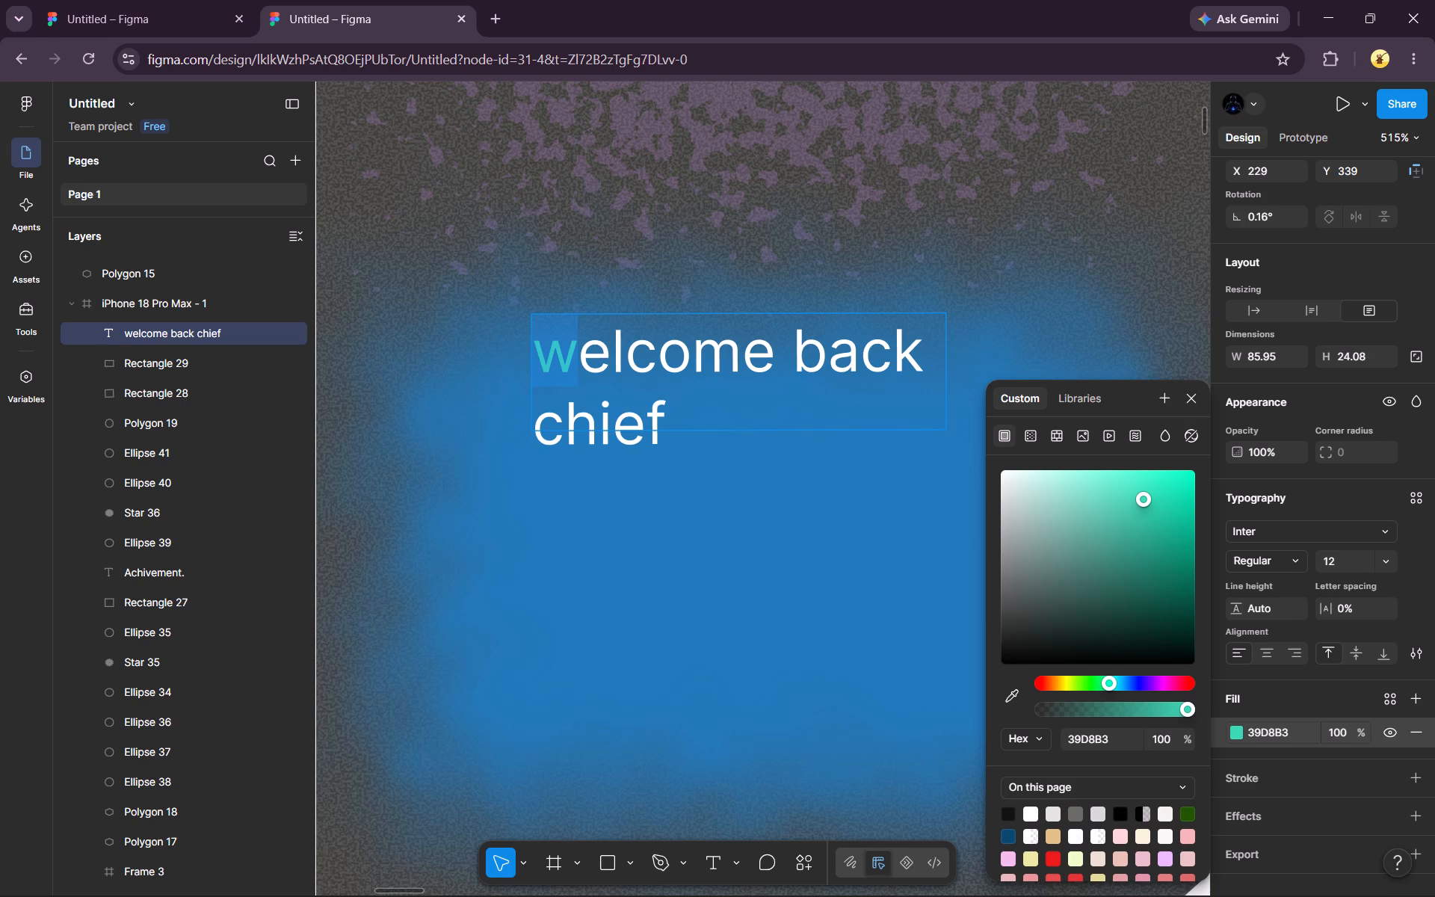
pyautogui.click(707, 392)
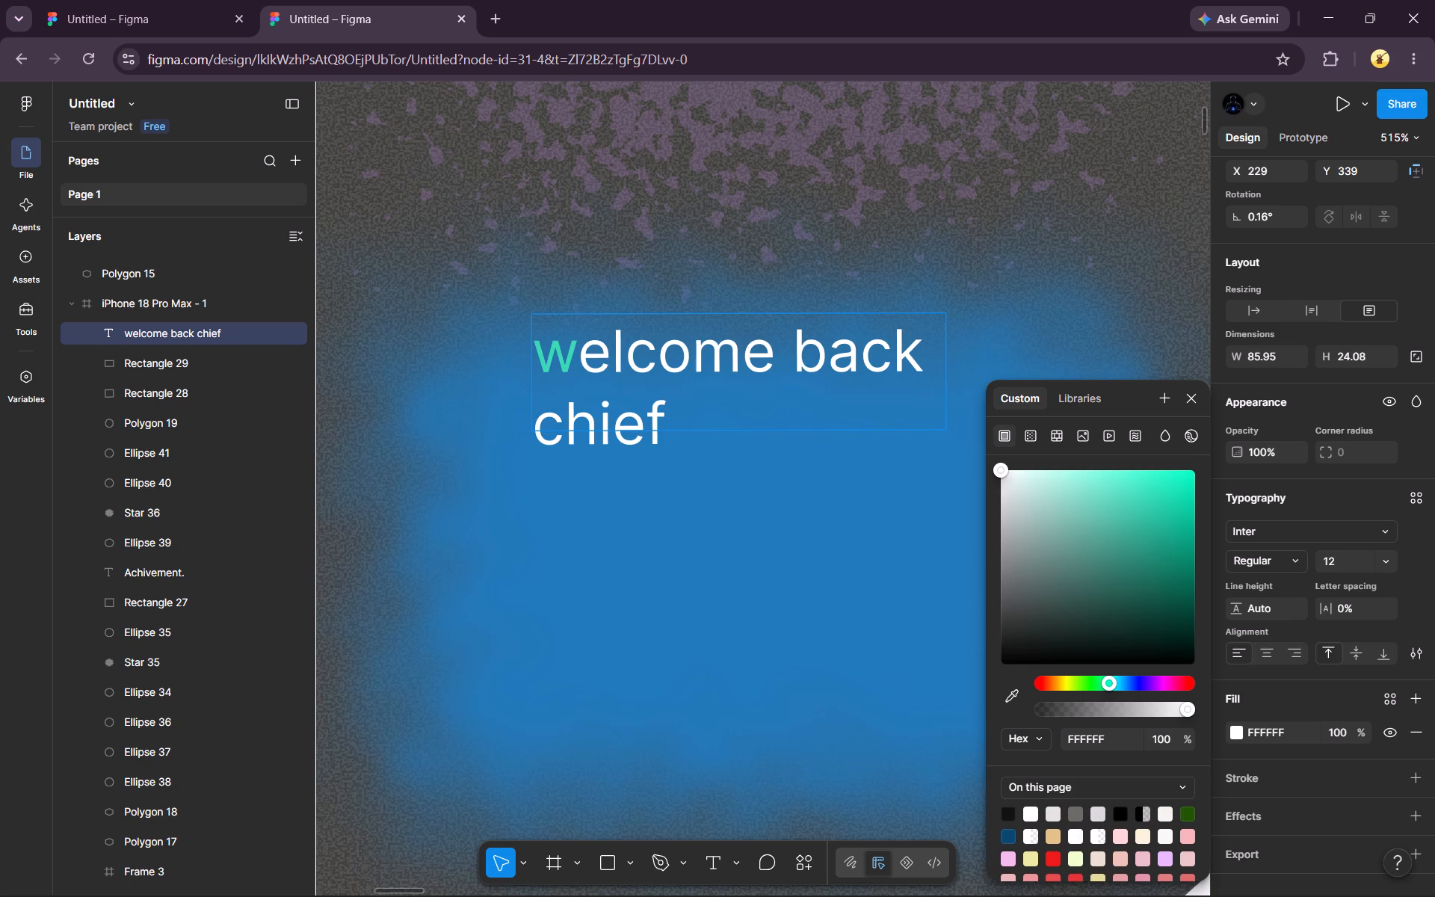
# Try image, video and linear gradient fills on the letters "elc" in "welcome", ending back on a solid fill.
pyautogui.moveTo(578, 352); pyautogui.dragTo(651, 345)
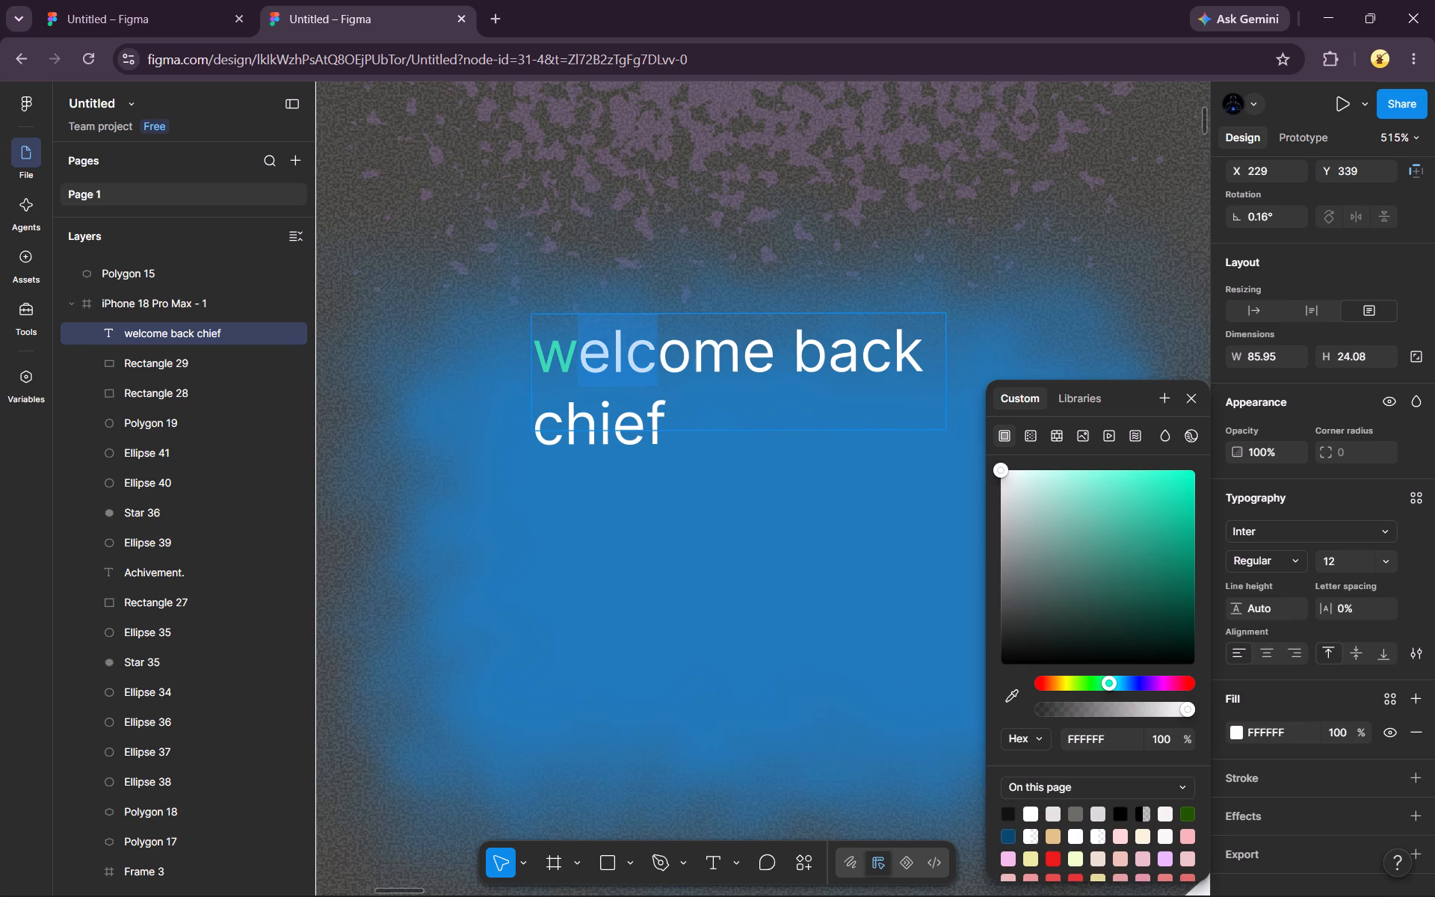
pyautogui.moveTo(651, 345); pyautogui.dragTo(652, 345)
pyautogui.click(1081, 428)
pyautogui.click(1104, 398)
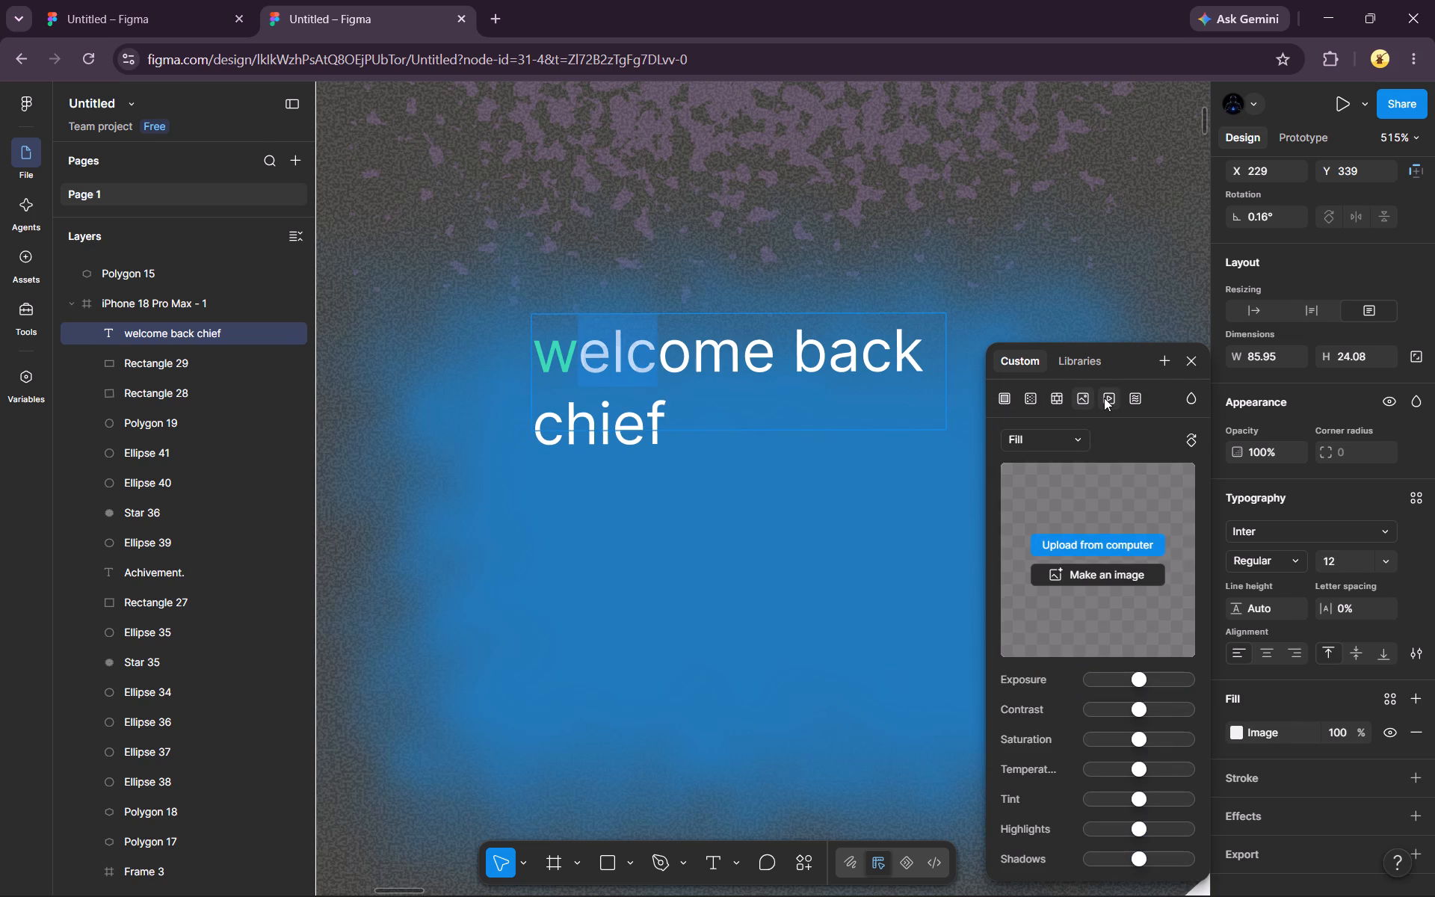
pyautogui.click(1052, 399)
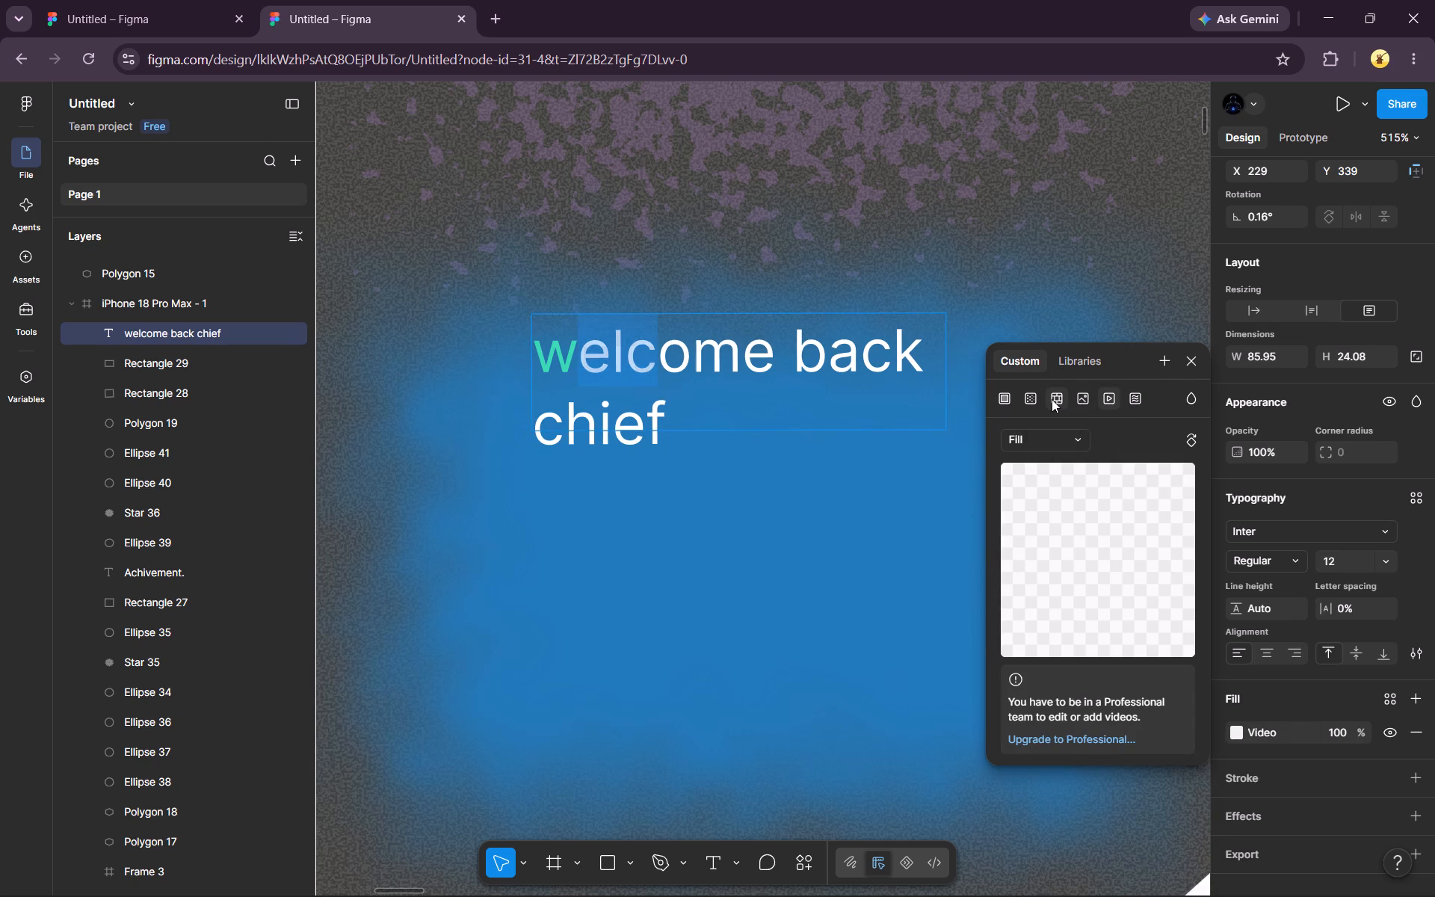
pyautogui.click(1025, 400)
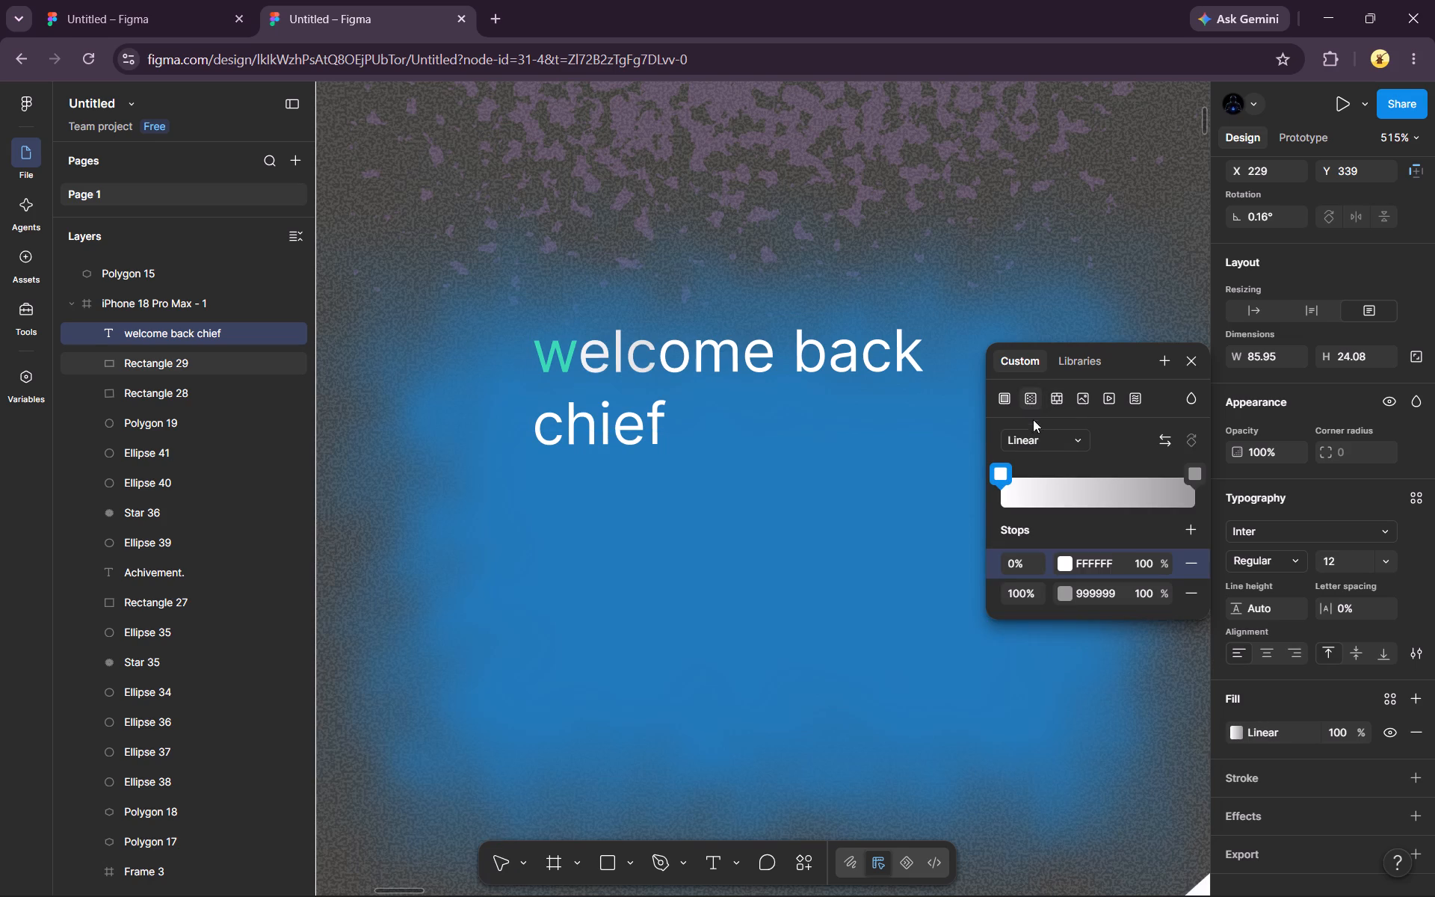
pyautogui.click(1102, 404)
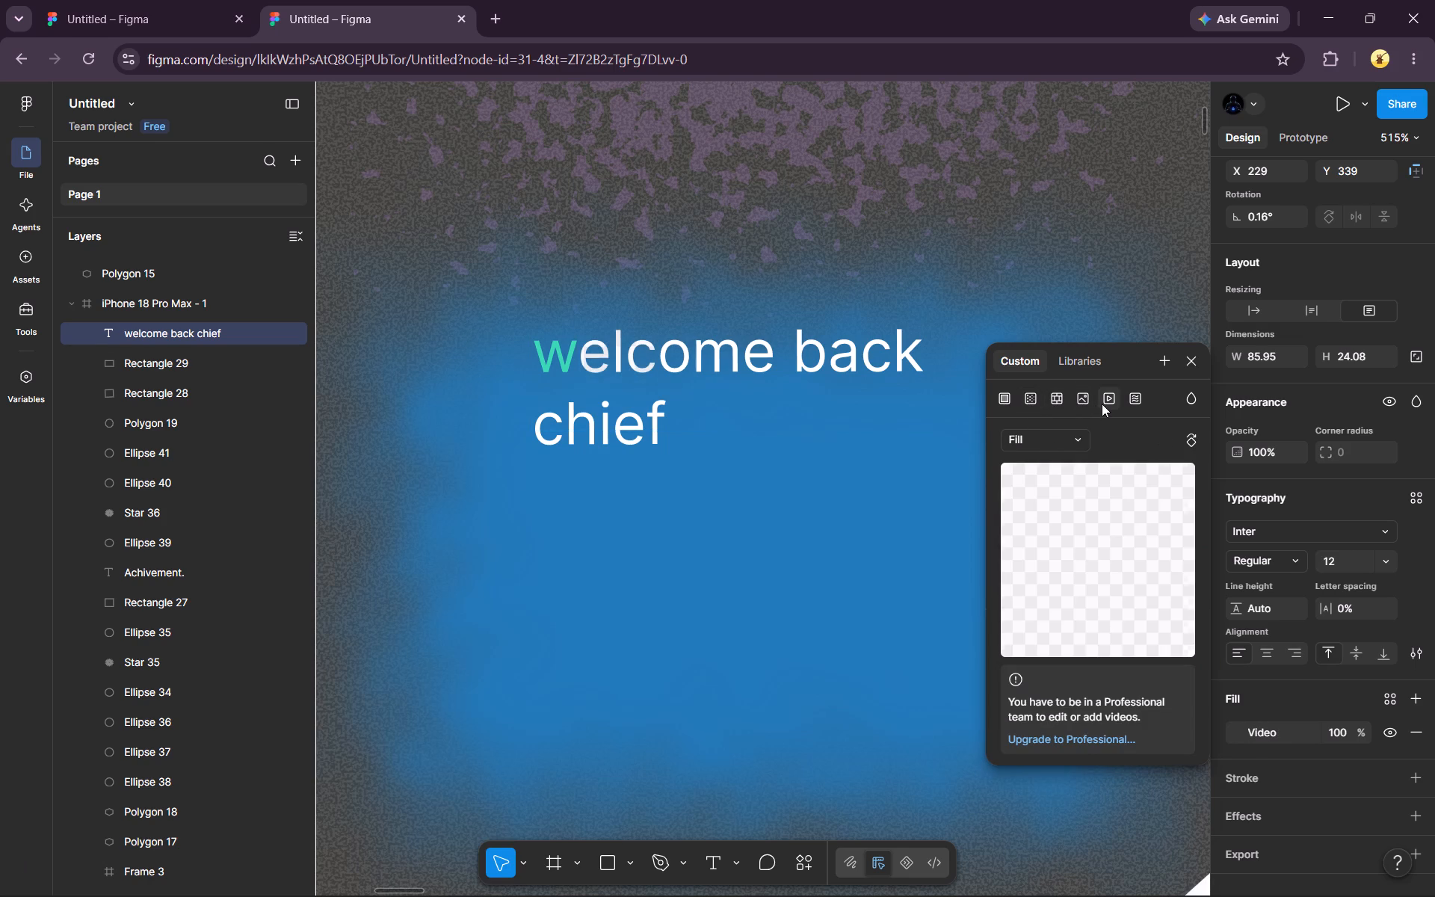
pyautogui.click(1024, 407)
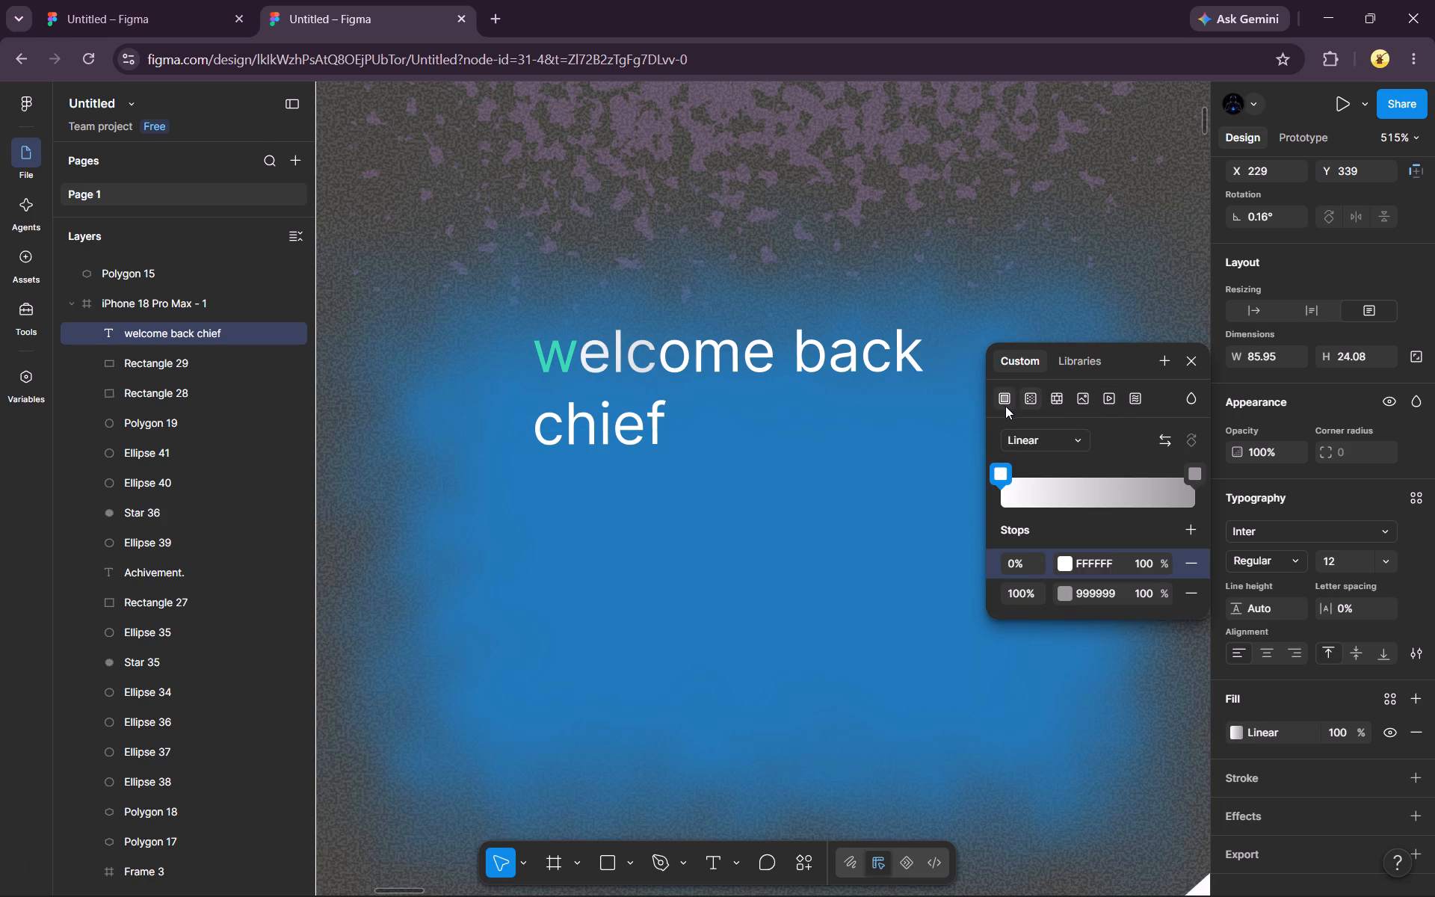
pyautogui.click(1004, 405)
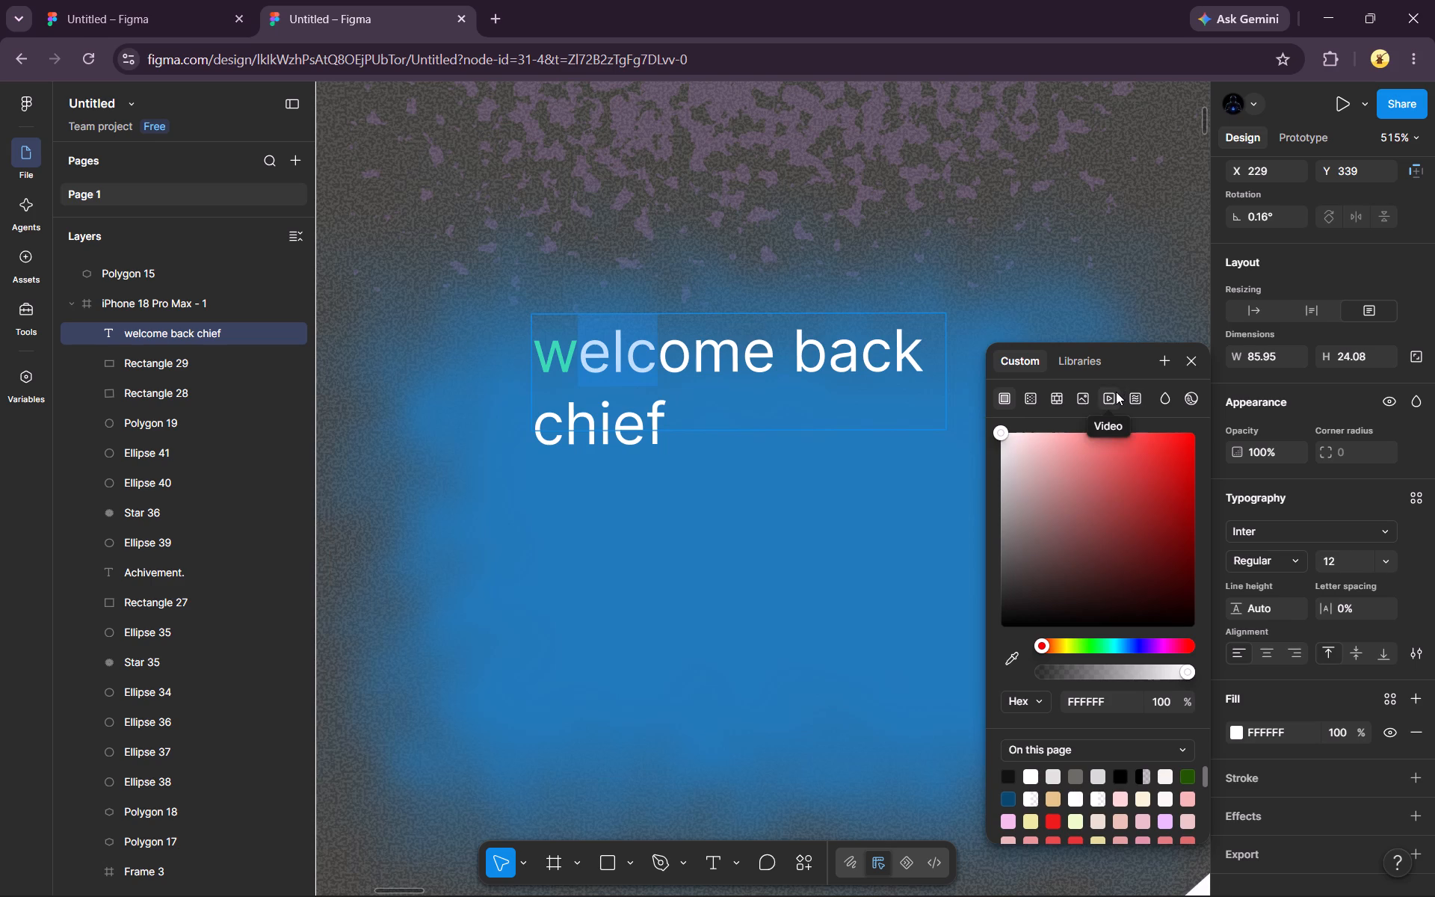
# Recolour the letters "elc" in "welcome" to solid pink E29898.
pyautogui.moveTo(1096, 481); pyautogui.dragTo(1074, 467)
pyautogui.moveTo(1074, 467); pyautogui.dragTo(1074, 463)
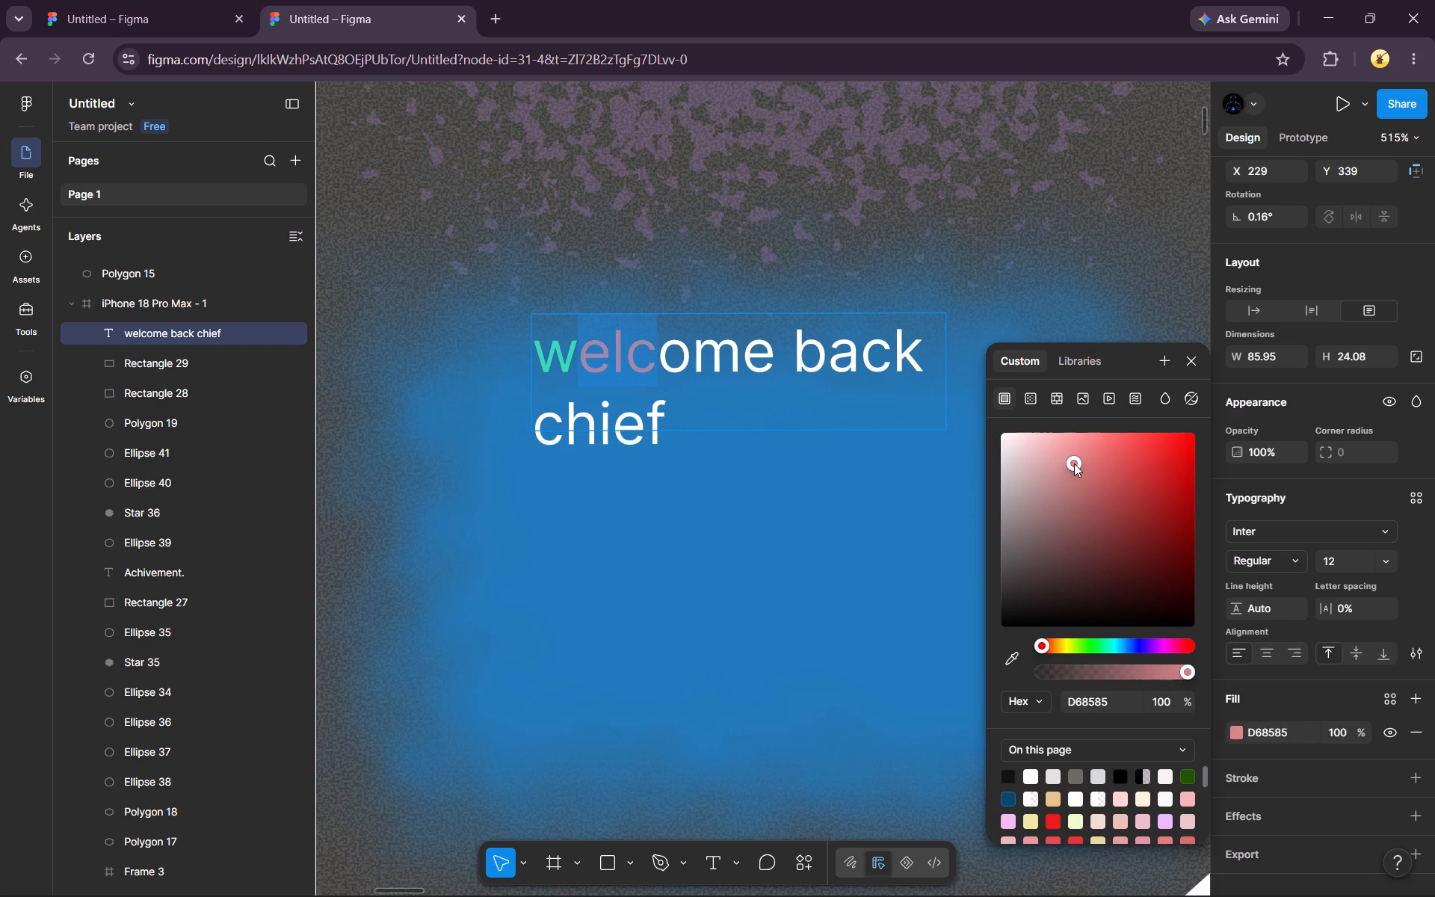
pyautogui.moveTo(1074, 463); pyautogui.dragTo(1064, 454)
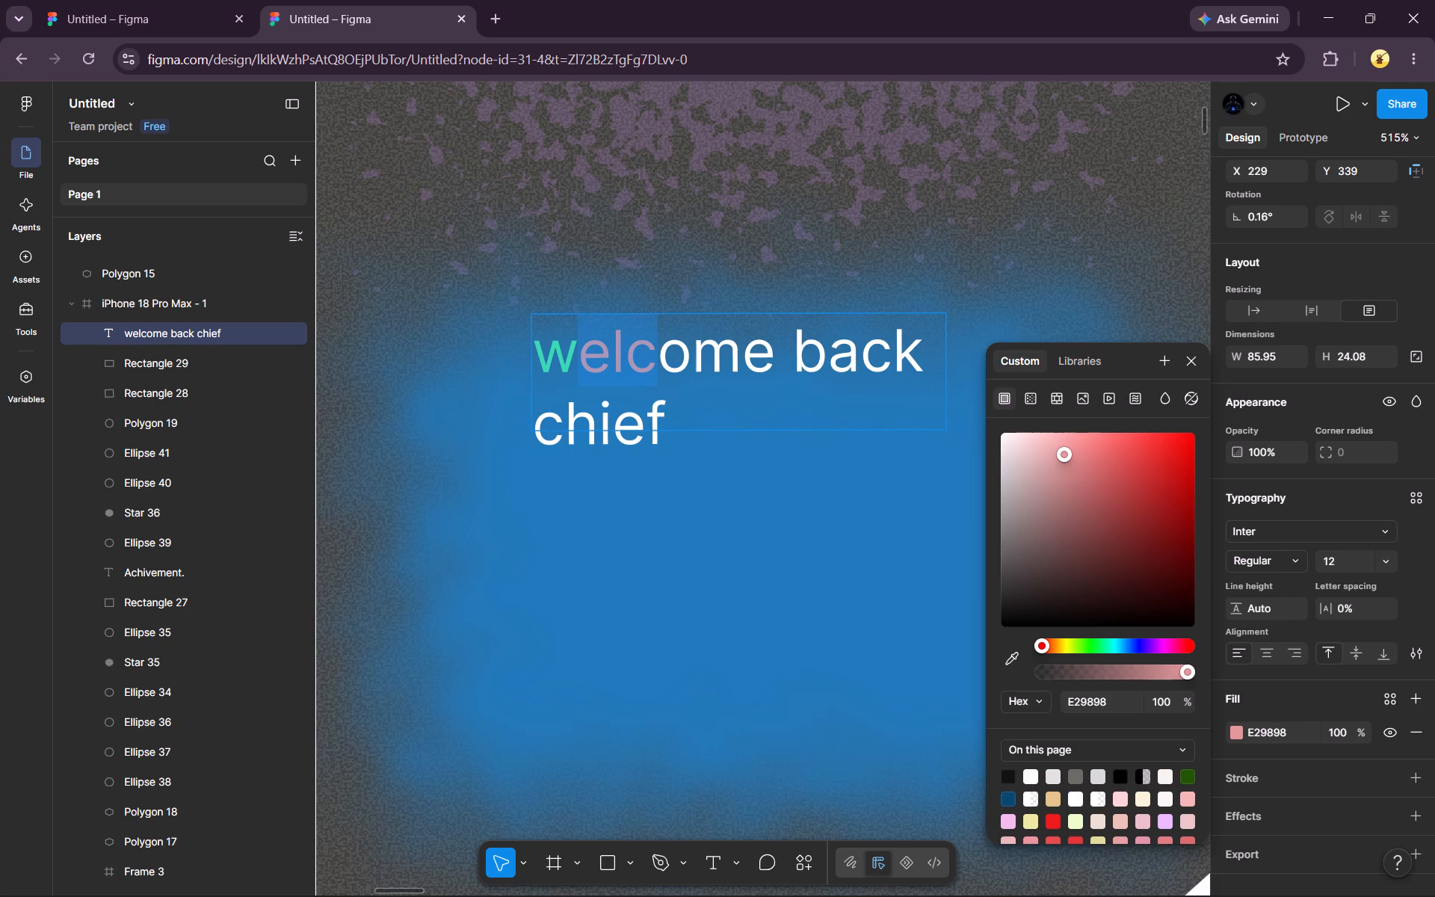
# Give the letters "elc" a linear gradient with E29898 at 81% and the Accents/Orange colour at the 100% stop.
pyautogui.click(1031, 399)
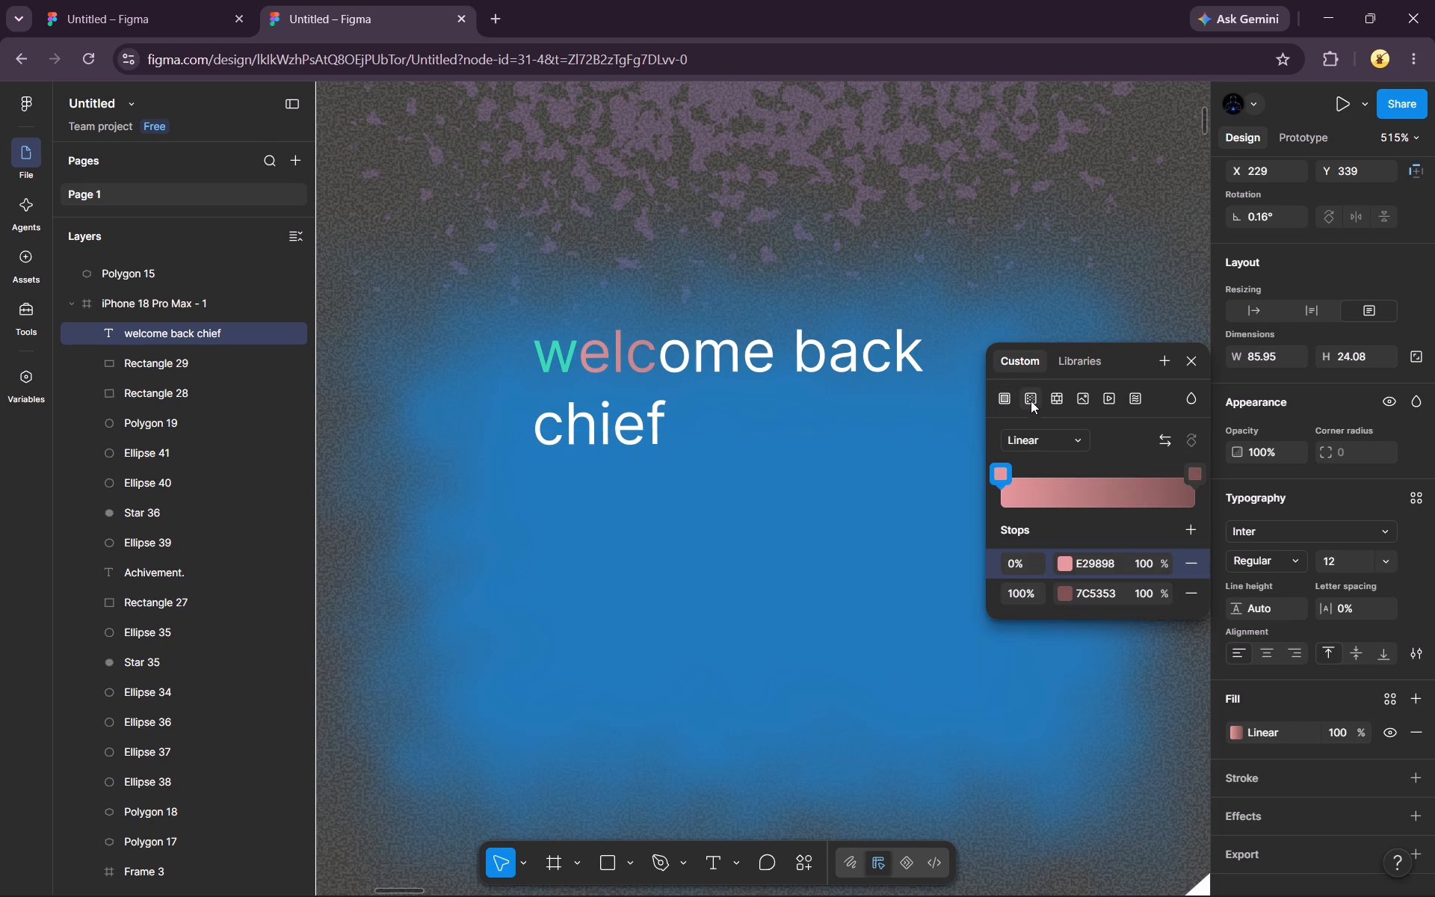
pyautogui.moveTo(1000, 472); pyautogui.dragTo(1075, 473)
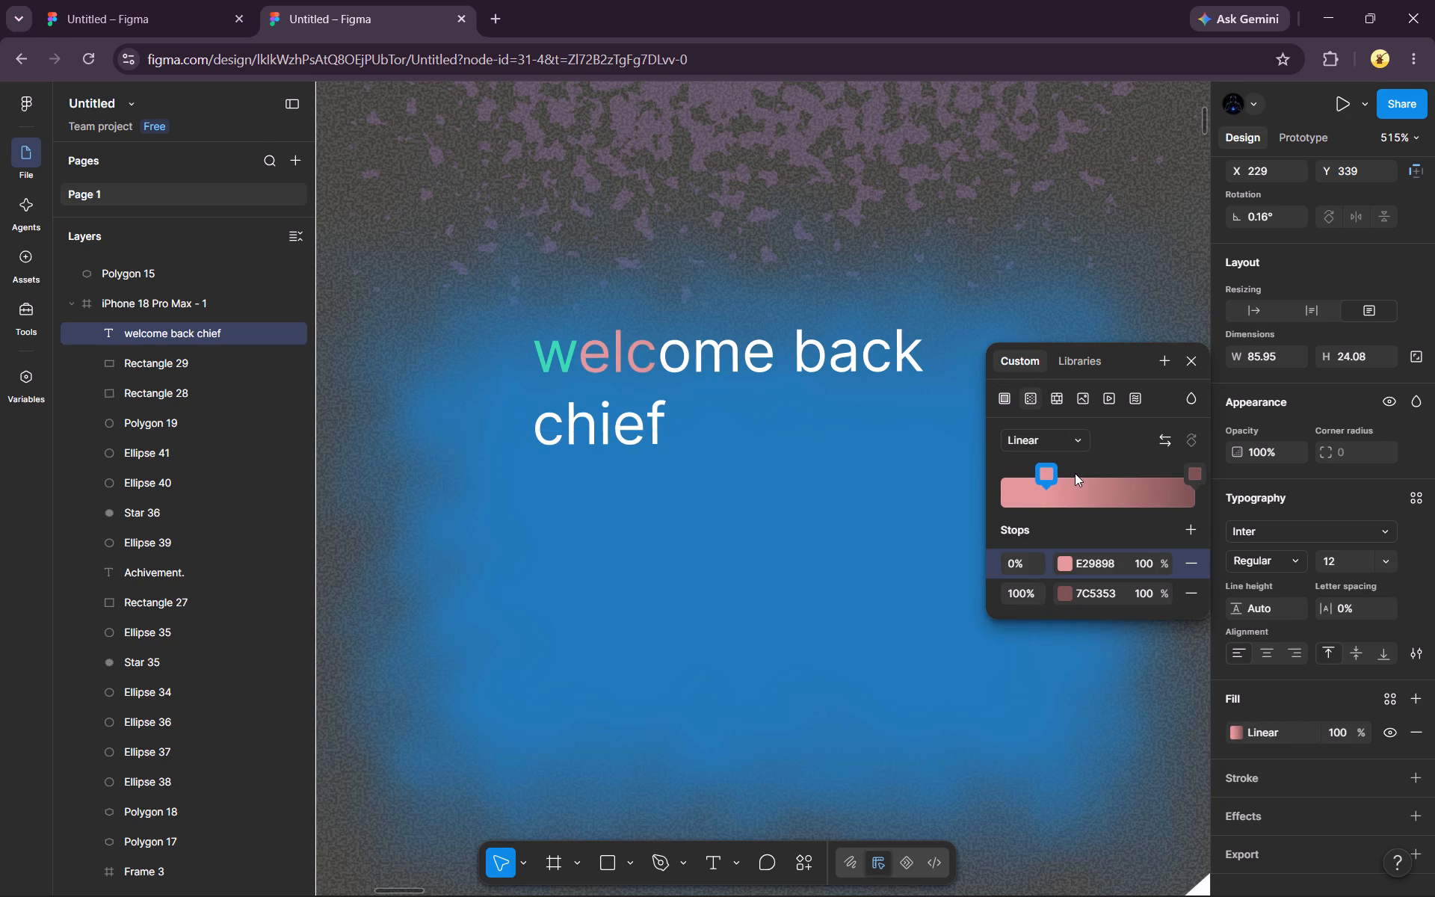
pyautogui.moveTo(1075, 473); pyautogui.dragTo(1159, 488)
pyautogui.click(1159, 488)
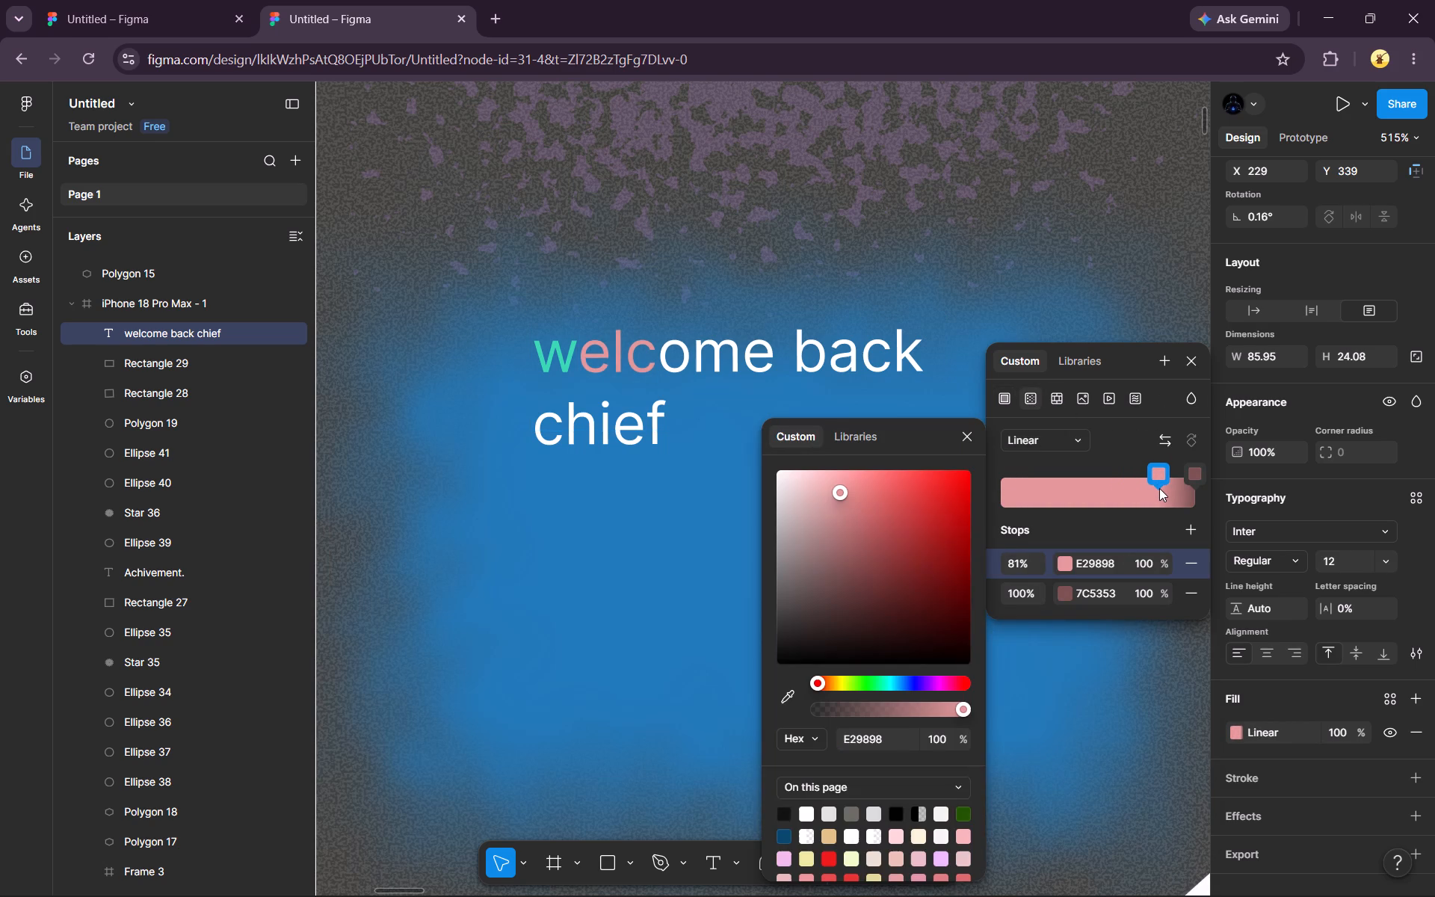
pyautogui.click(1066, 591)
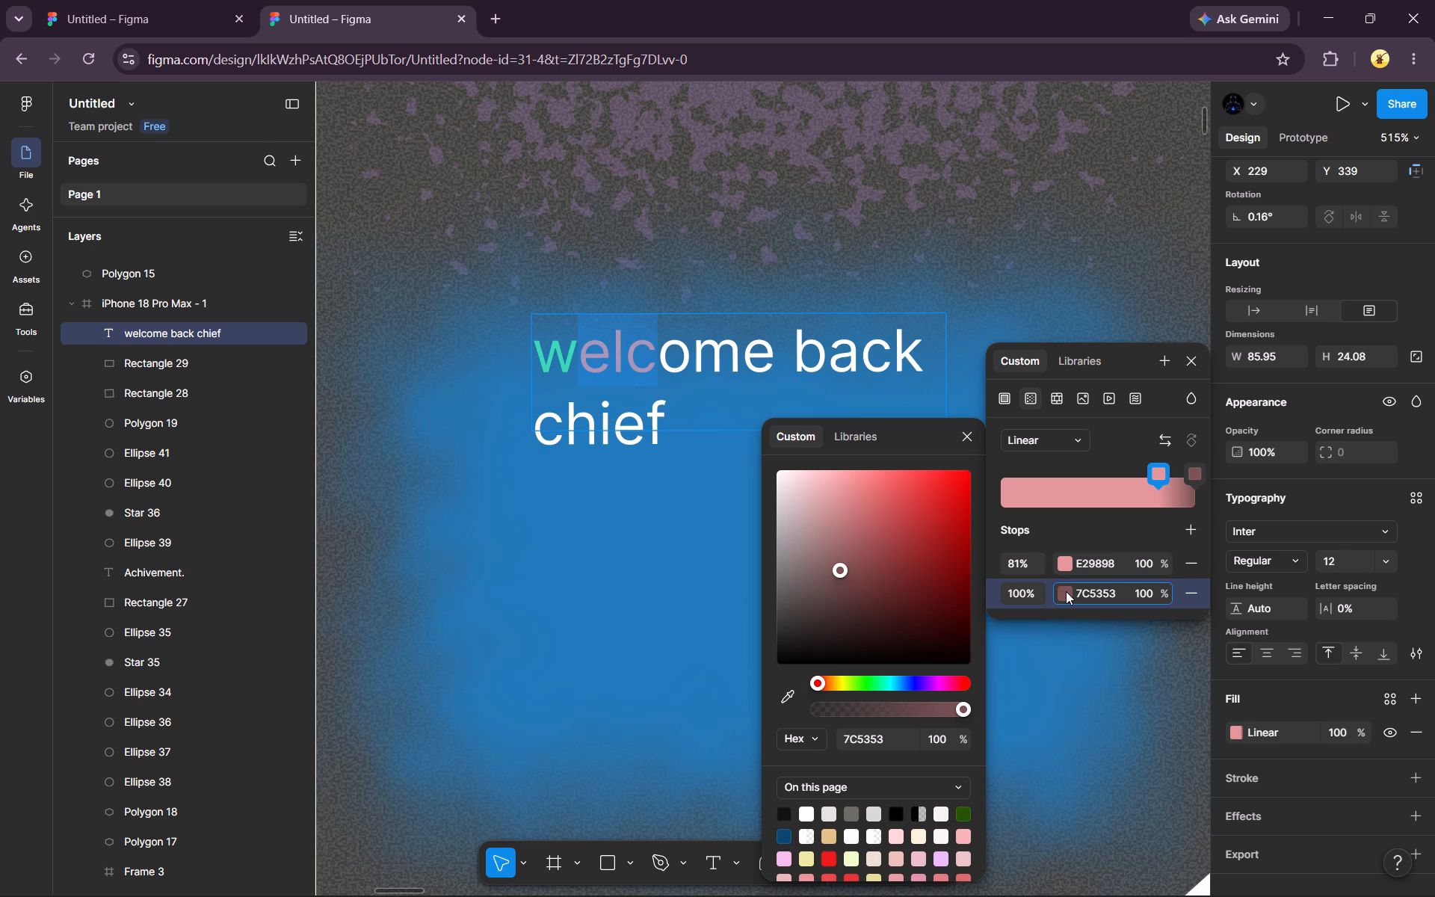
pyautogui.click(1101, 591)
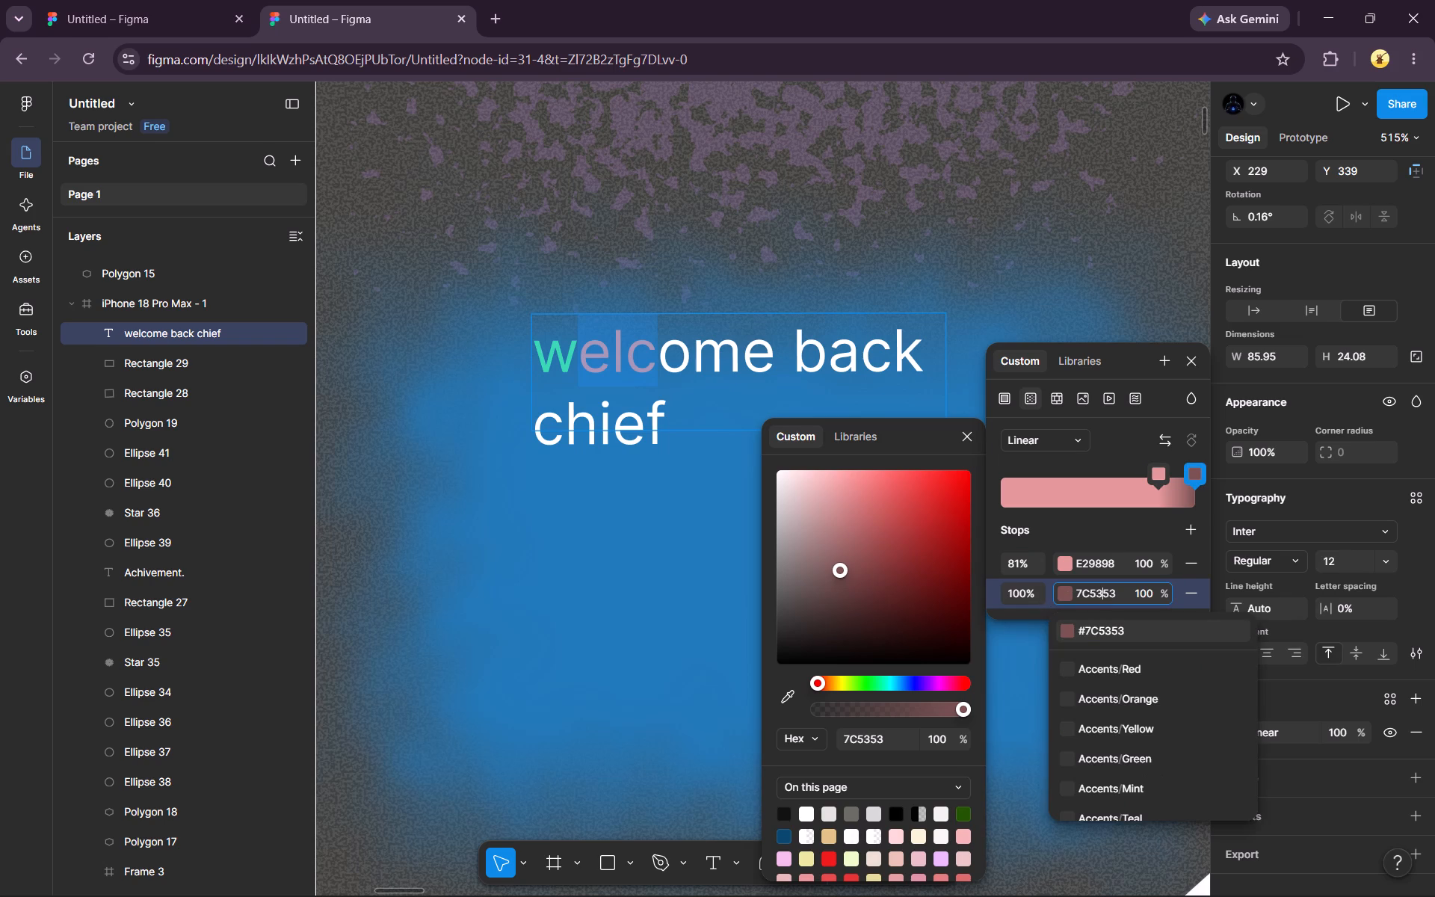
pyautogui.click(1107, 702)
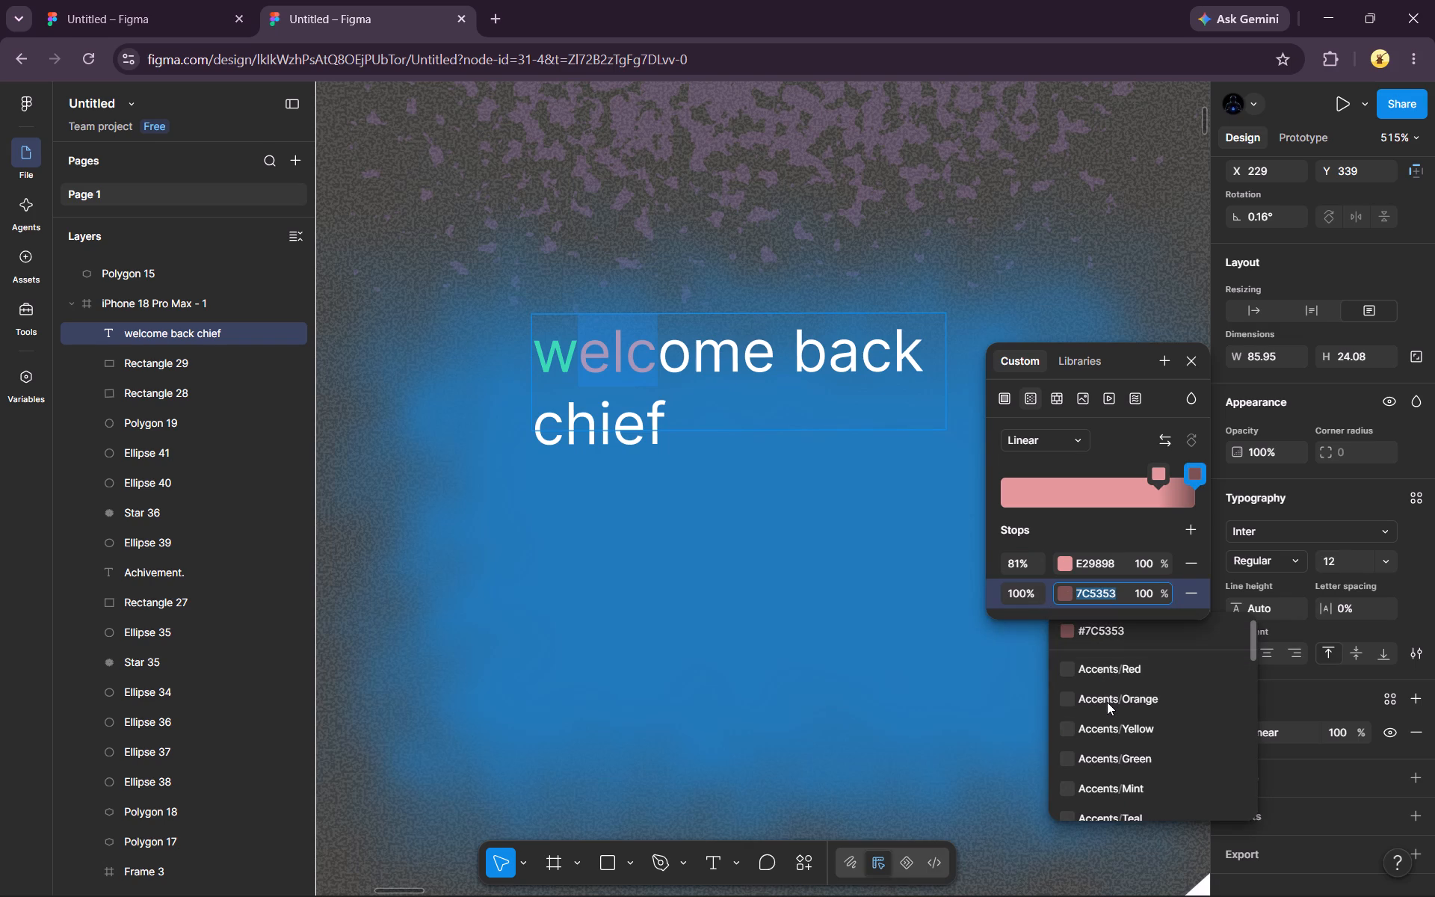
# Recolour only the letters "ome" in "welcome" to bright red FF4F4F.
pyautogui.click(621, 352)
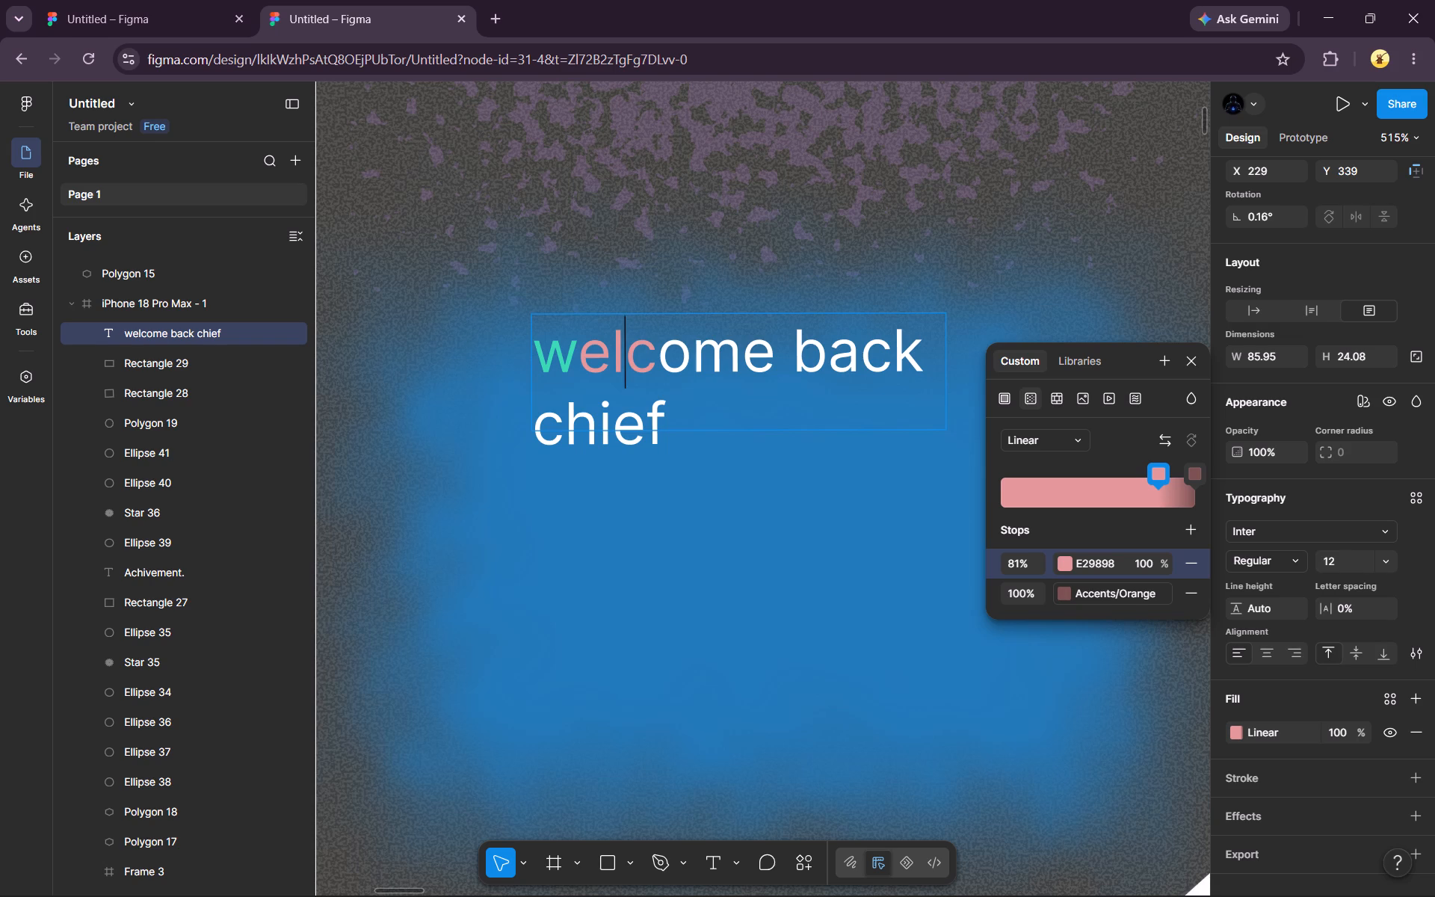
pyautogui.moveTo(664, 348); pyautogui.dragTo(717, 348)
pyautogui.moveTo(717, 348); pyautogui.dragTo(767, 351)
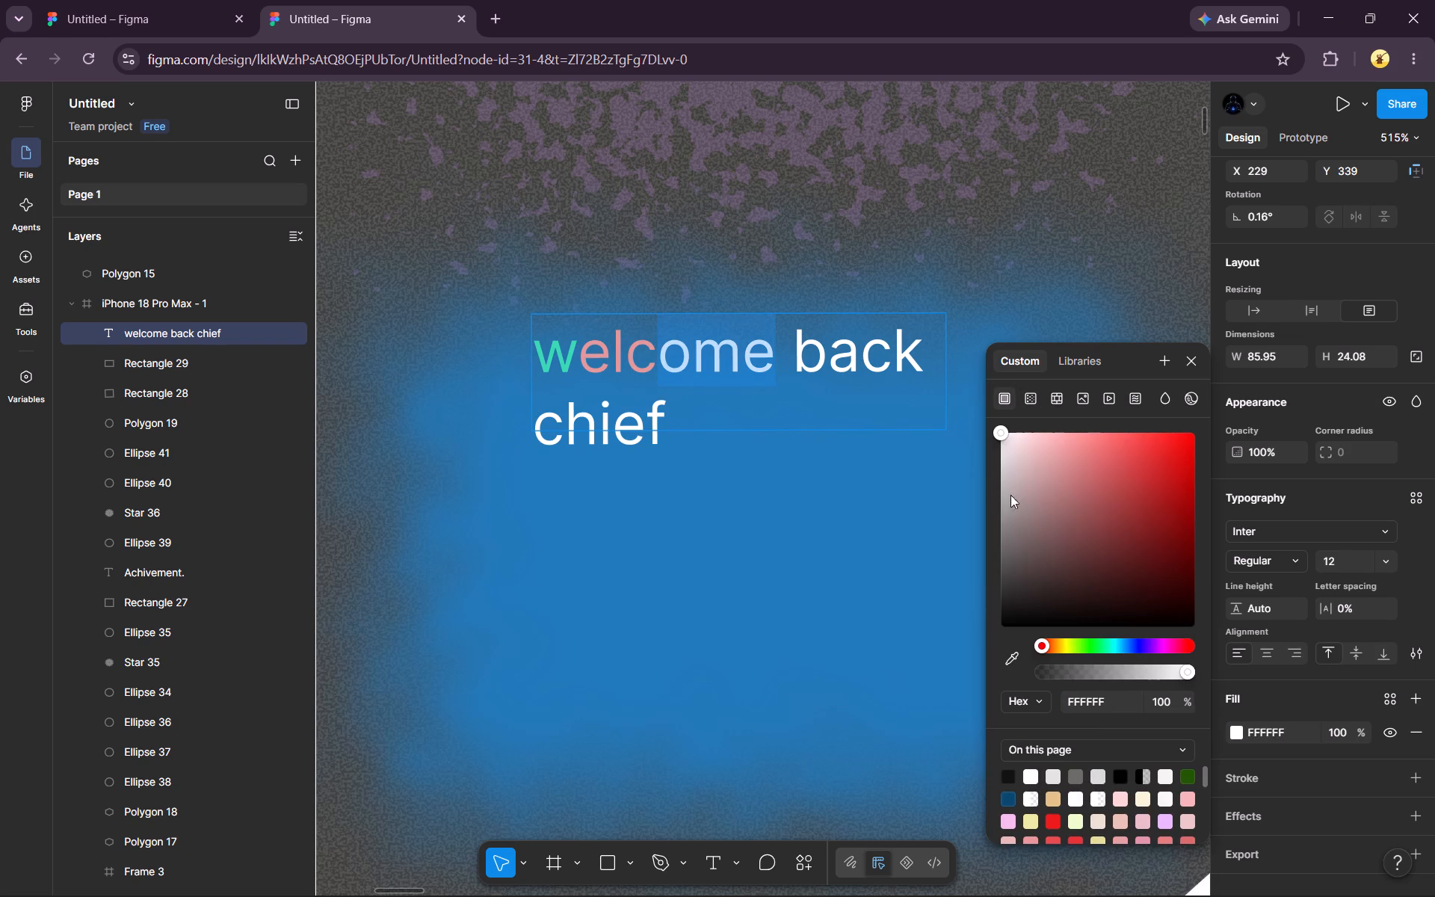
pyautogui.moveTo(1096, 493); pyautogui.dragTo(1095, 488)
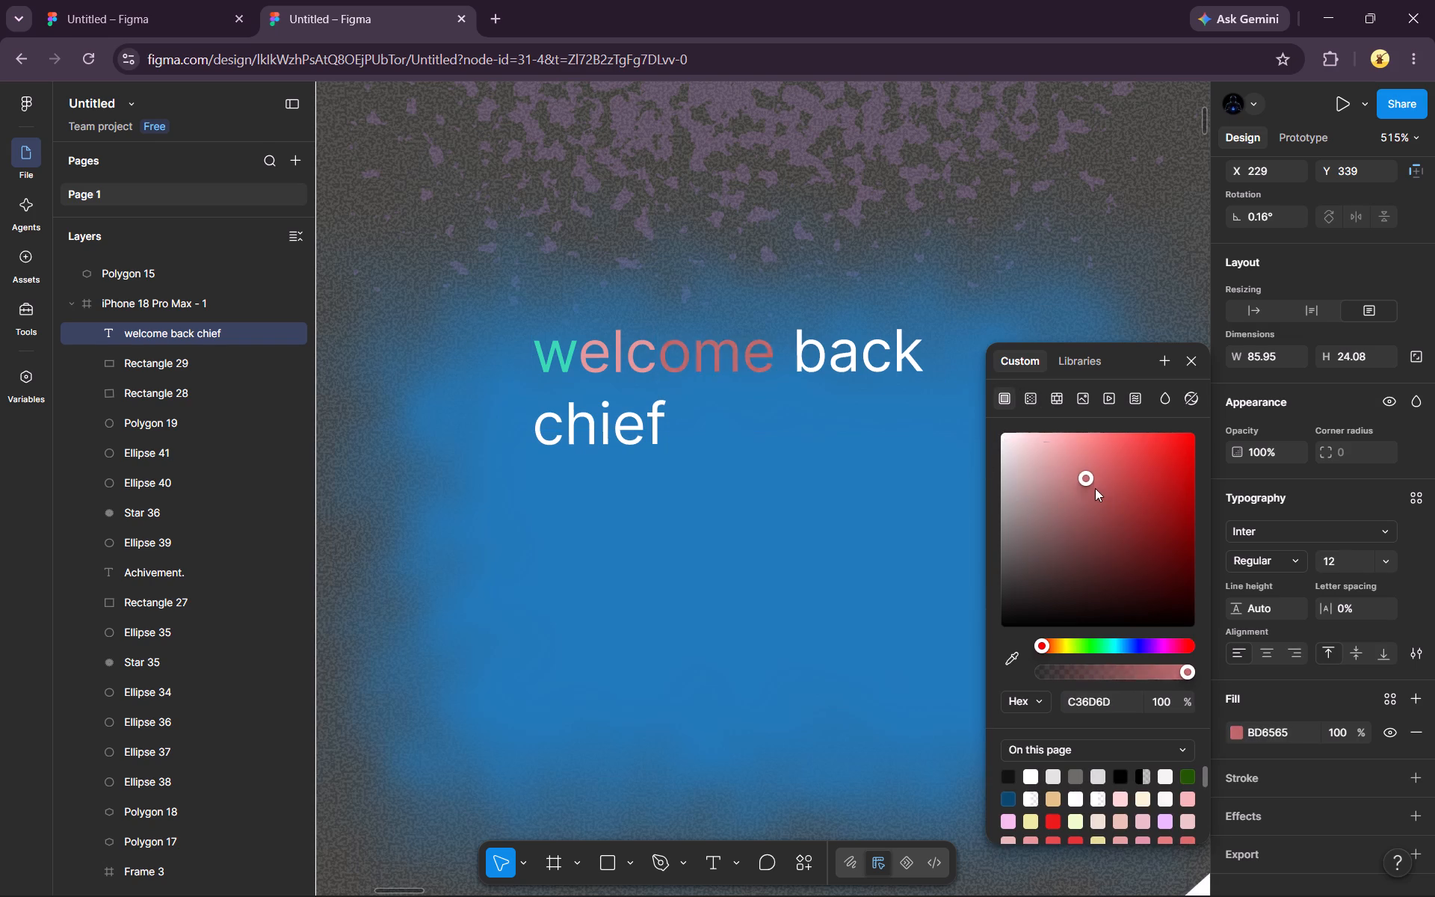
pyautogui.moveTo(1095, 488); pyautogui.dragTo(1078, 520)
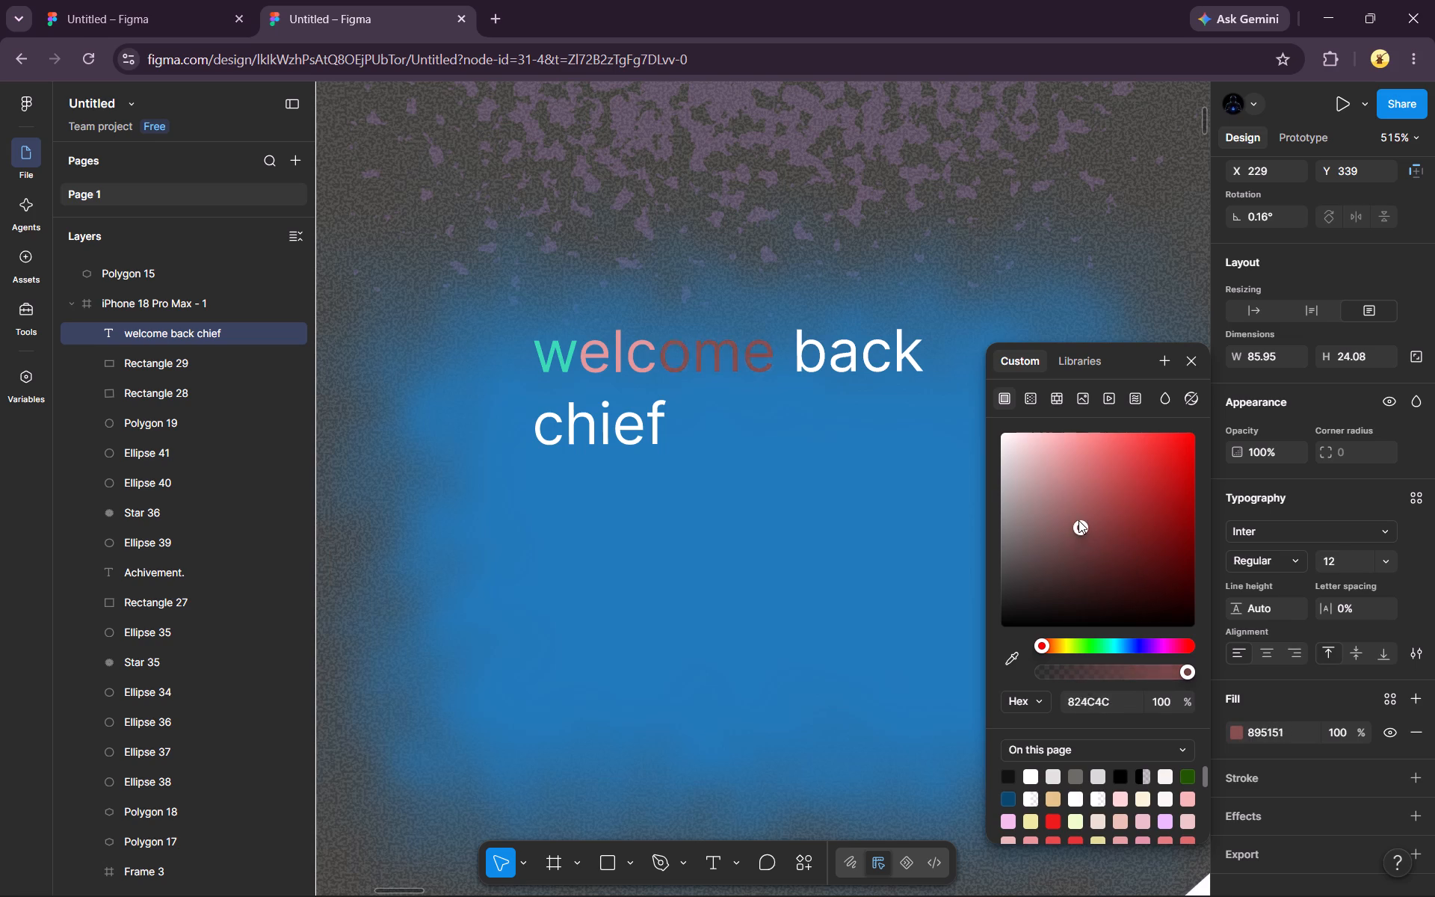
pyautogui.moveTo(1078, 520); pyautogui.dragTo(1126, 585)
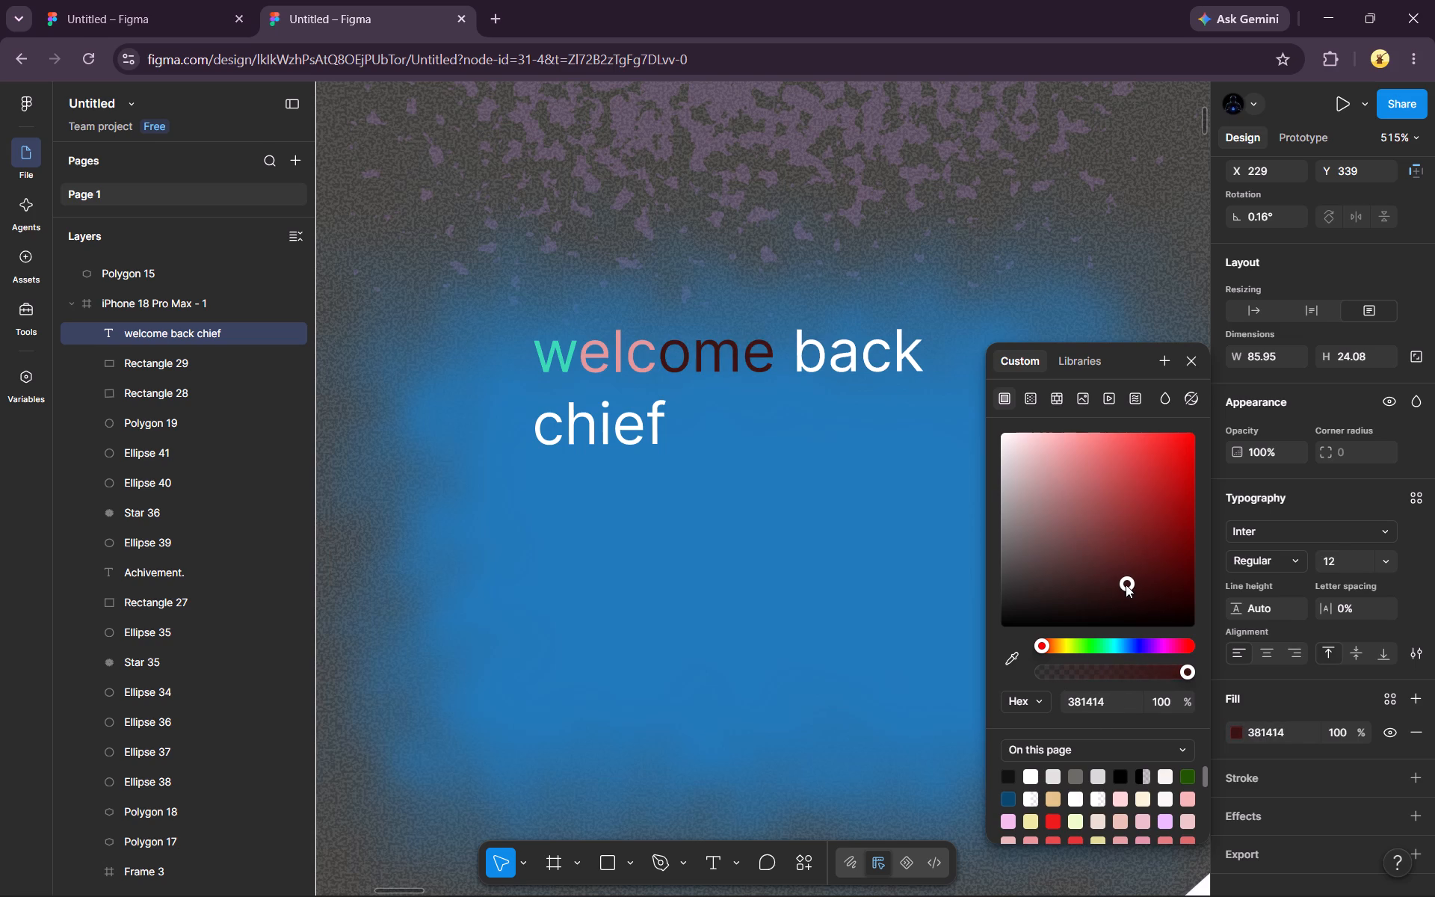
pyautogui.moveTo(1126, 585); pyautogui.dragTo(1027, 580)
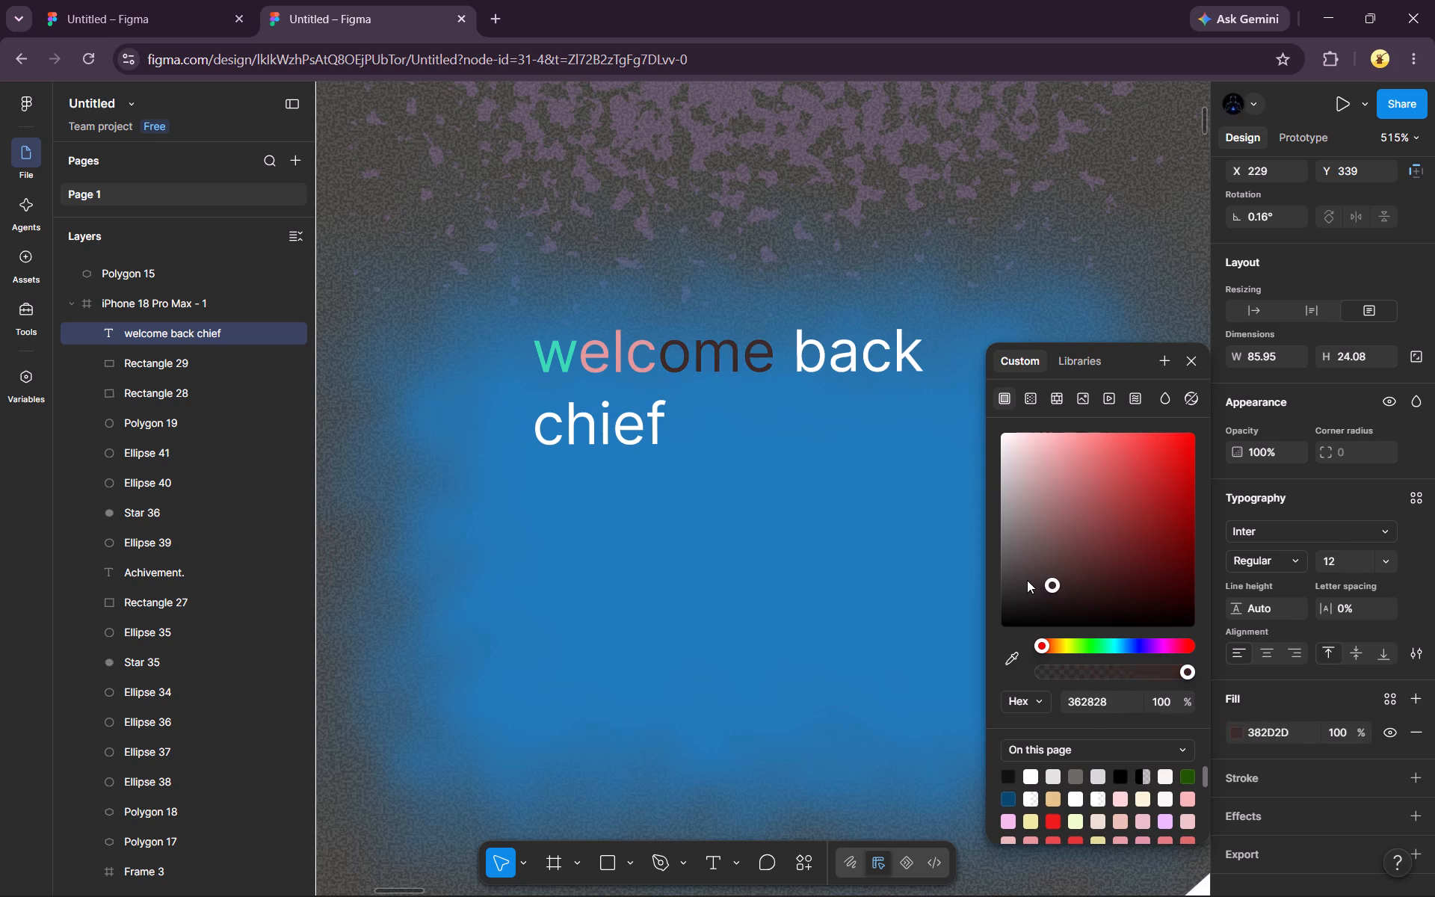
pyautogui.moveTo(1027, 580); pyautogui.dragTo(1058, 499)
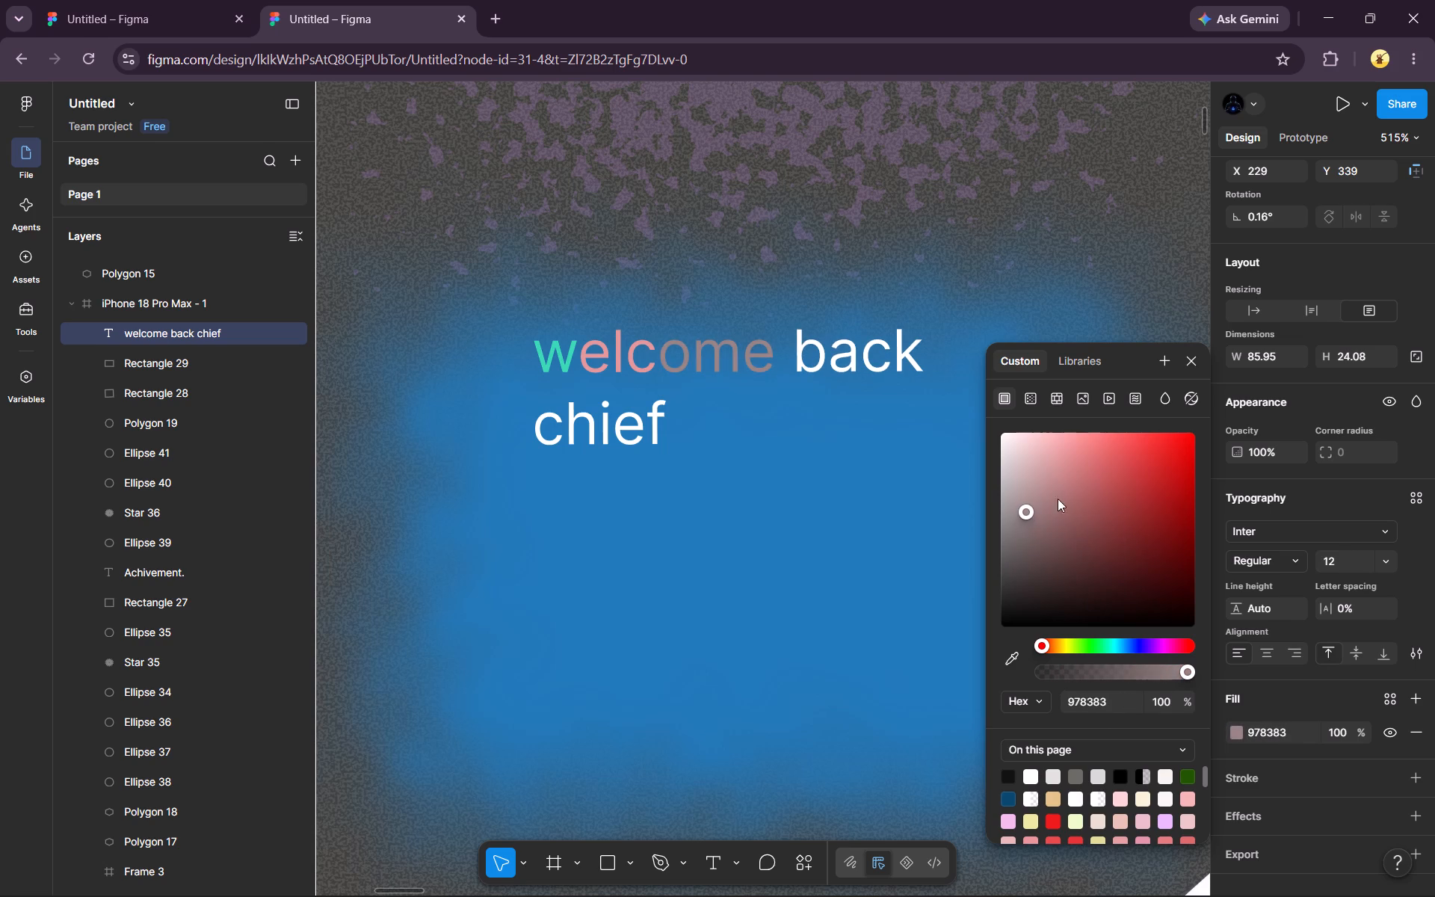
pyautogui.moveTo(1058, 499); pyautogui.dragTo(1135, 428)
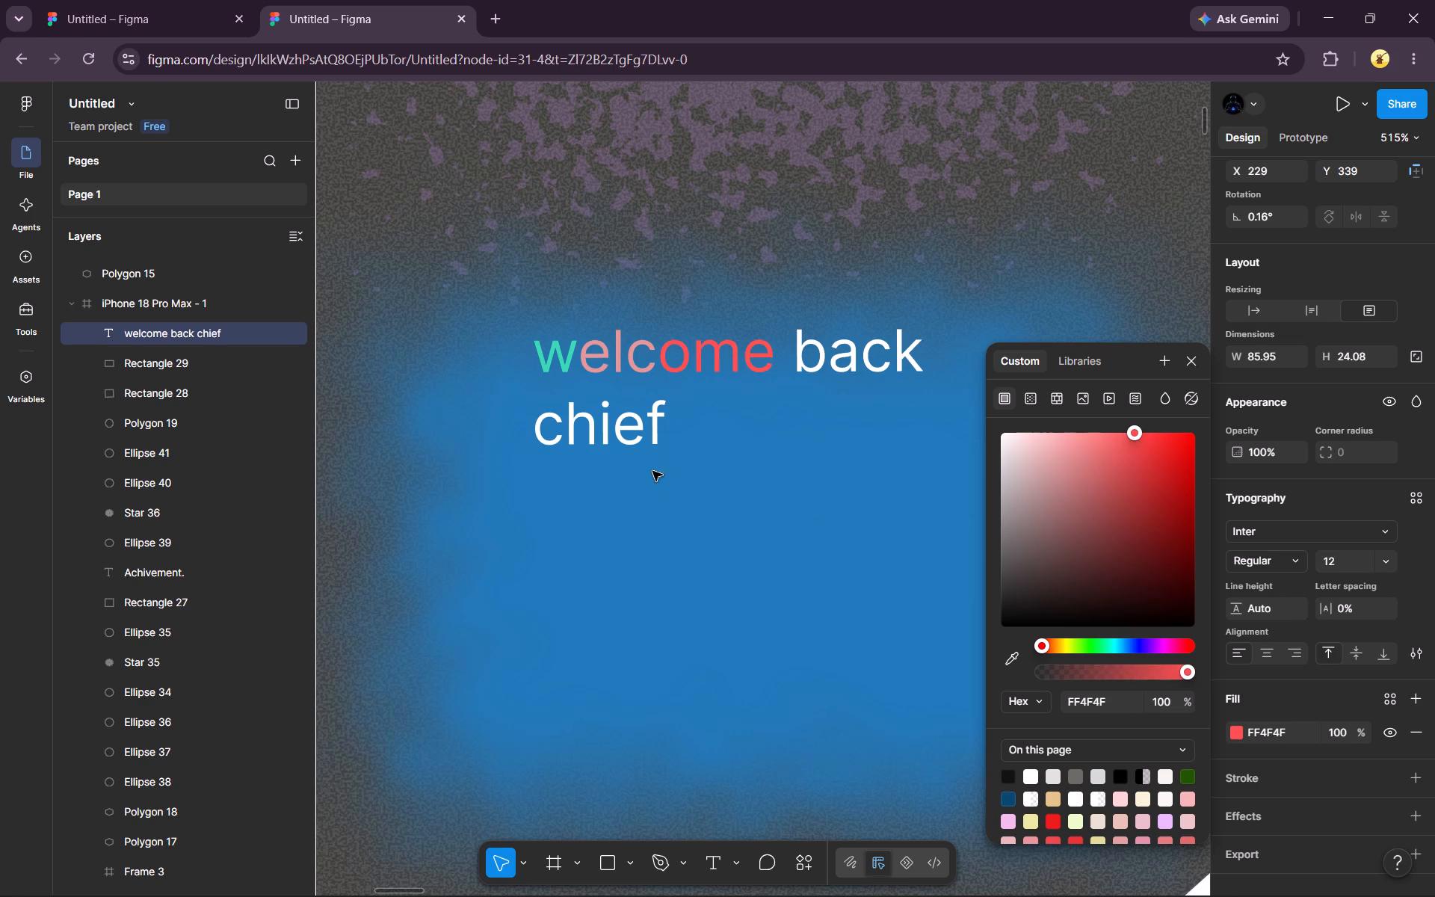
pyautogui.click(699, 421)
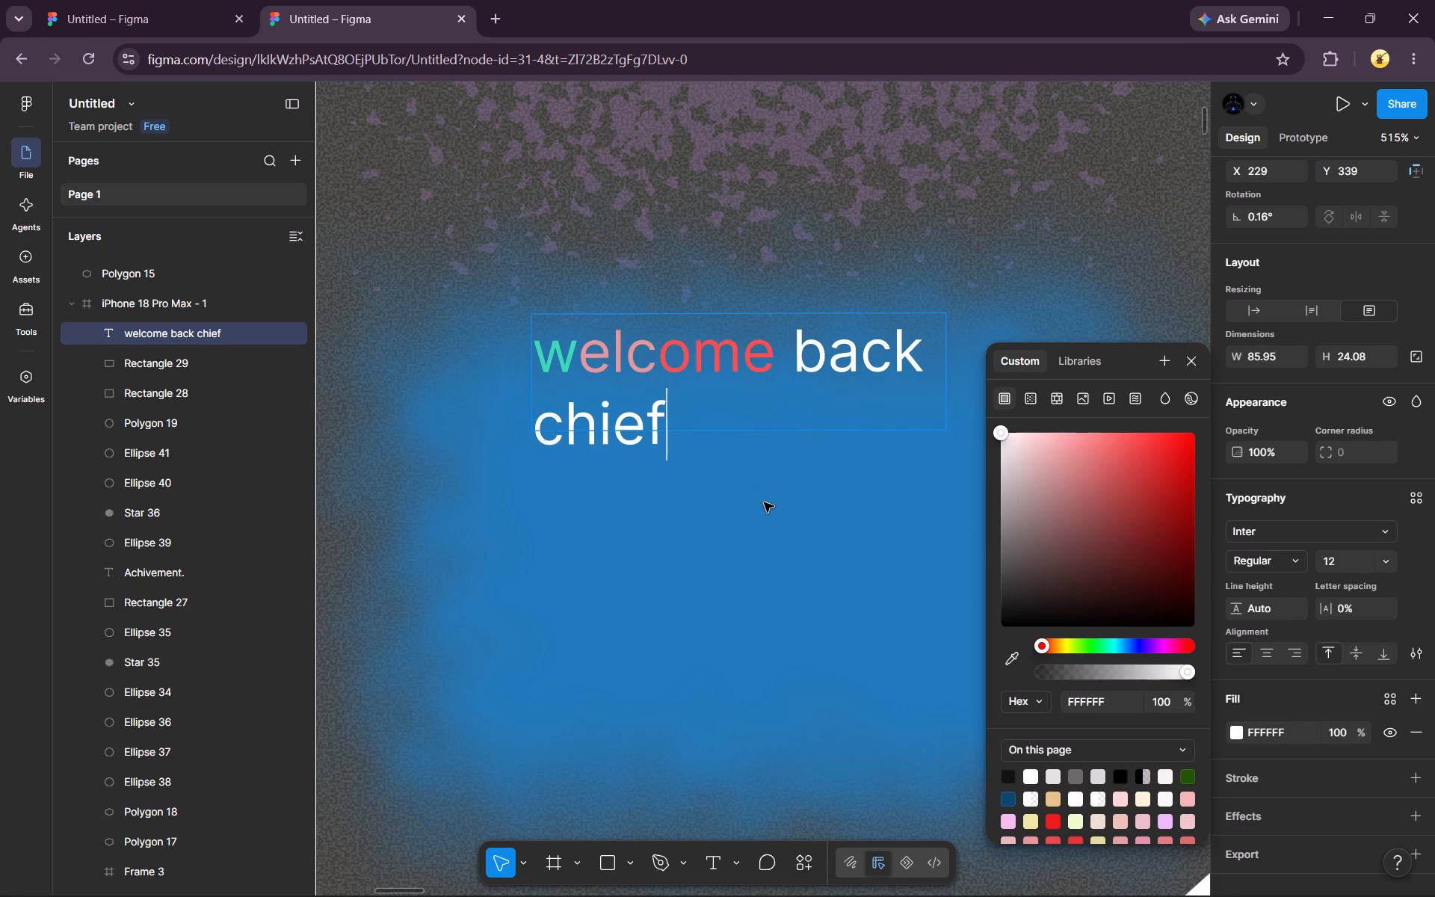
# Examine the multicoloured text on the blue rectangle and browse the colour swatches used on the page.
pyautogui.scroll(-1, 764, 502)
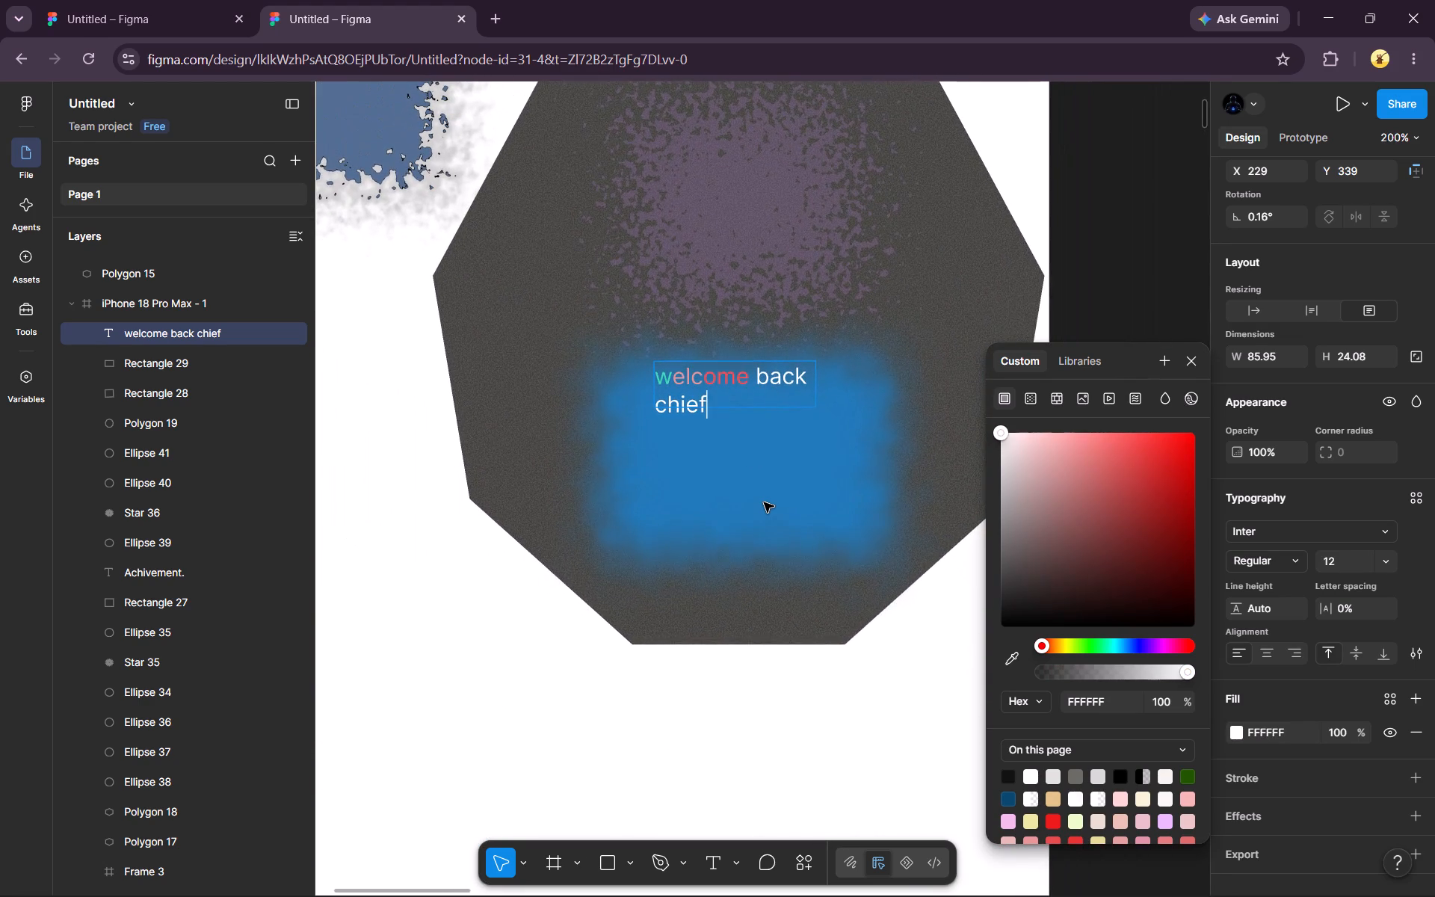
pyautogui.scroll(2, 764, 502)
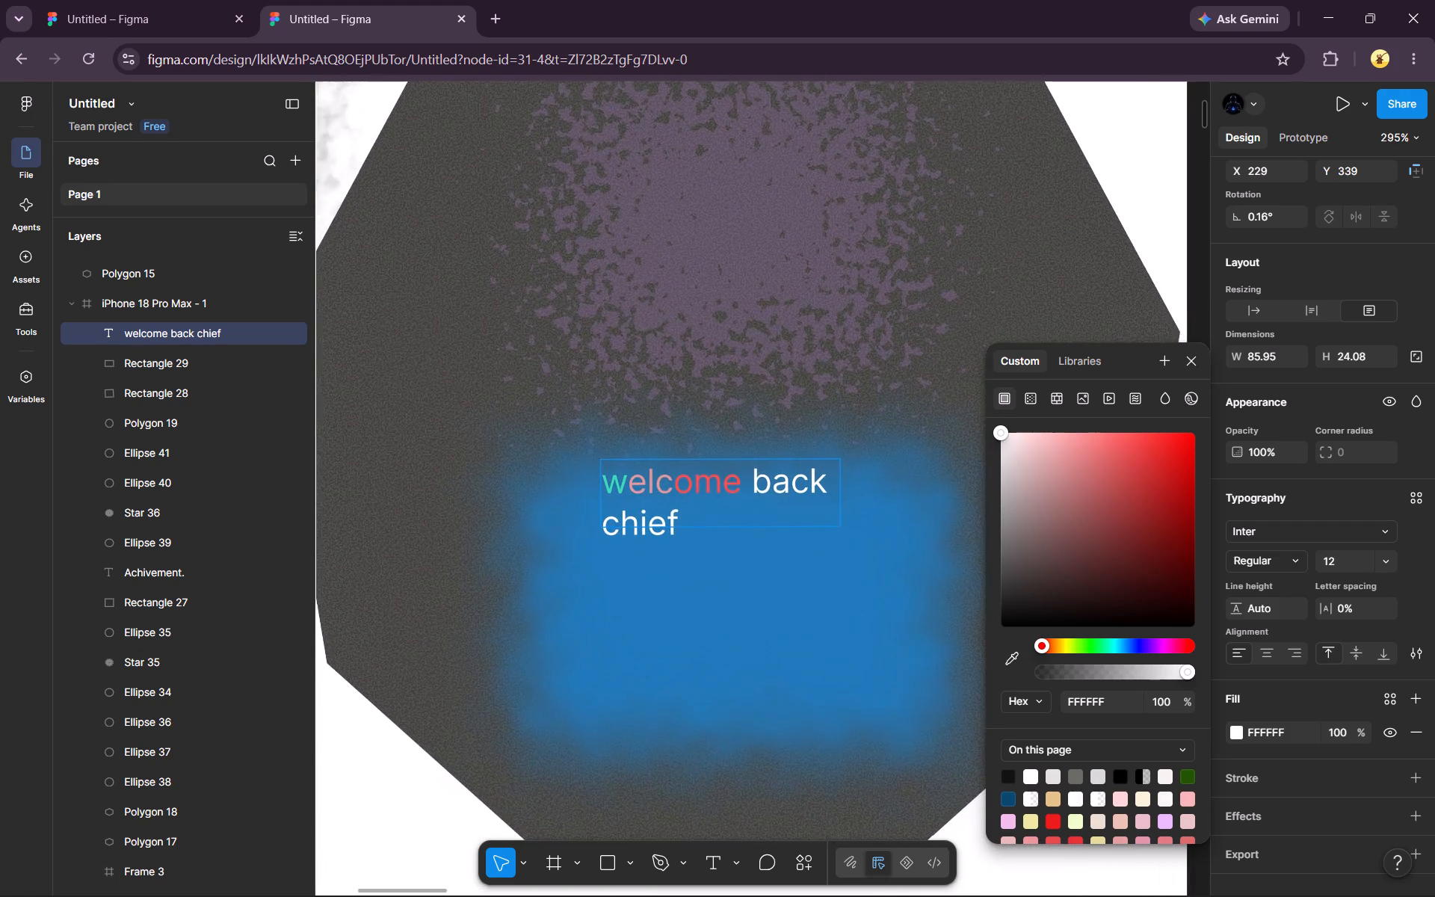
pyautogui.scroll(-1, 764, 502)
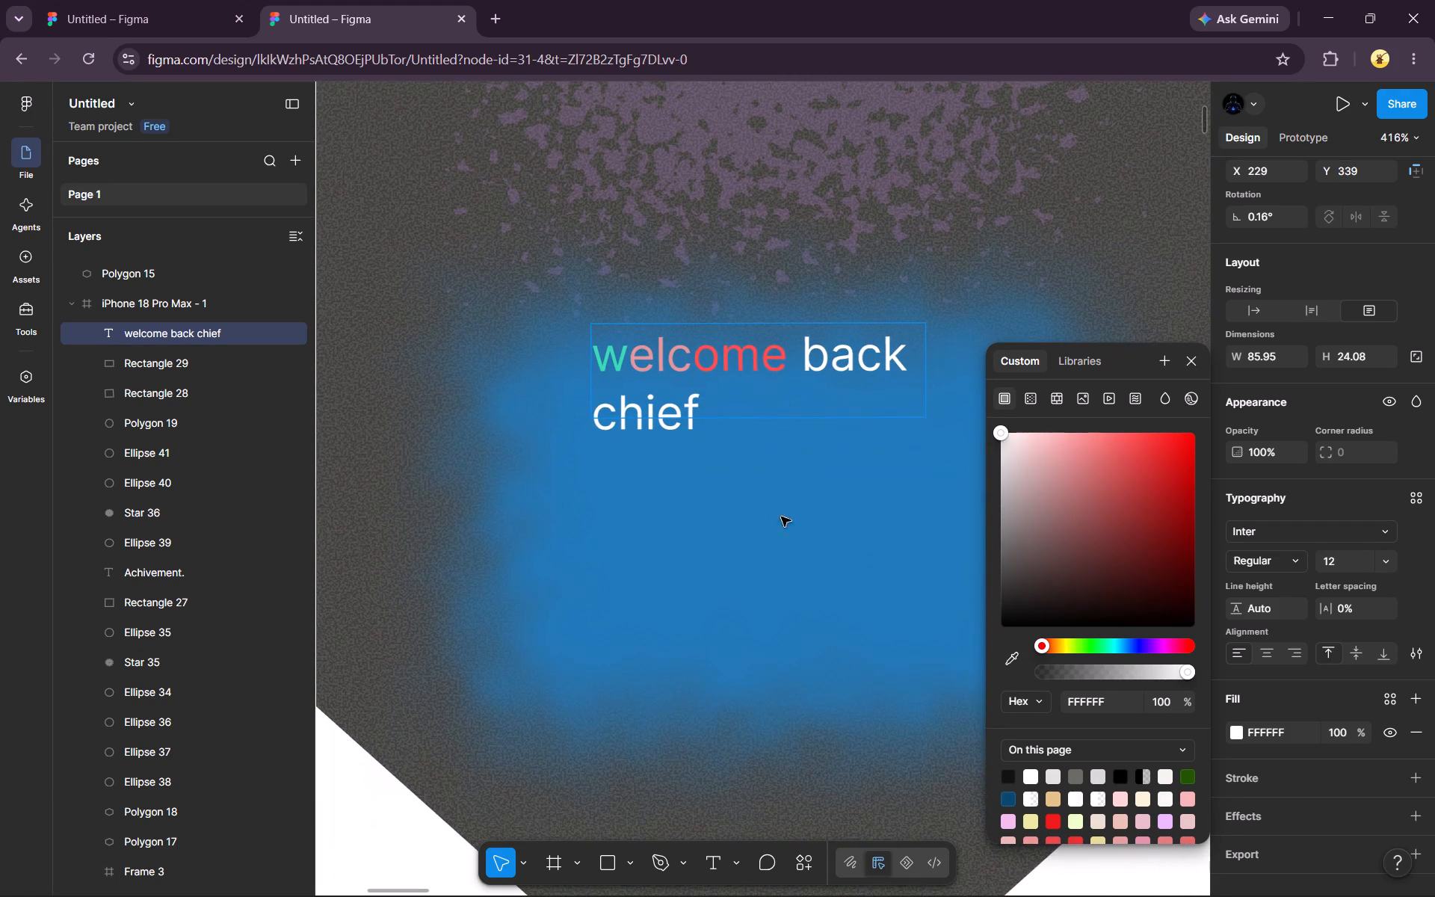
pyautogui.scroll(-2, 1020, 768)
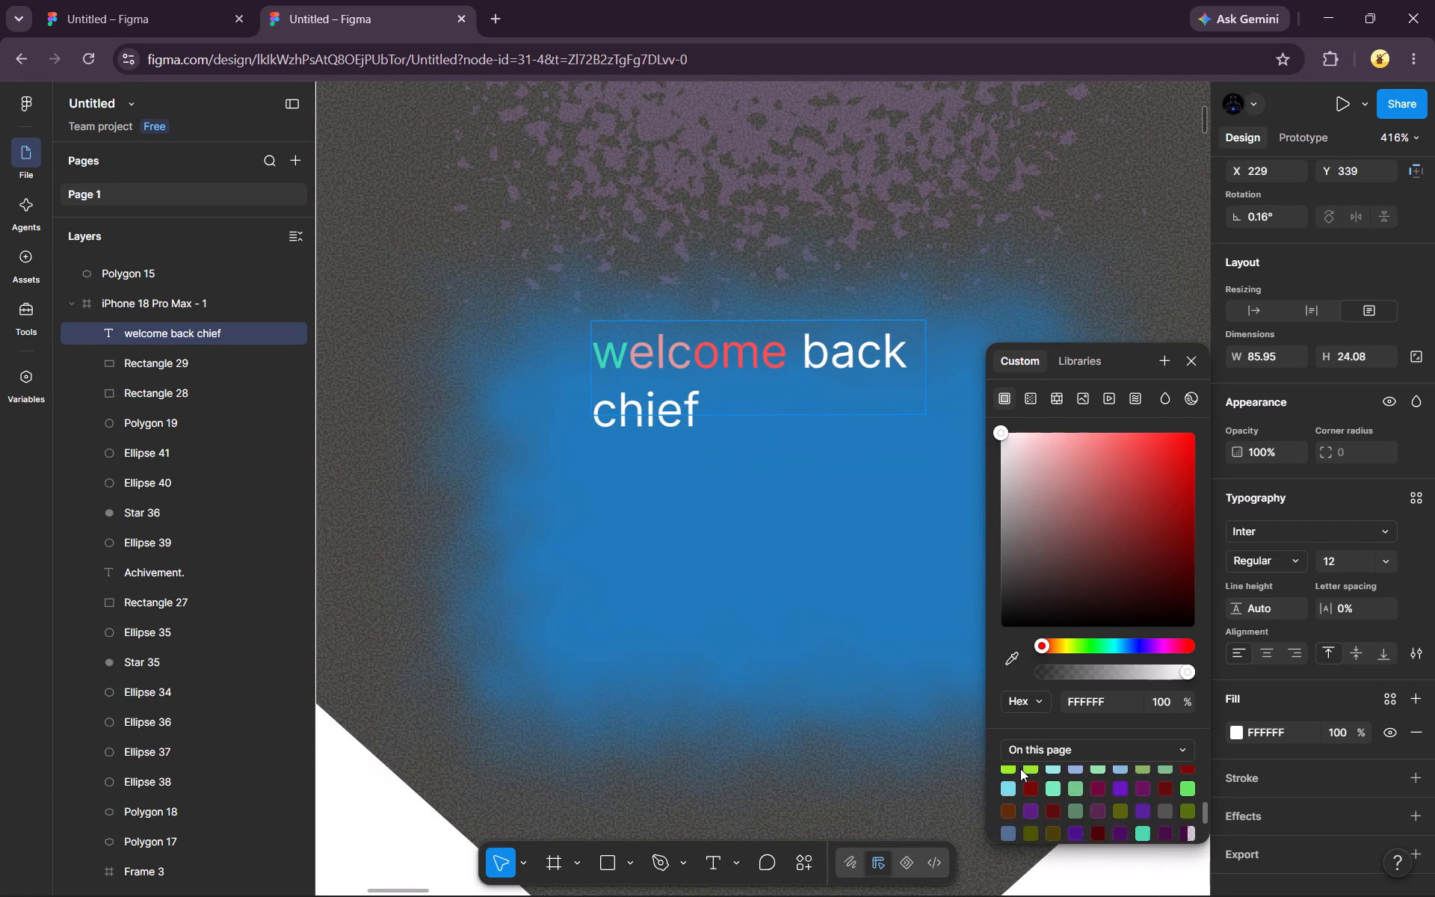
pyautogui.scroll(-1, 1020, 768)
pyautogui.scroll(3, 1020, 768)
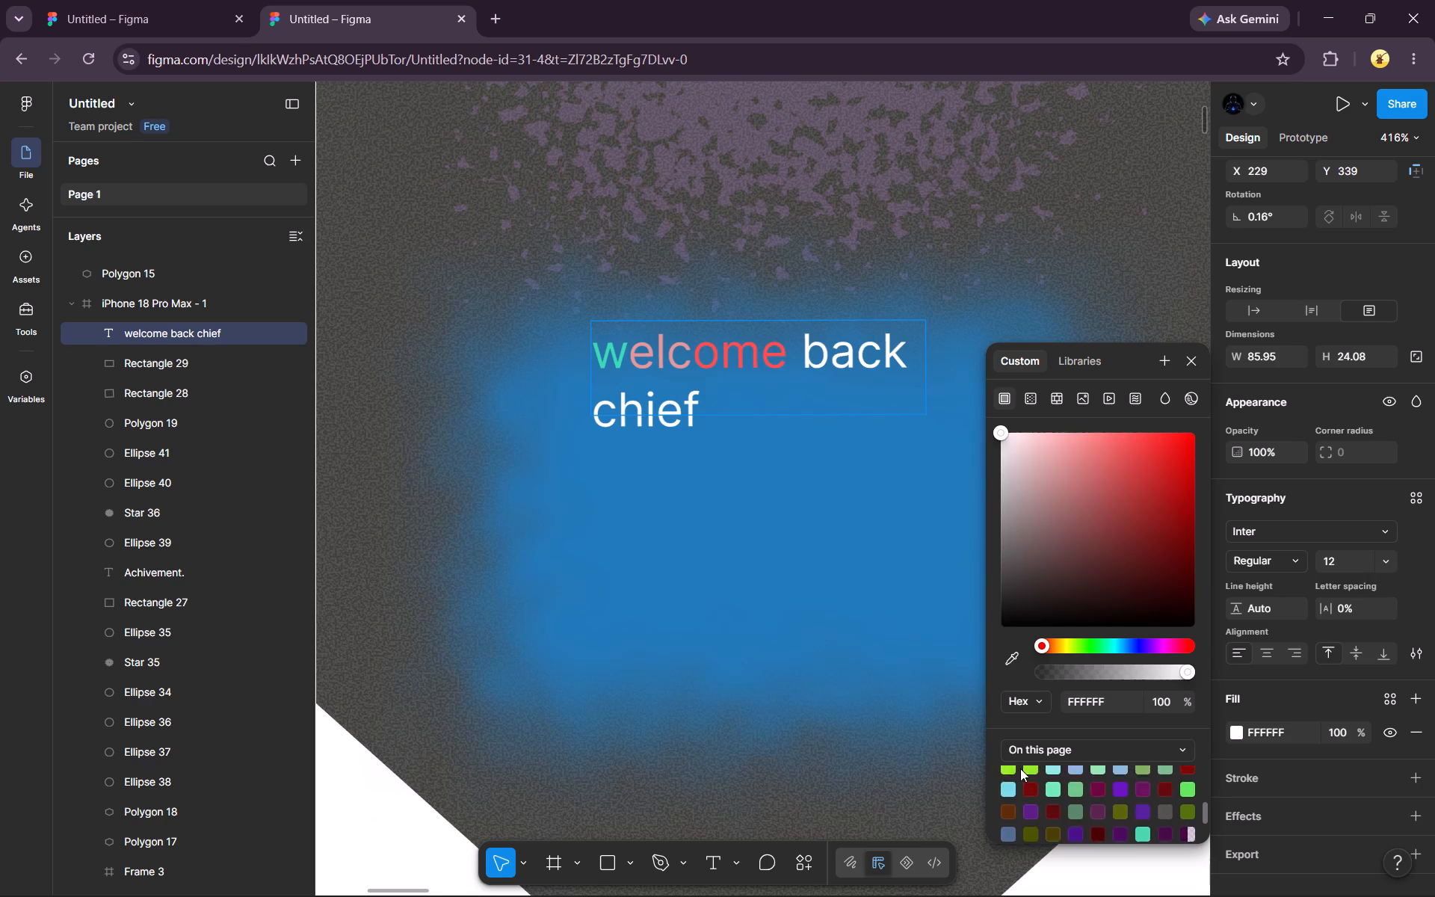
pyautogui.scroll(1, 1020, 768)
# Draw a five-pointed star about 44 × 47 near the dark polygon's left corner, at about X 136, Y 271.
pyautogui.hscroll(1, 619, 650)
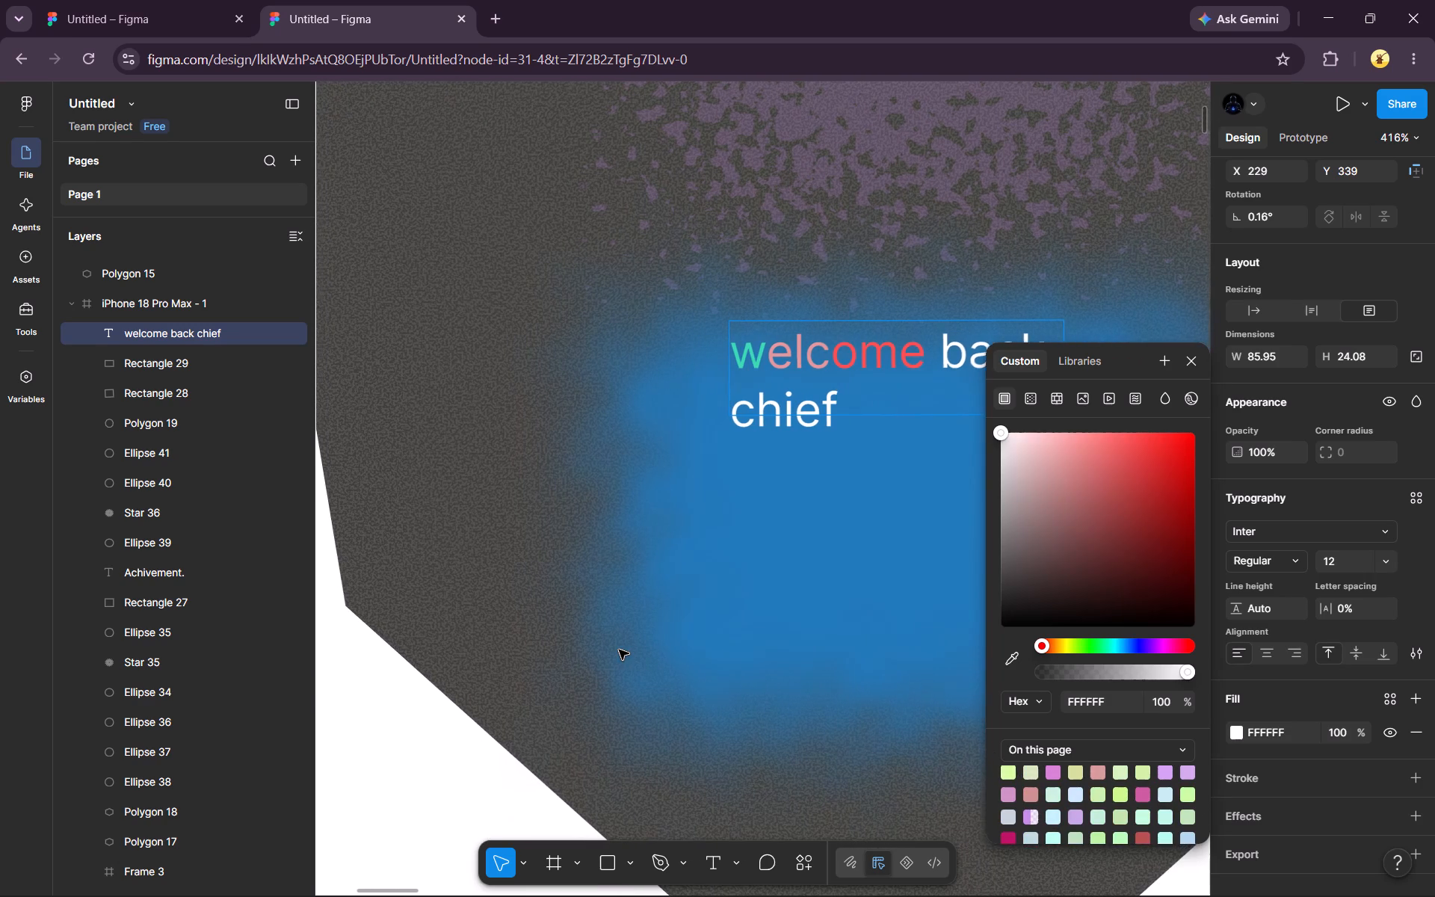
pyautogui.hscroll(1, 619, 650)
pyautogui.scroll(2, 619, 650)
pyautogui.hscroll(1, 619, 650)
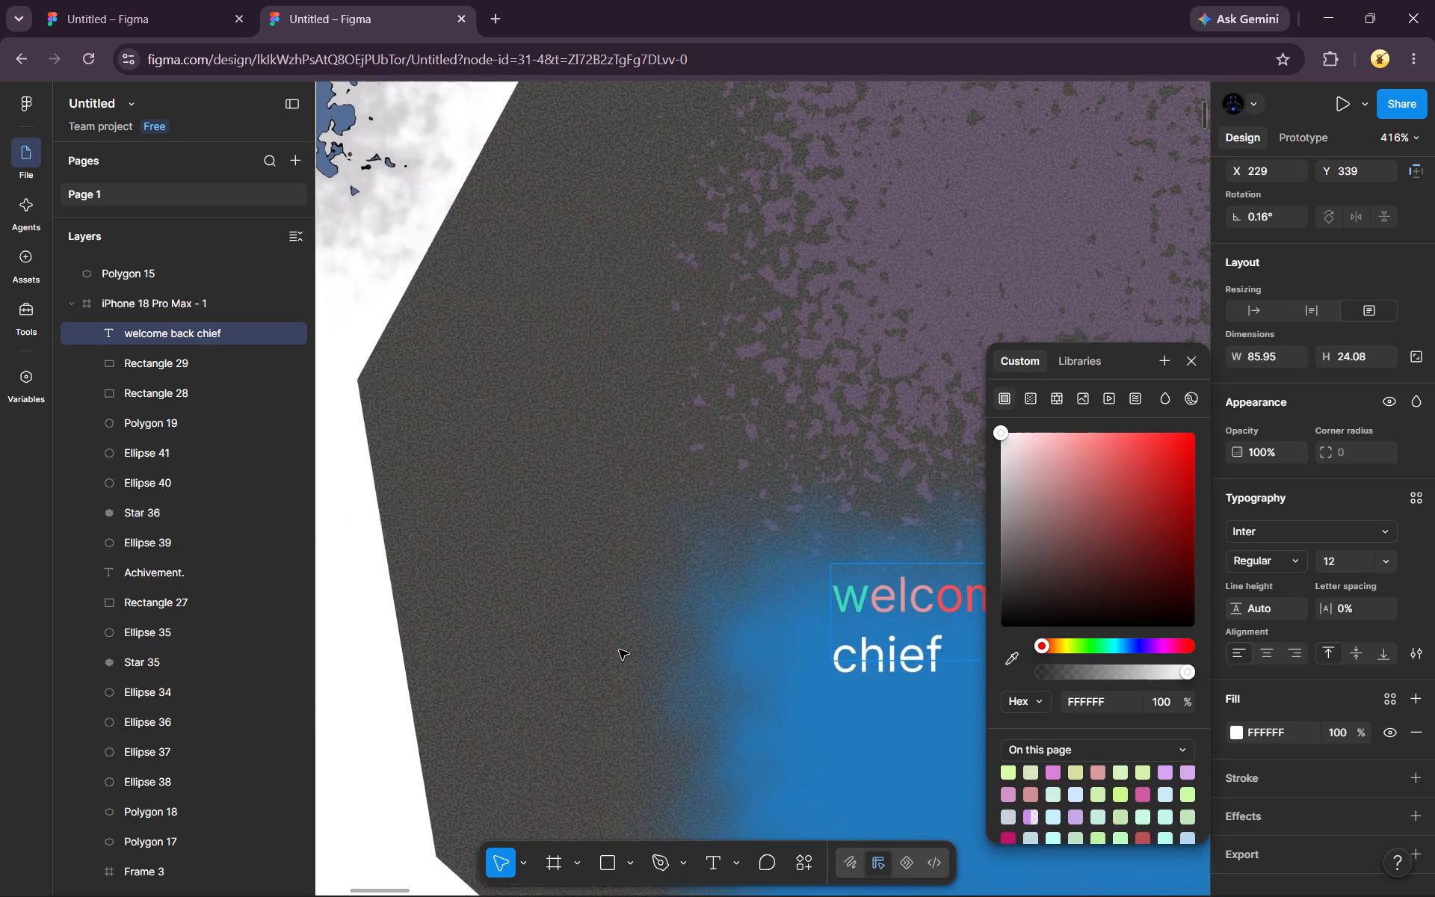
pyautogui.hscroll(2, 619, 650)
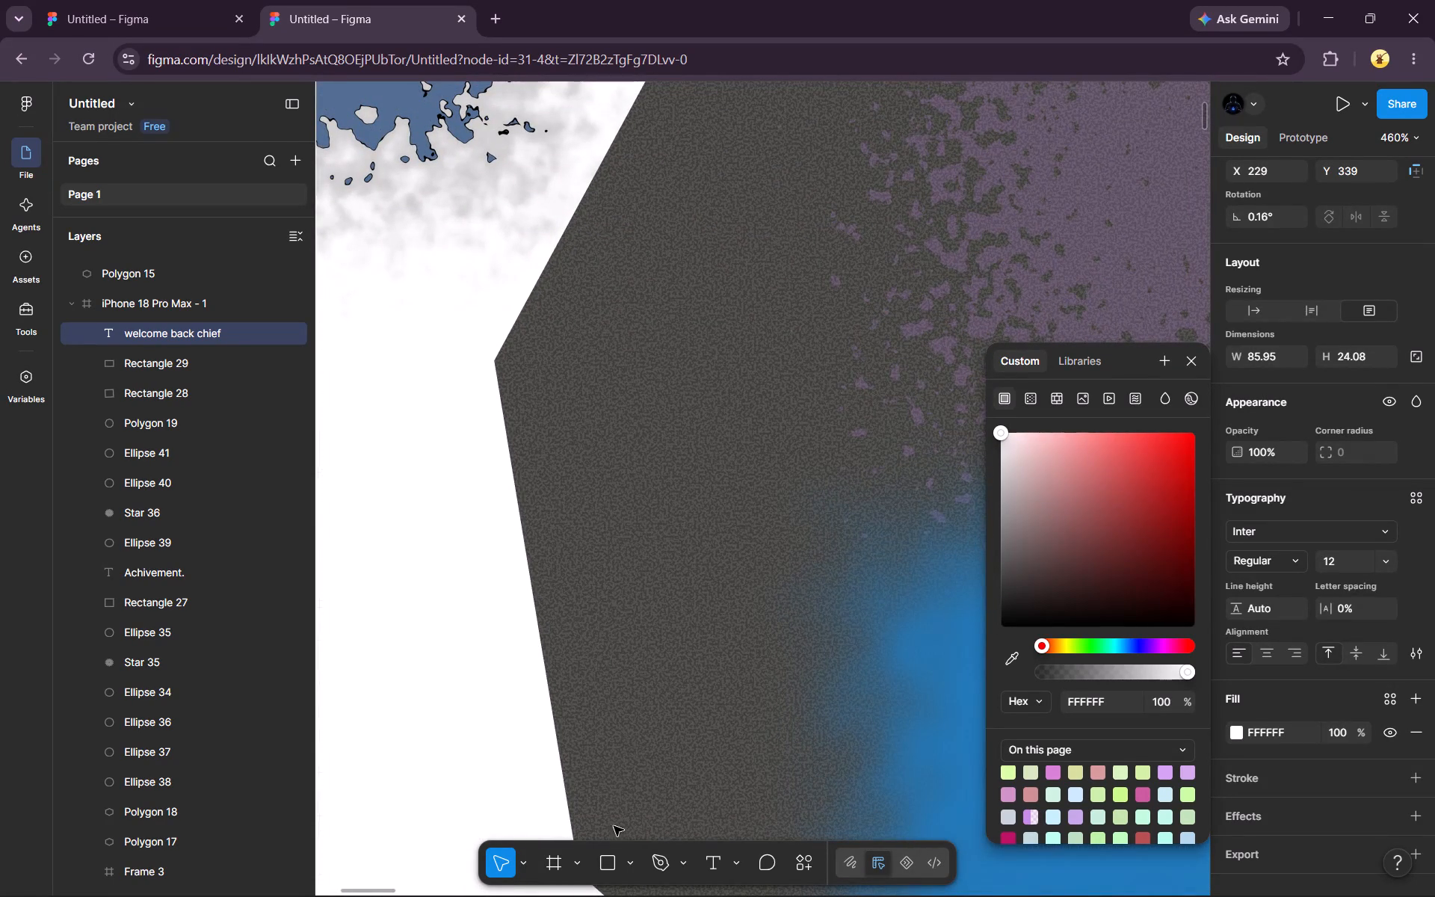
pyautogui.click(626, 867)
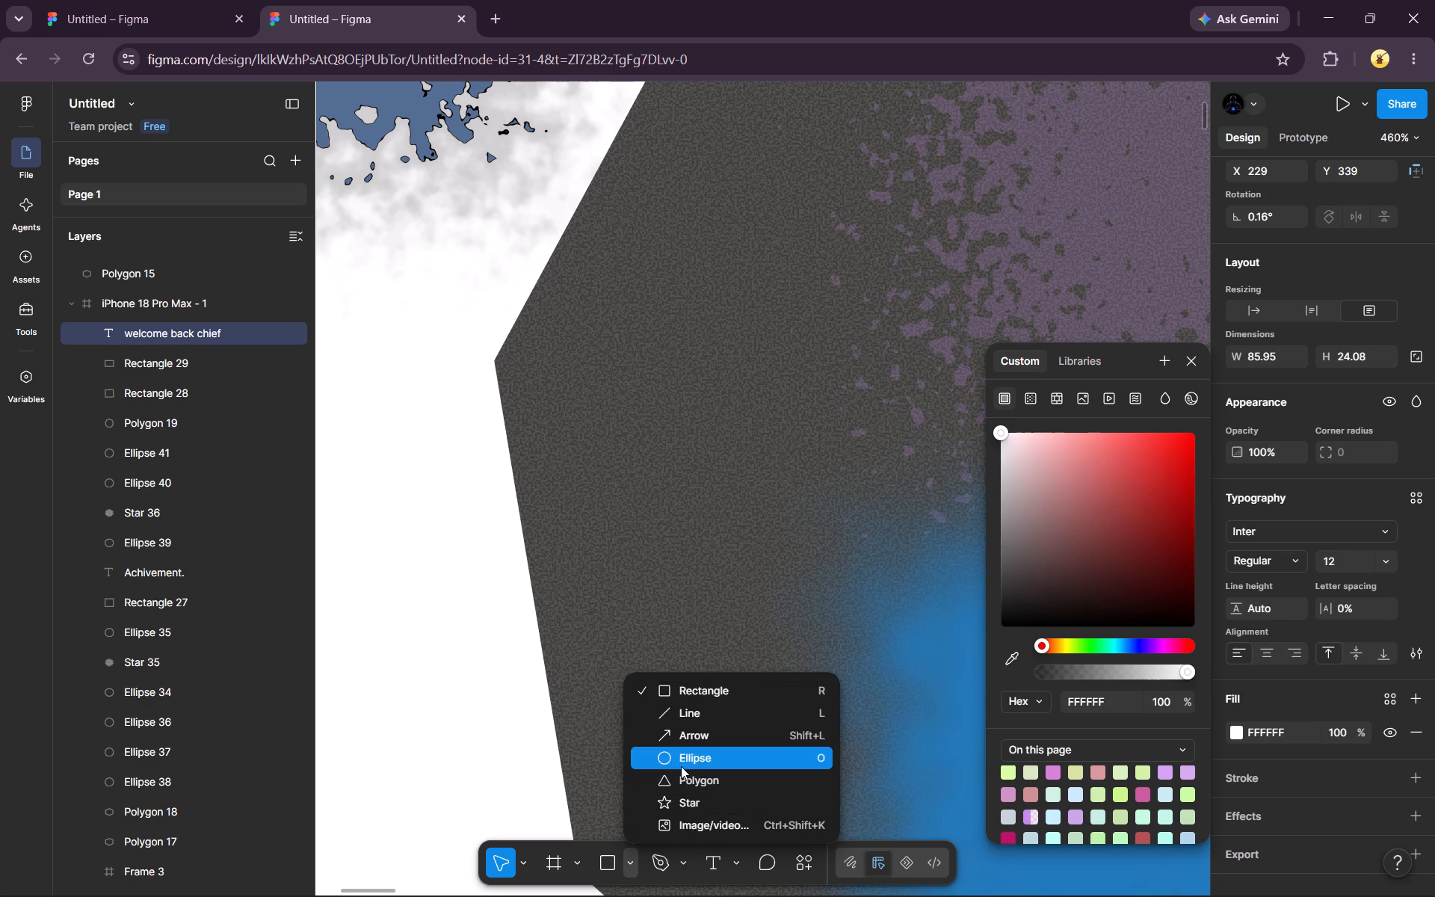
pyautogui.click(683, 801)
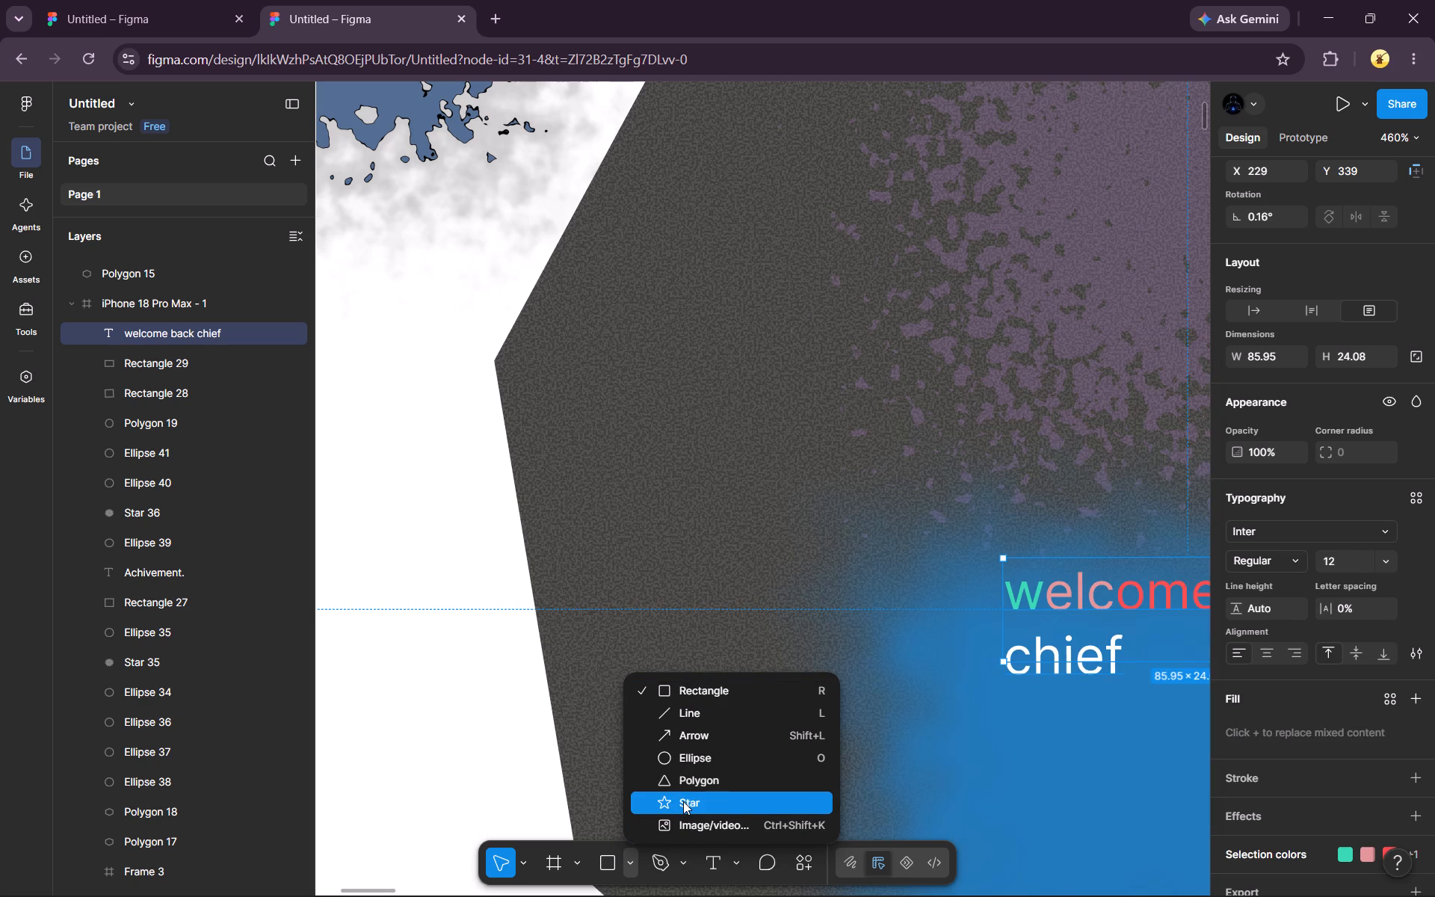
pyautogui.moveTo(602, 265); pyautogui.dragTo(638, 277)
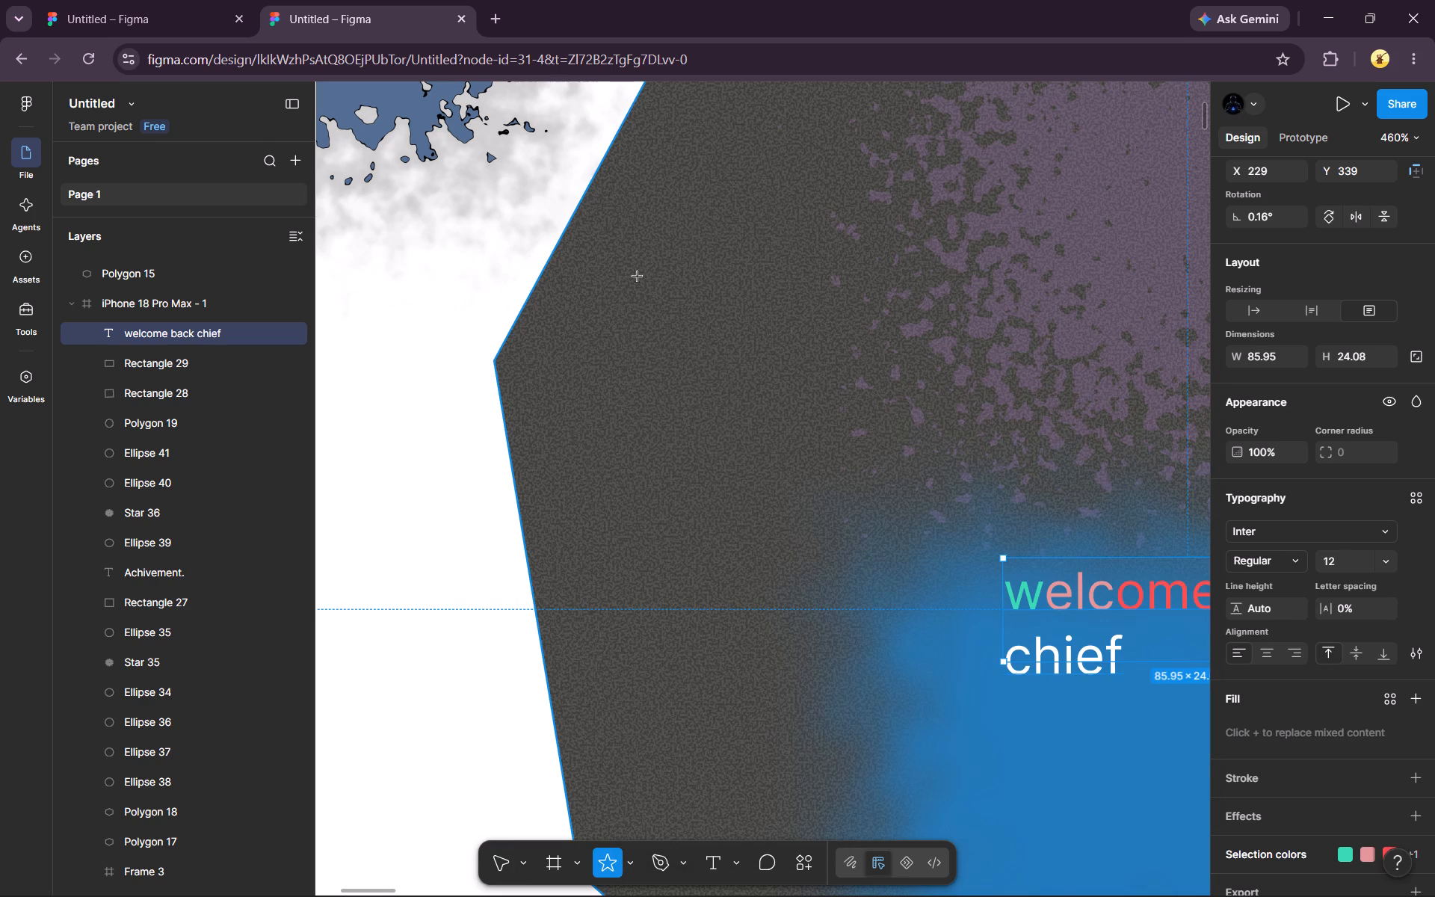
pyautogui.moveTo(638, 277); pyautogui.dragTo(792, 467)
# Move the star up along the dark polygon's left edge to about X 150, Y 216.
pyautogui.scroll(1, 792, 467)
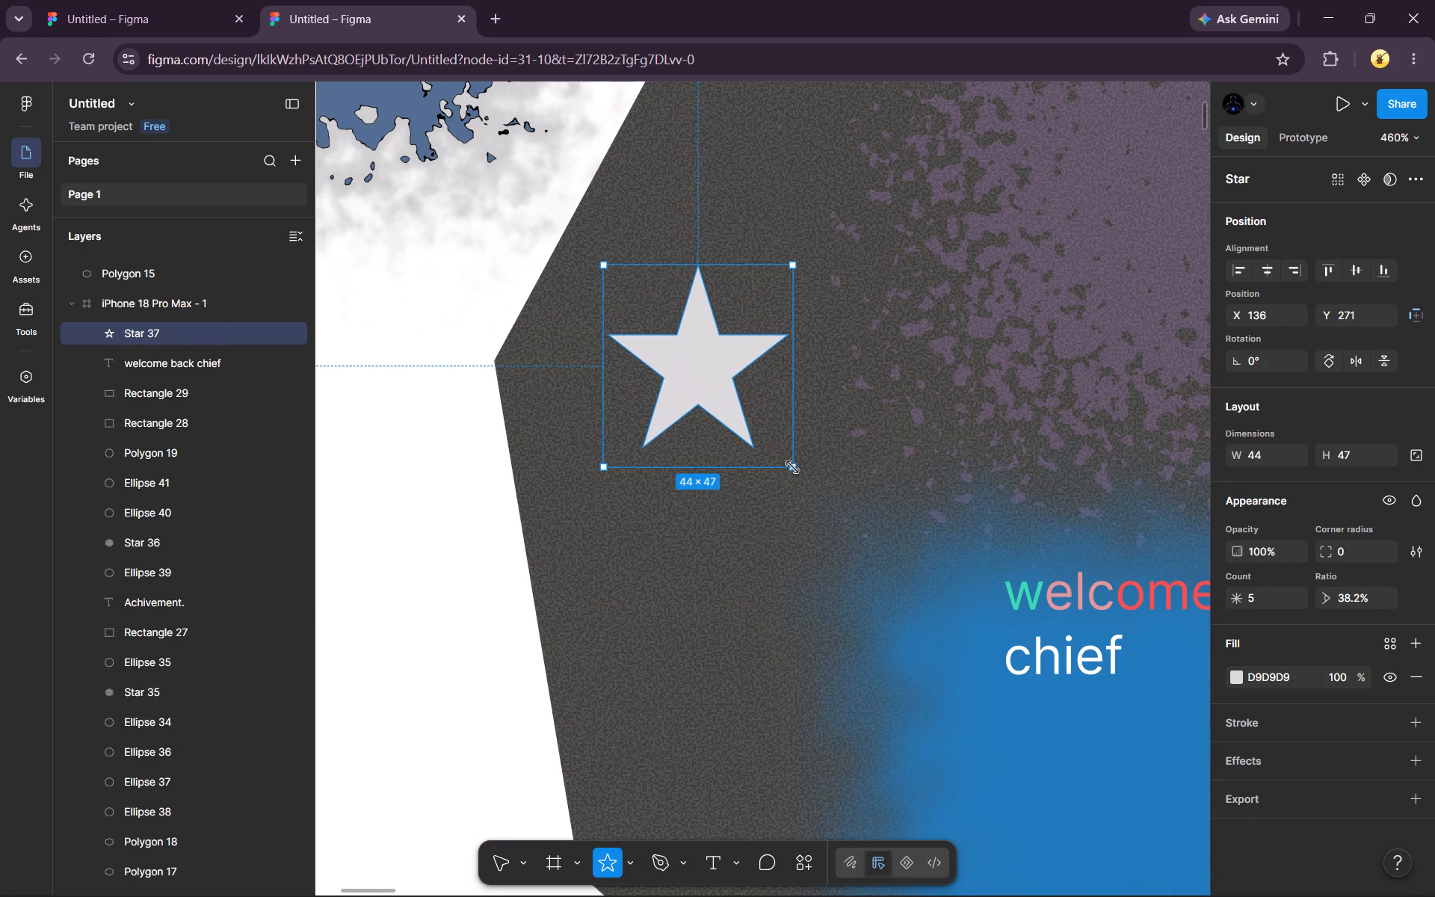
pyautogui.scroll(3, 792, 467)
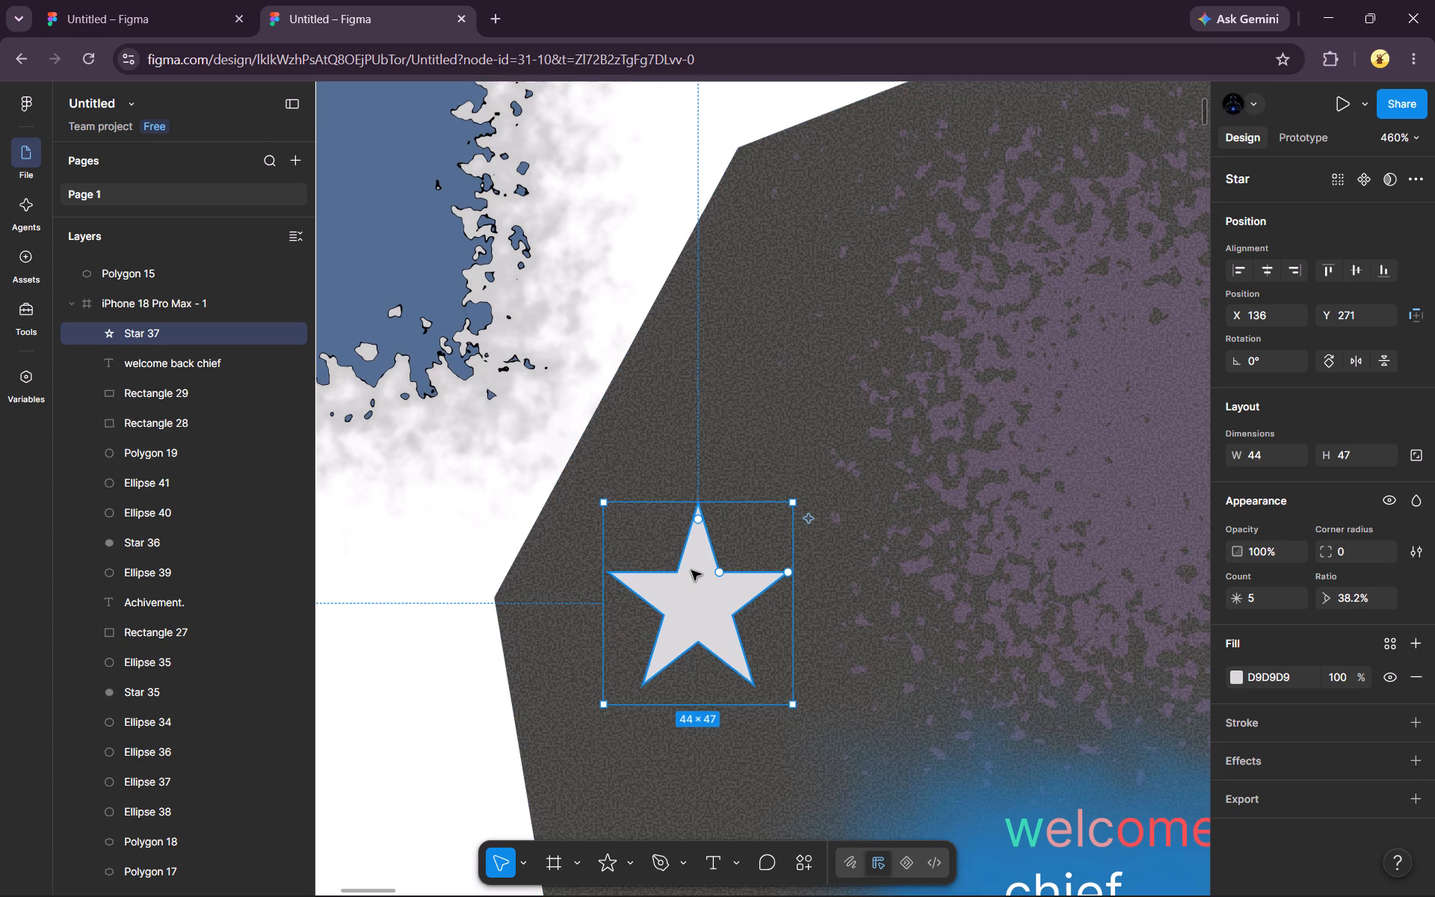
pyautogui.moveTo(691, 570); pyautogui.dragTo(753, 332)
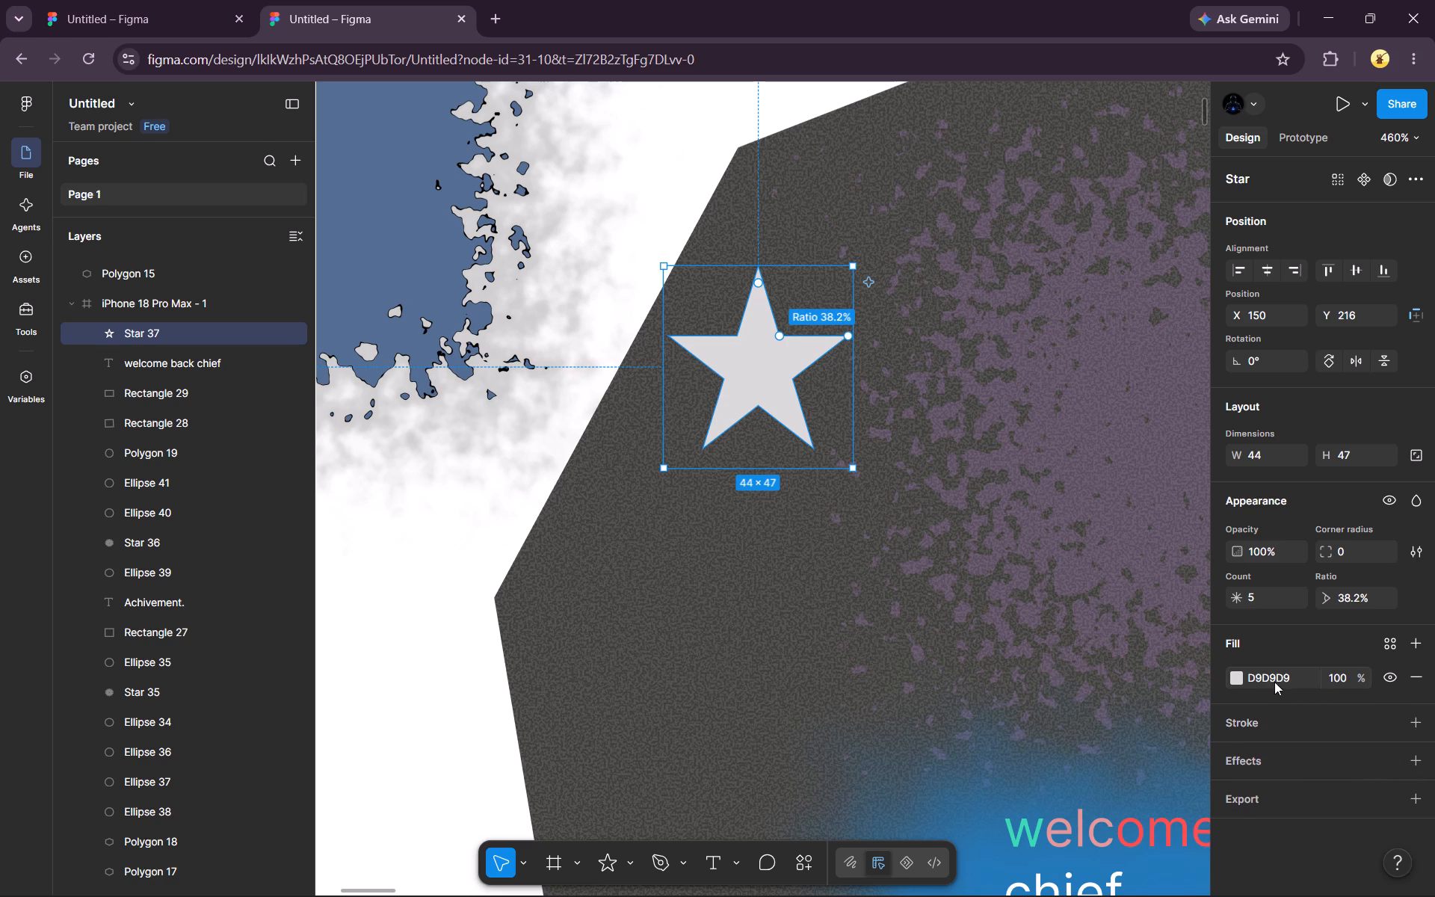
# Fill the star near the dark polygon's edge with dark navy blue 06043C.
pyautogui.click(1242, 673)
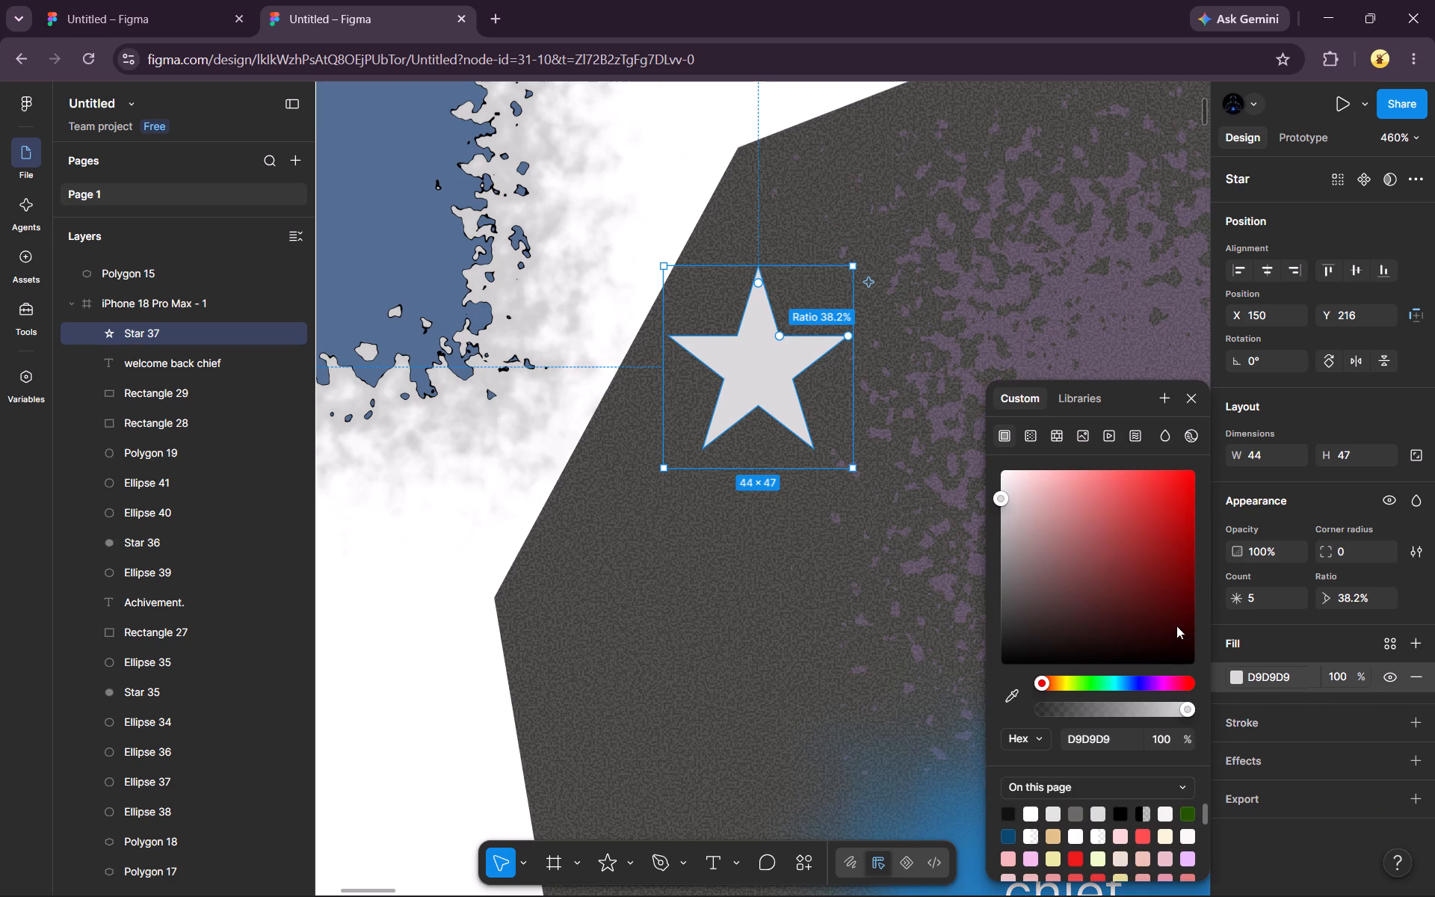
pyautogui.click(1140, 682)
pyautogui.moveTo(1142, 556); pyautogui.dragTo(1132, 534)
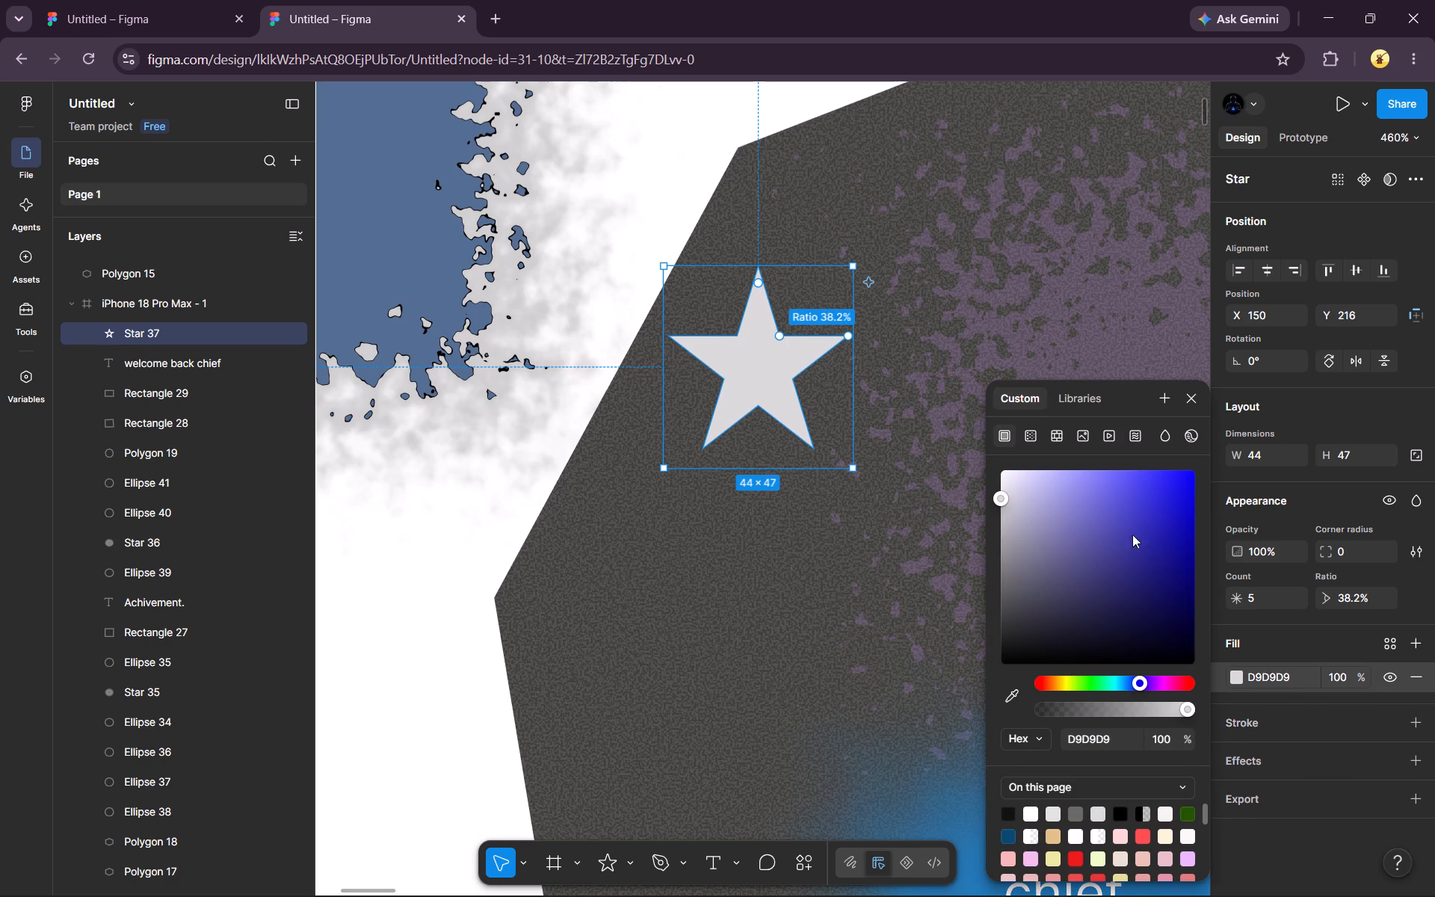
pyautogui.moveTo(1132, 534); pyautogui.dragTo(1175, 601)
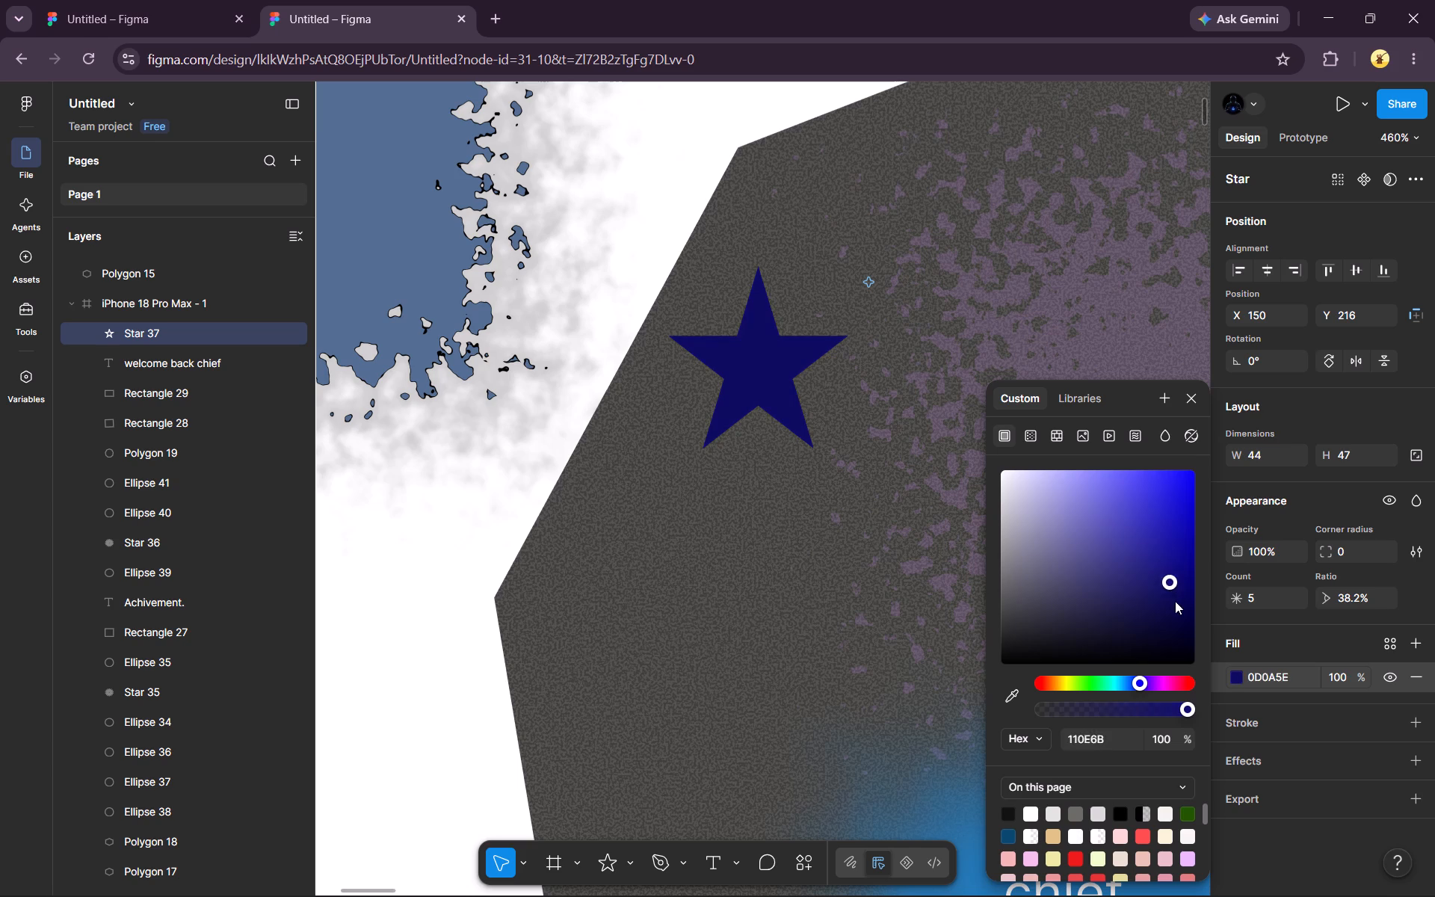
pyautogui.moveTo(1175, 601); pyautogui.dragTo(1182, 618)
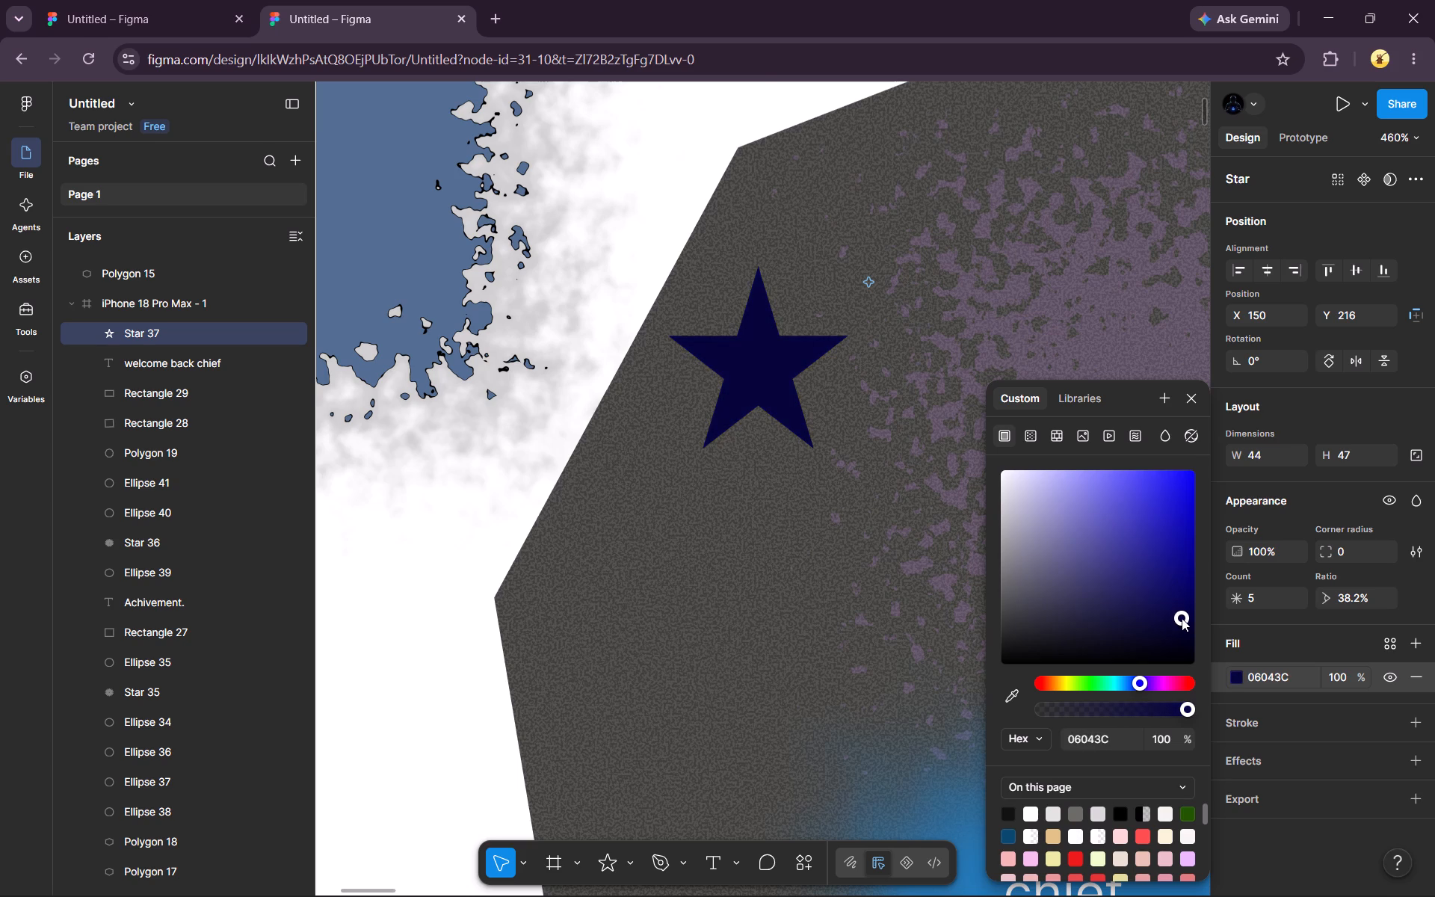
# Move the star up to the white area just above the dark polygon's upper-left corner, at about X 145, Y 140.
pyautogui.scroll(2, 897, 424)
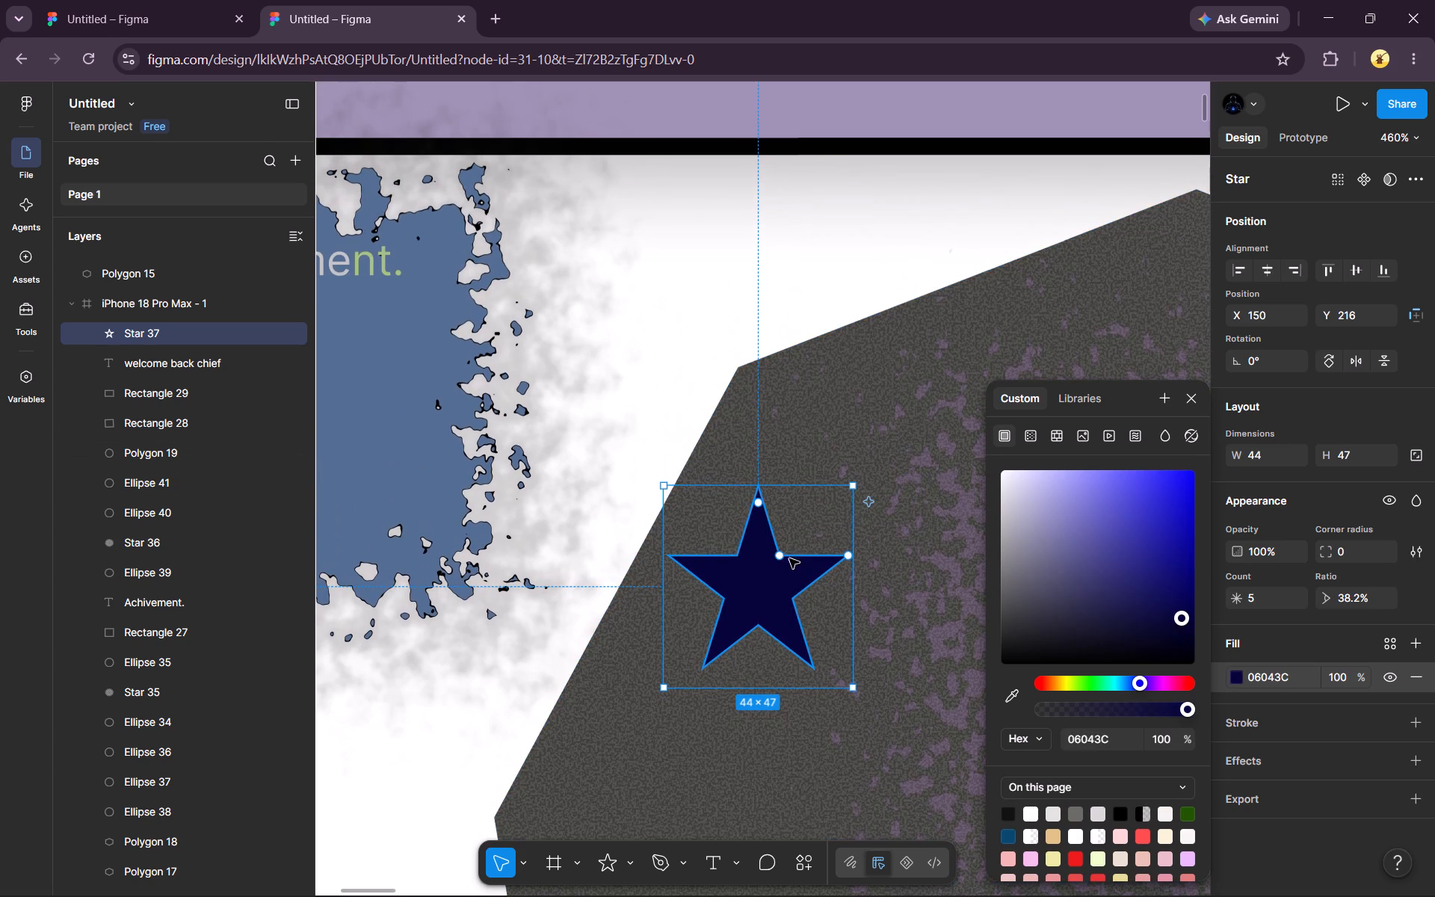
pyautogui.moveTo(765, 575); pyautogui.dragTo(732, 186)
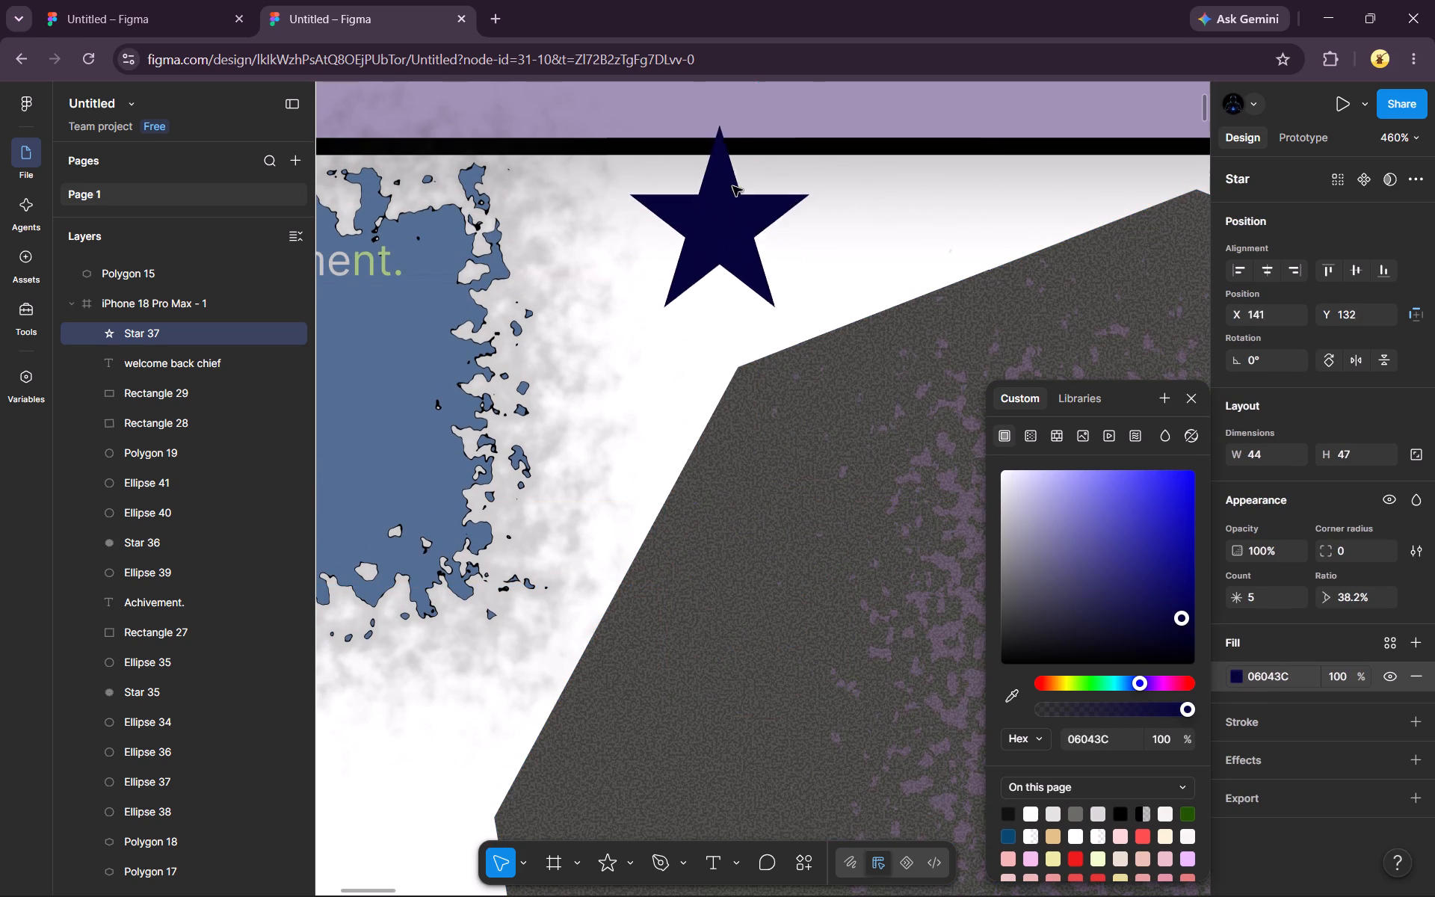
pyautogui.moveTo(732, 186); pyautogui.dragTo(743, 221)
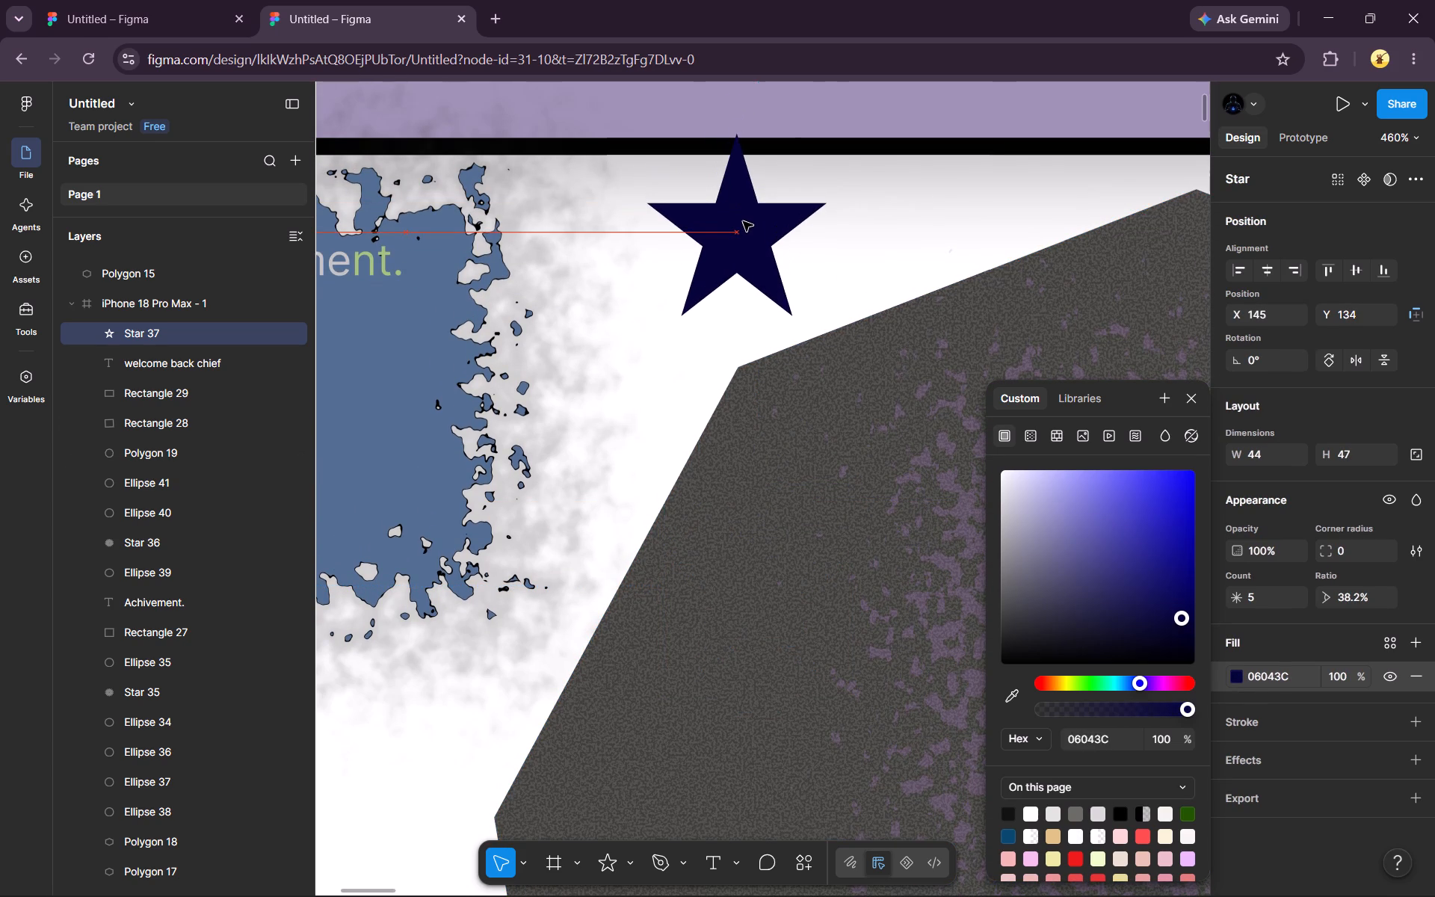
pyautogui.moveTo(743, 221); pyautogui.dragTo(744, 247)
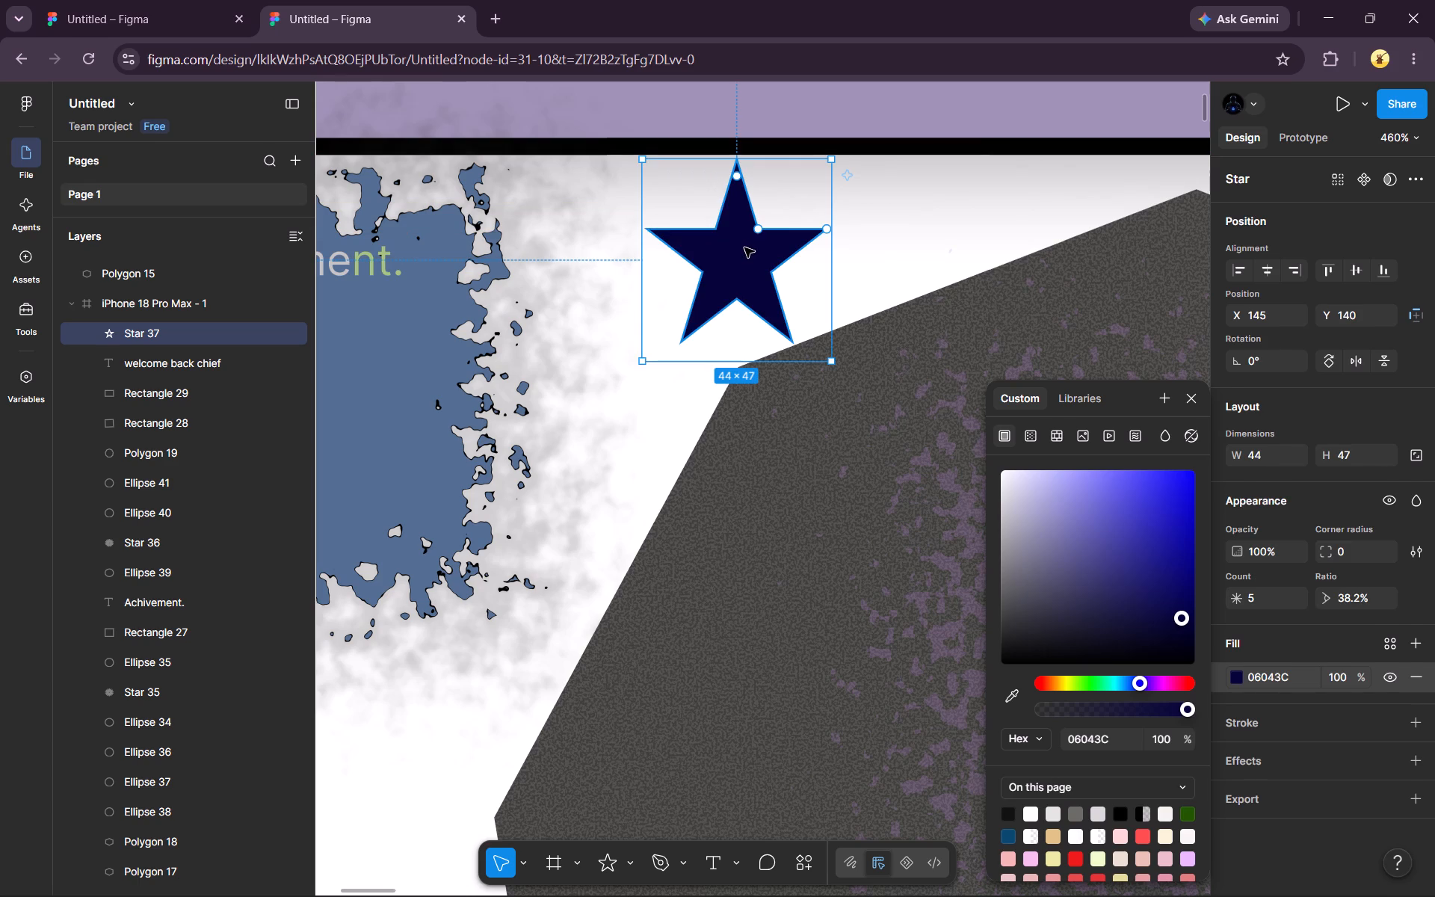
# Recolour the star's fill to purple 790A7F.
pyautogui.click(1241, 673)
pyautogui.click(1241, 671)
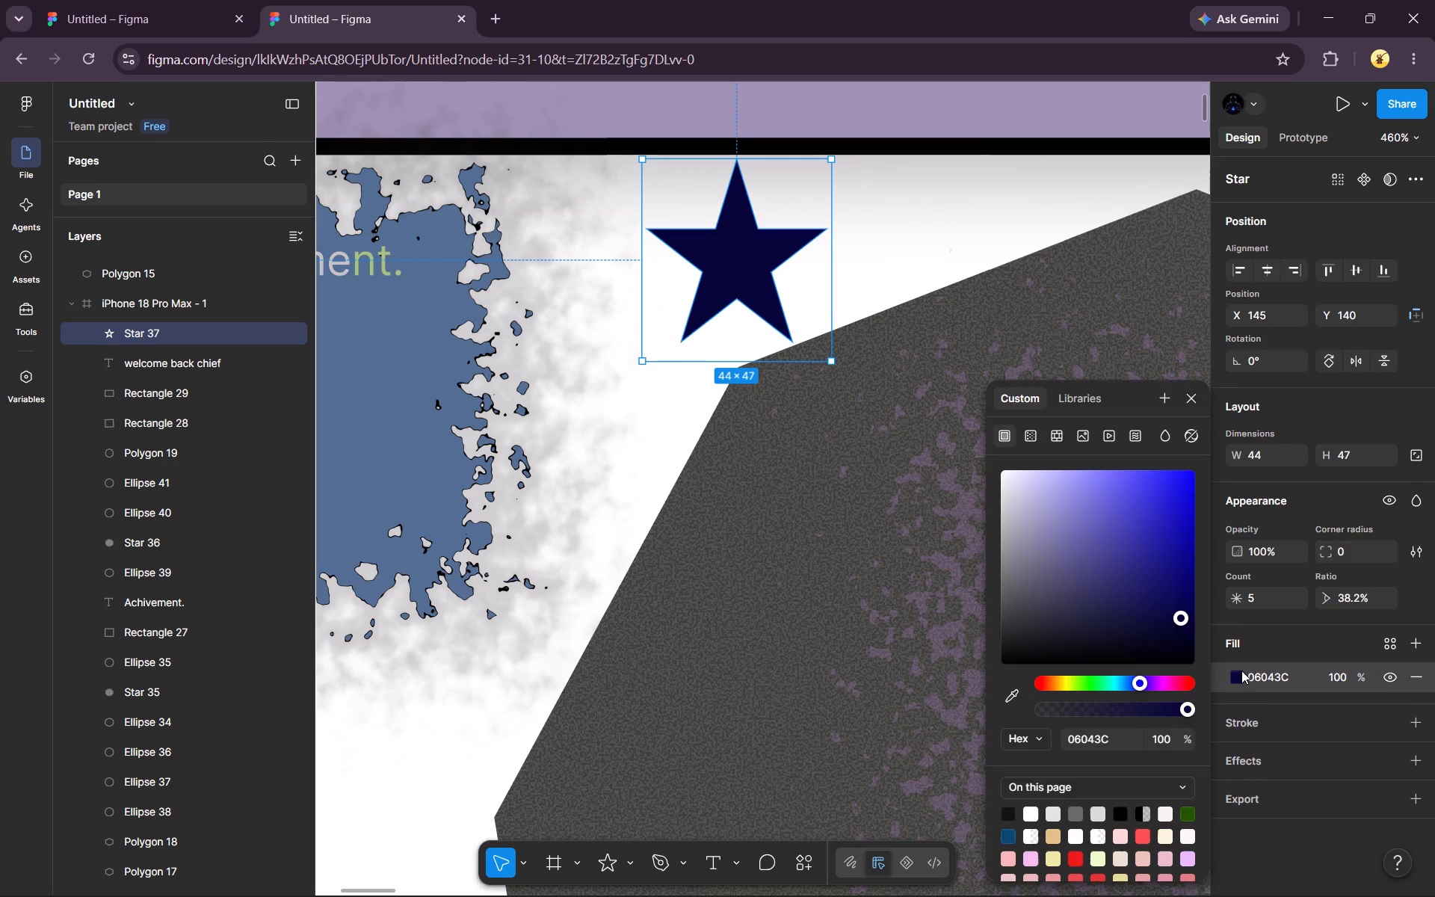
pyautogui.click(1162, 680)
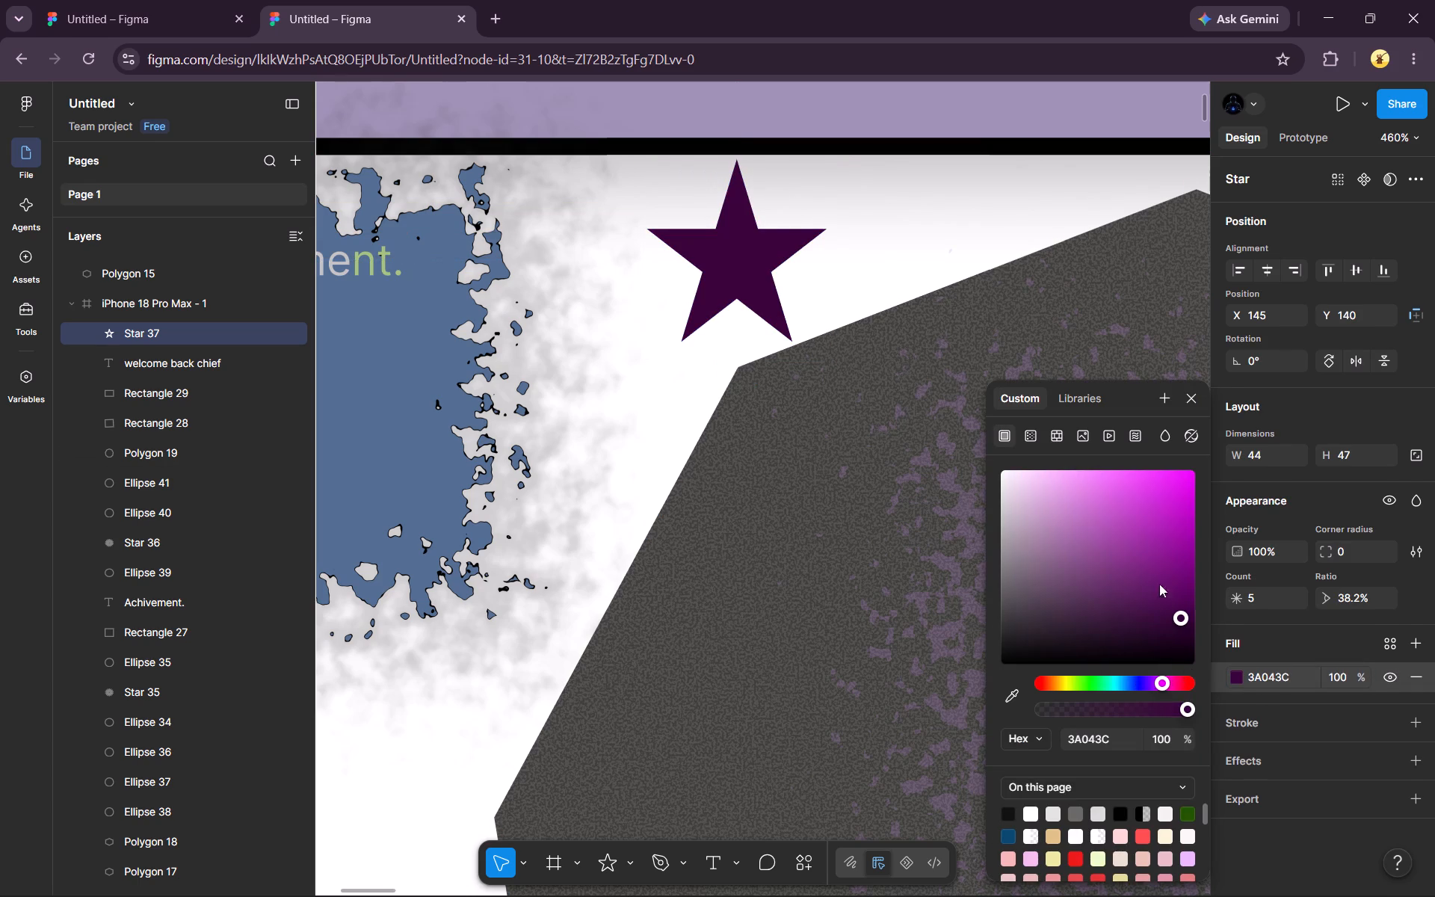
pyautogui.moveTo(1155, 558); pyautogui.dragTo(1189, 588)
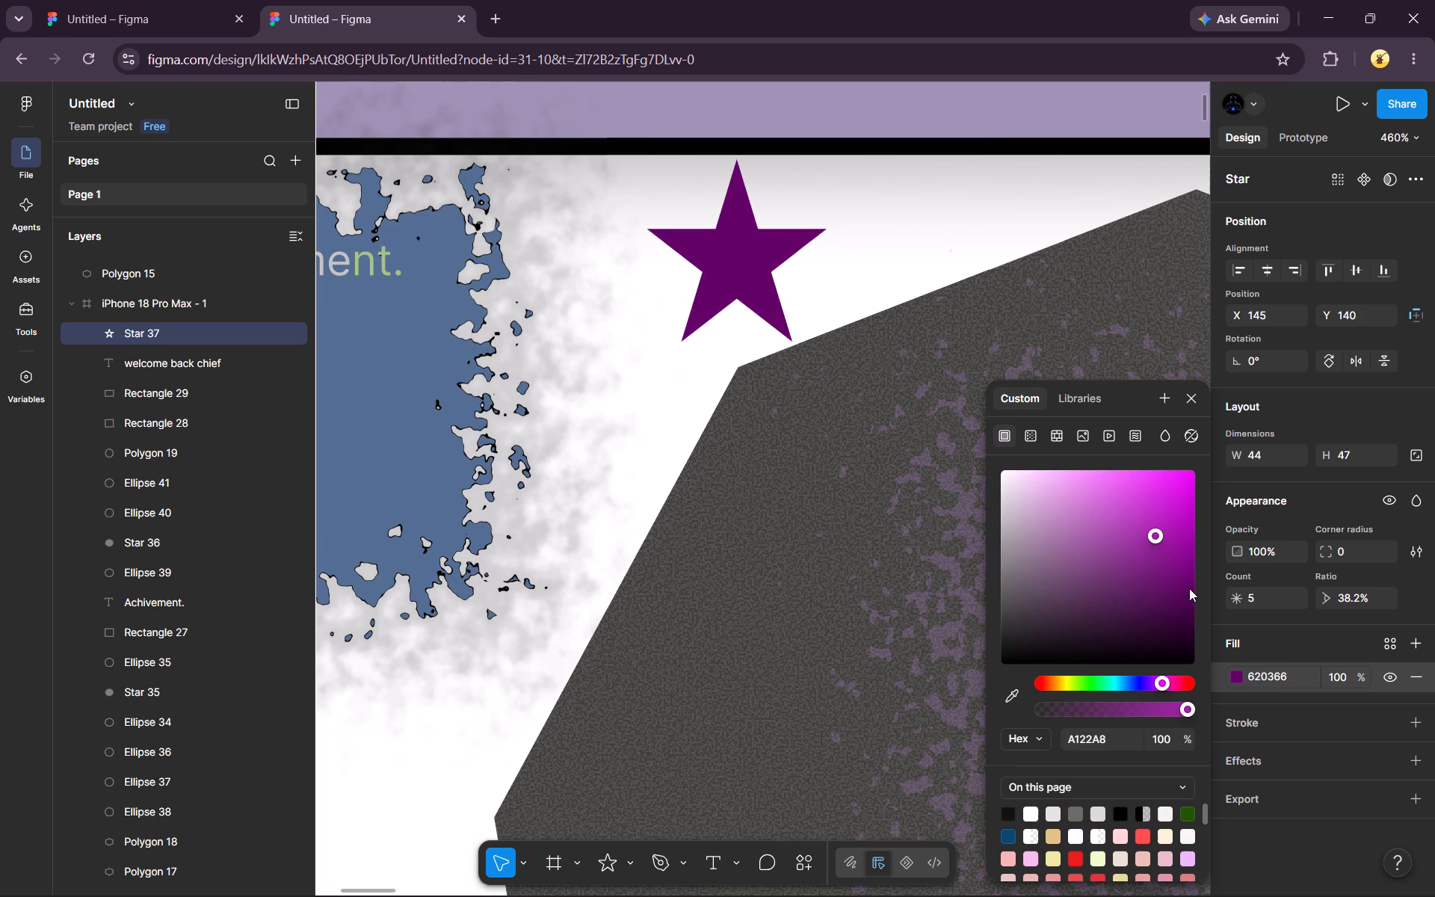
pyautogui.moveTo(1189, 588); pyautogui.dragTo(1180, 567)
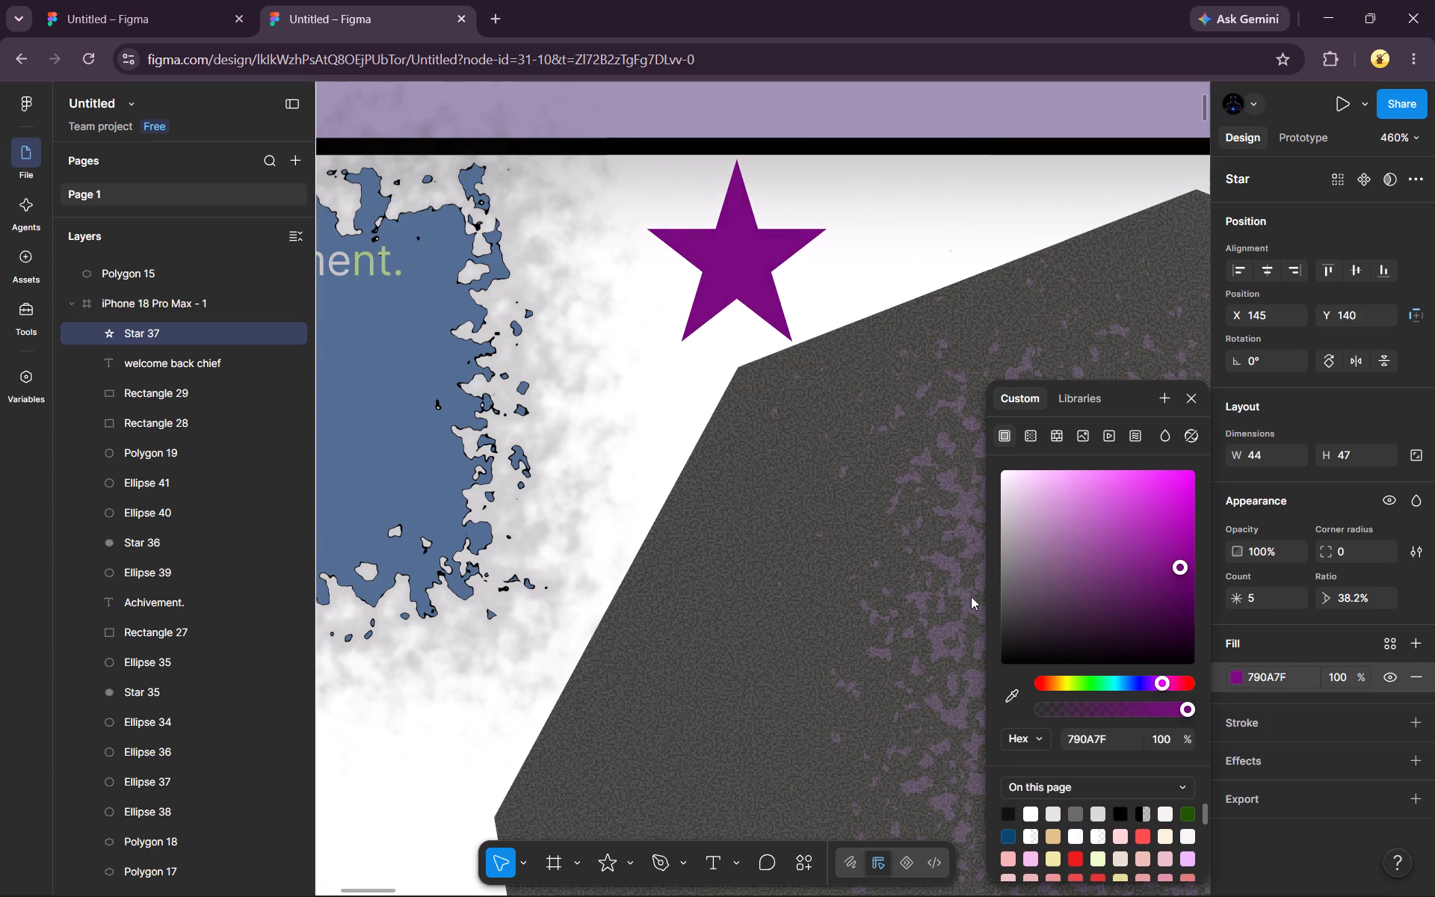
# Examine the star's placement relative to the dark polygon, the "welcome back chief" text and the Achivement box.
pyautogui.scroll(-1, 868, 591)
pyautogui.hscroll(-1, 868, 591)
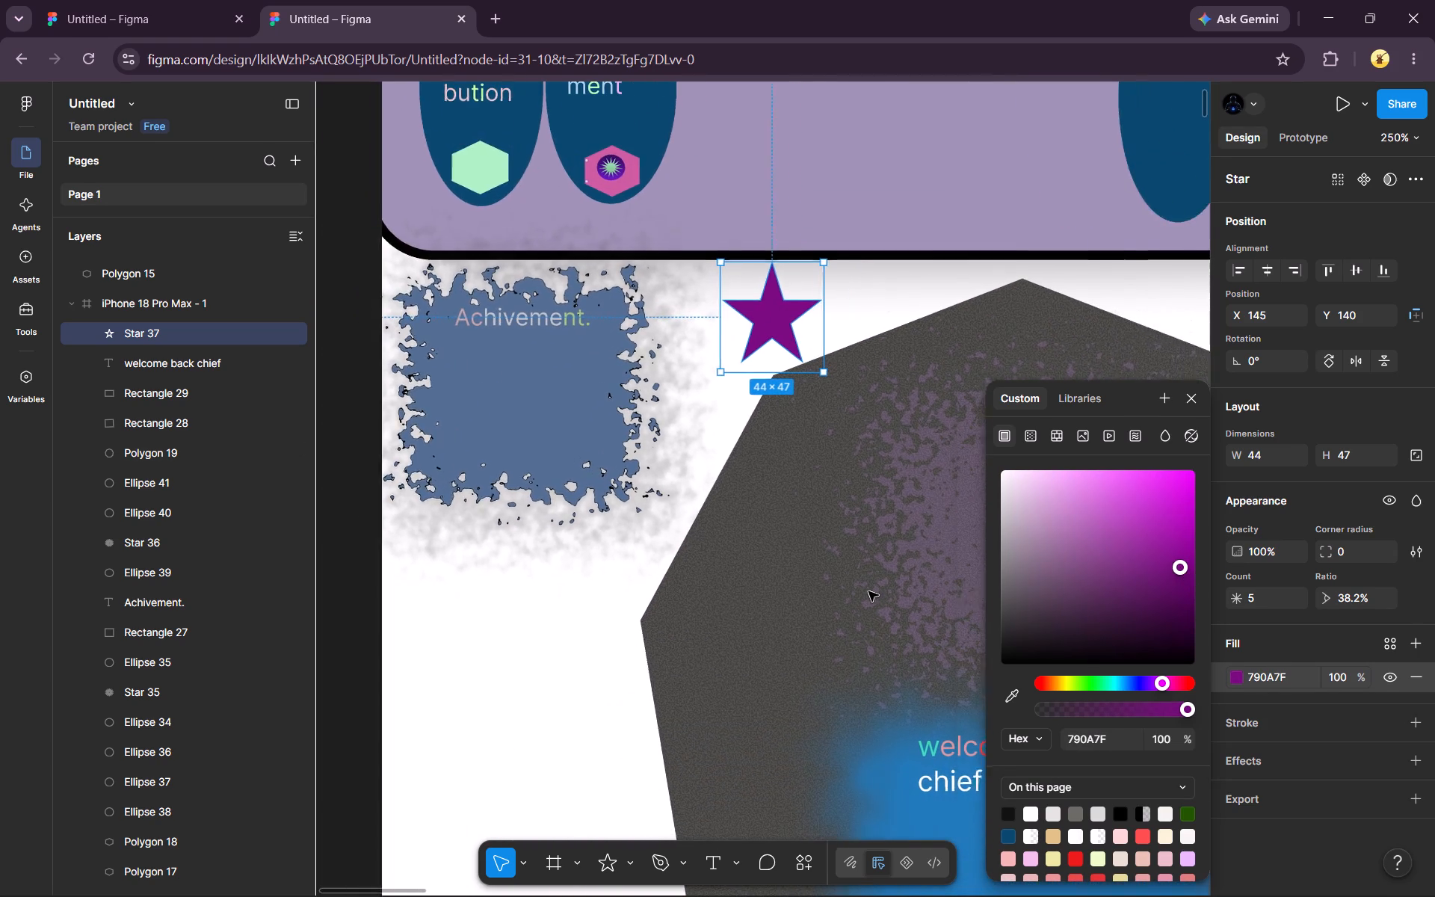
pyautogui.hscroll(-2, 868, 591)
pyautogui.scroll(-2, 868, 591)
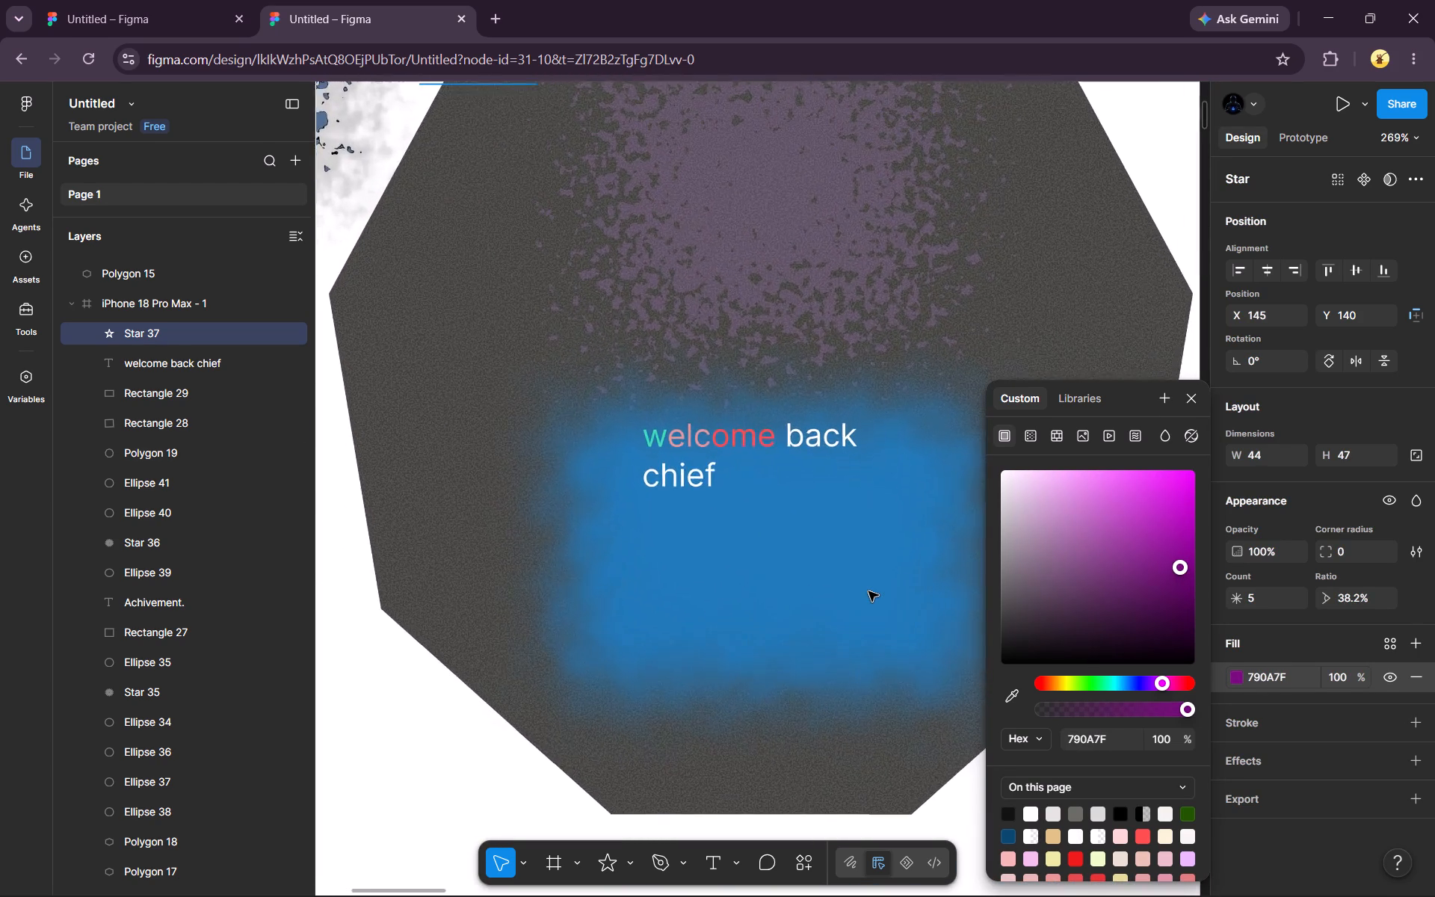
pyautogui.scroll(2, 868, 591)
pyautogui.hscroll(1, 868, 591)
pyautogui.scroll(1, 868, 591)
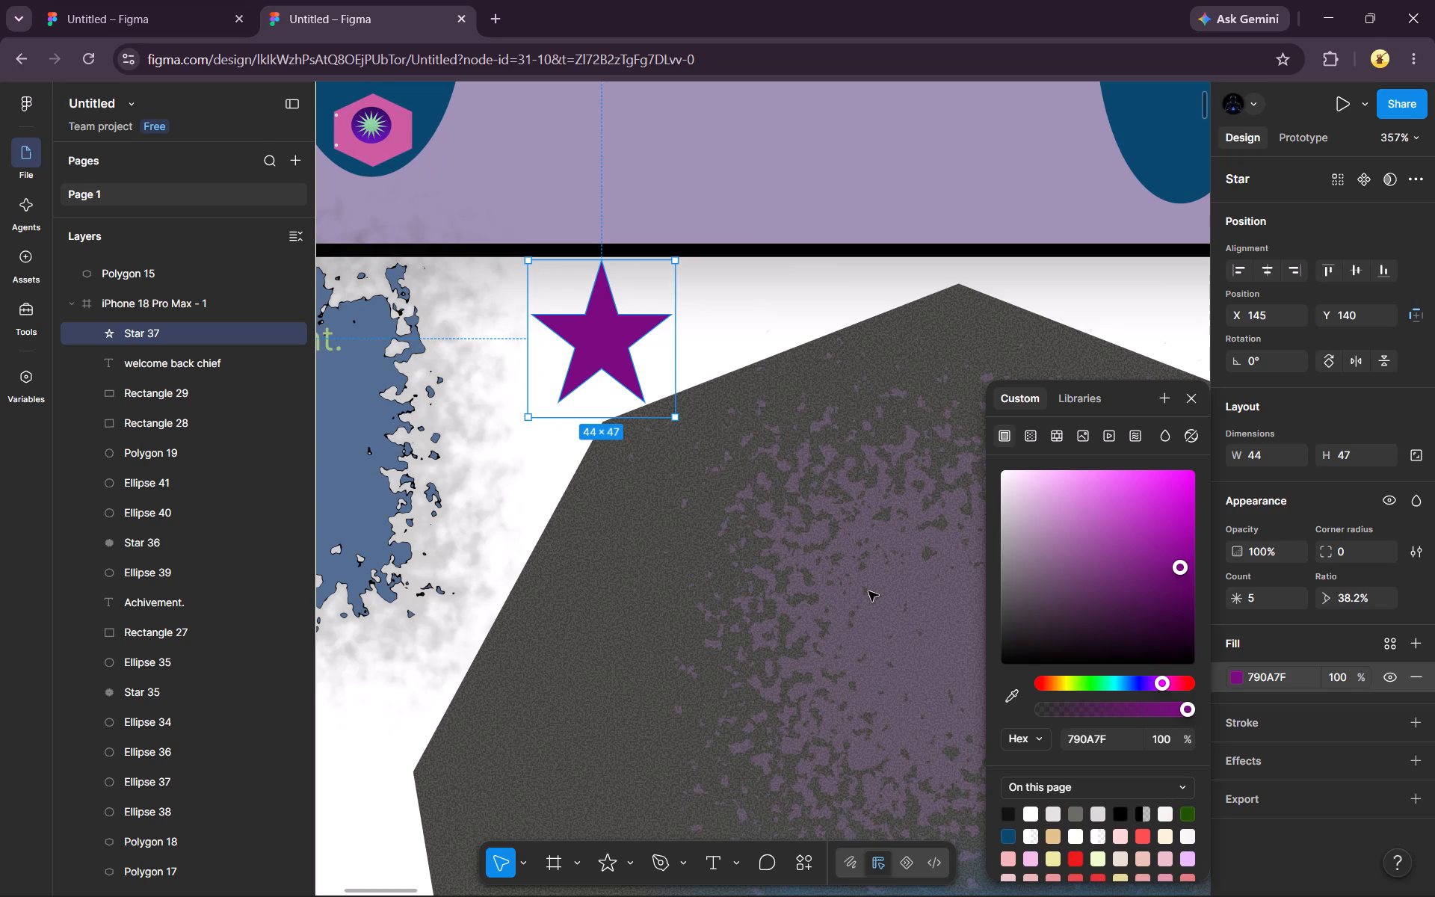
pyautogui.click(597, 365)
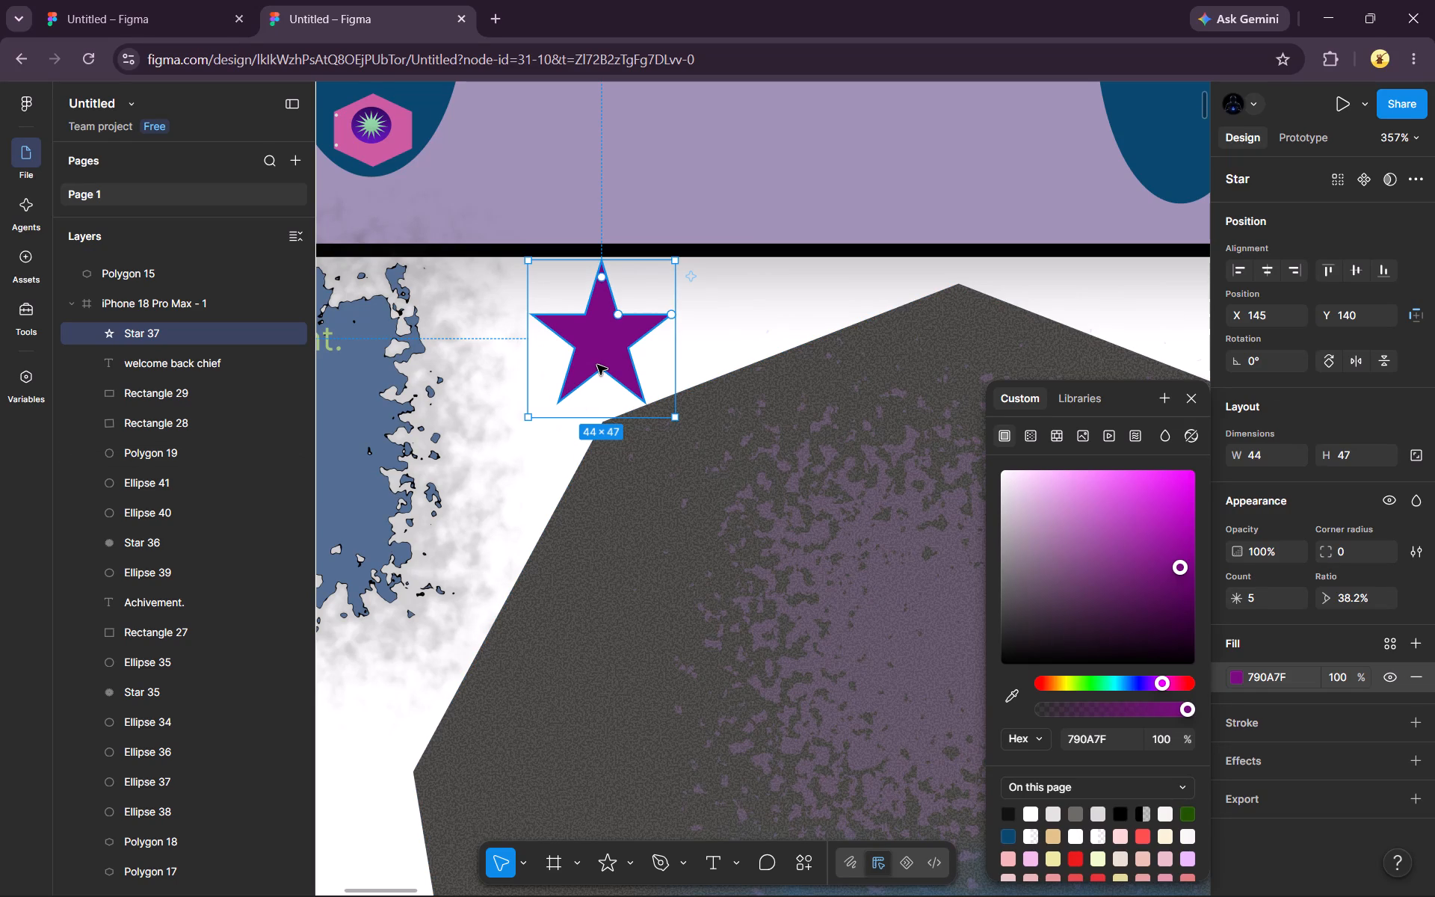
pyautogui.click(604, 278)
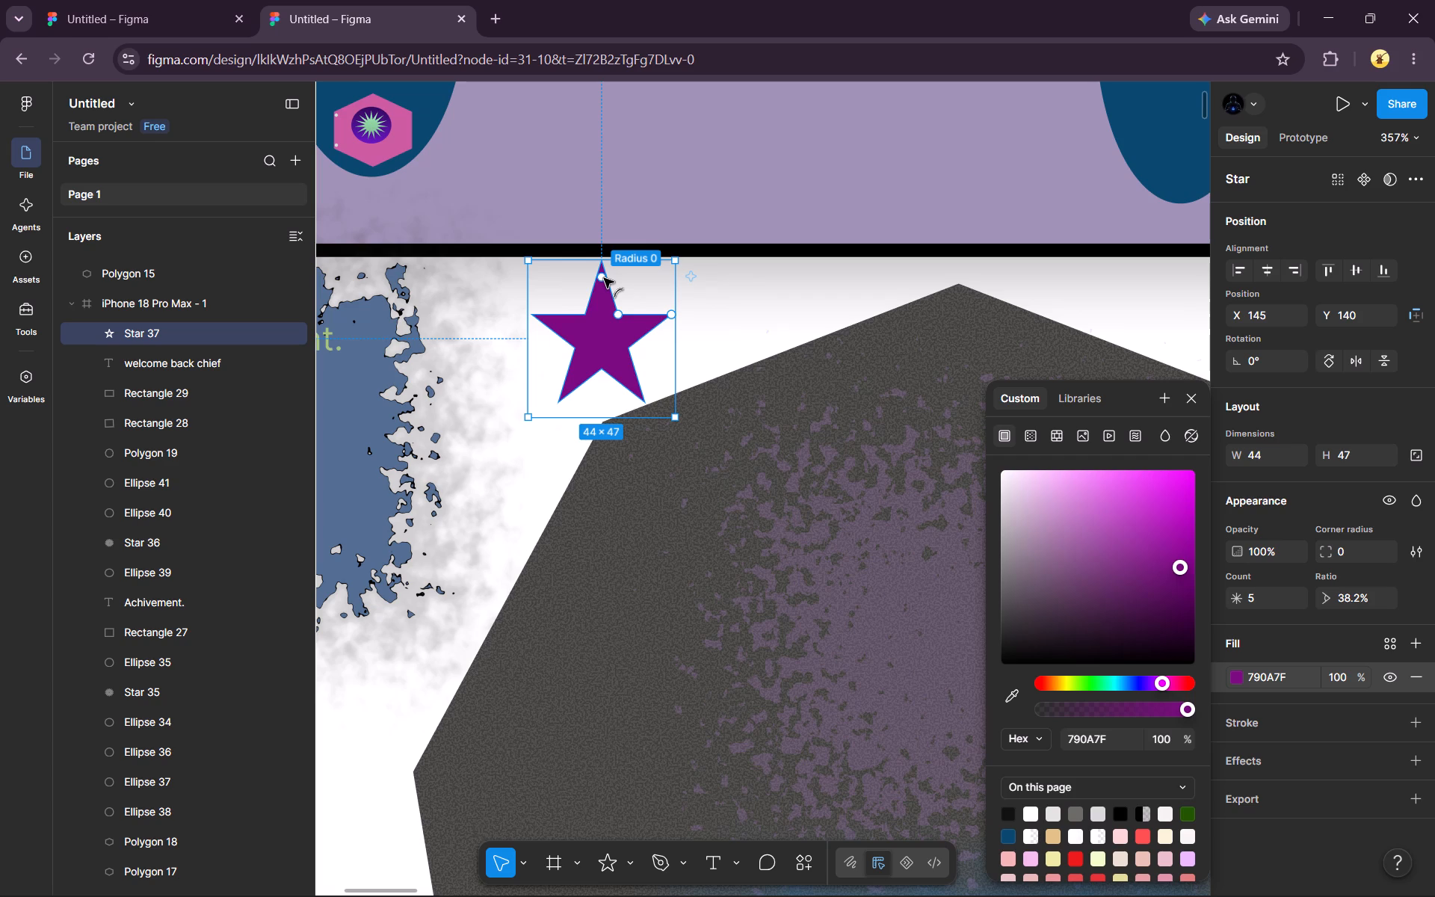
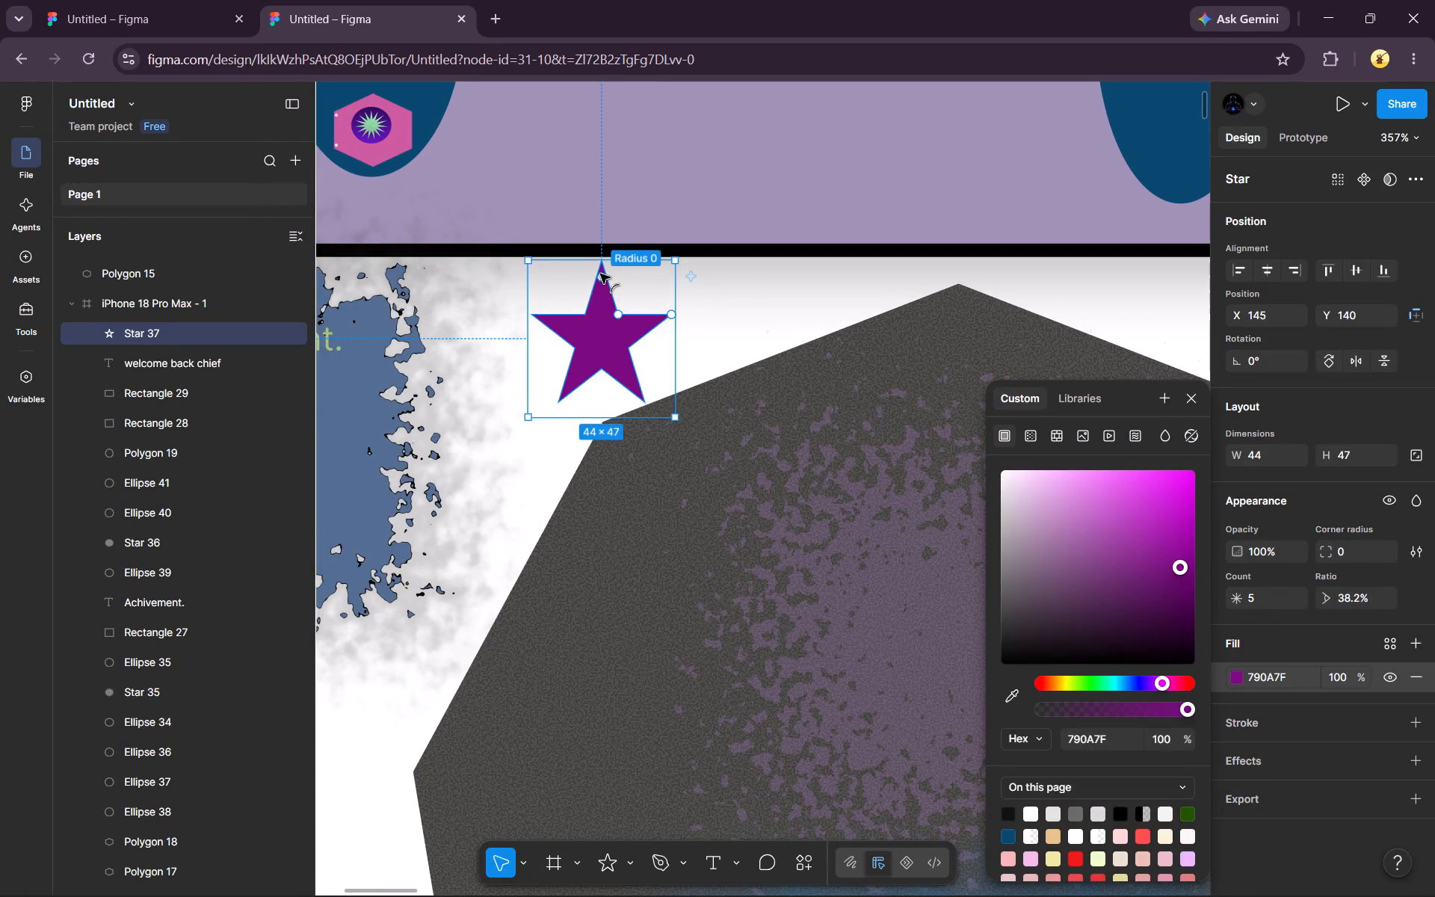
# Round the corners of the purple star above the dark polygon to a radius of 3.
pyautogui.moveTo(602, 274); pyautogui.dragTo(593, 290)
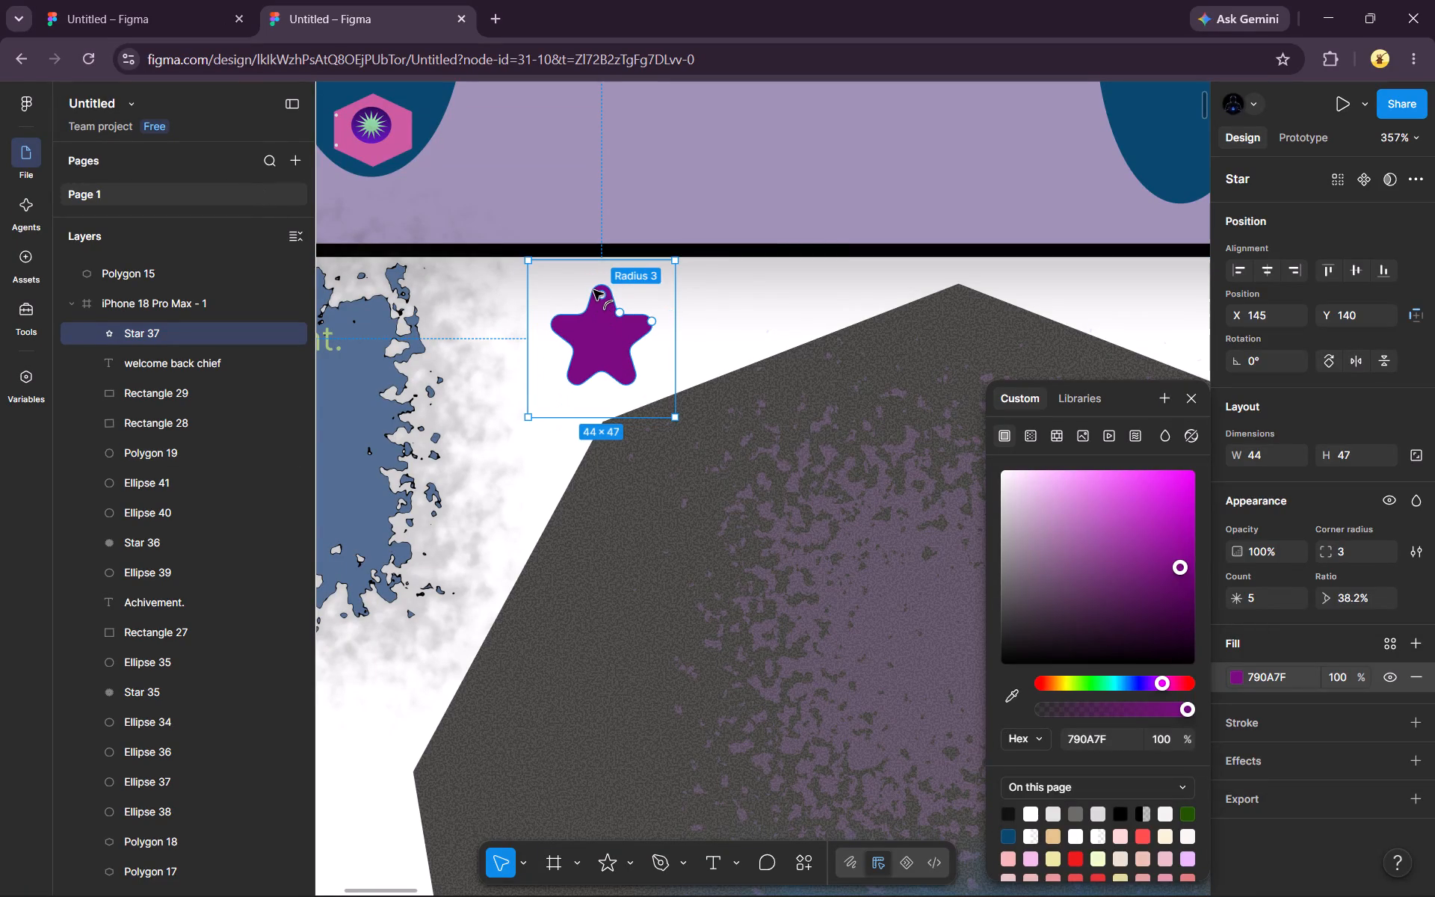
pyautogui.moveTo(593, 290); pyautogui.dragTo(593, 290)
pyautogui.click(580, 559)
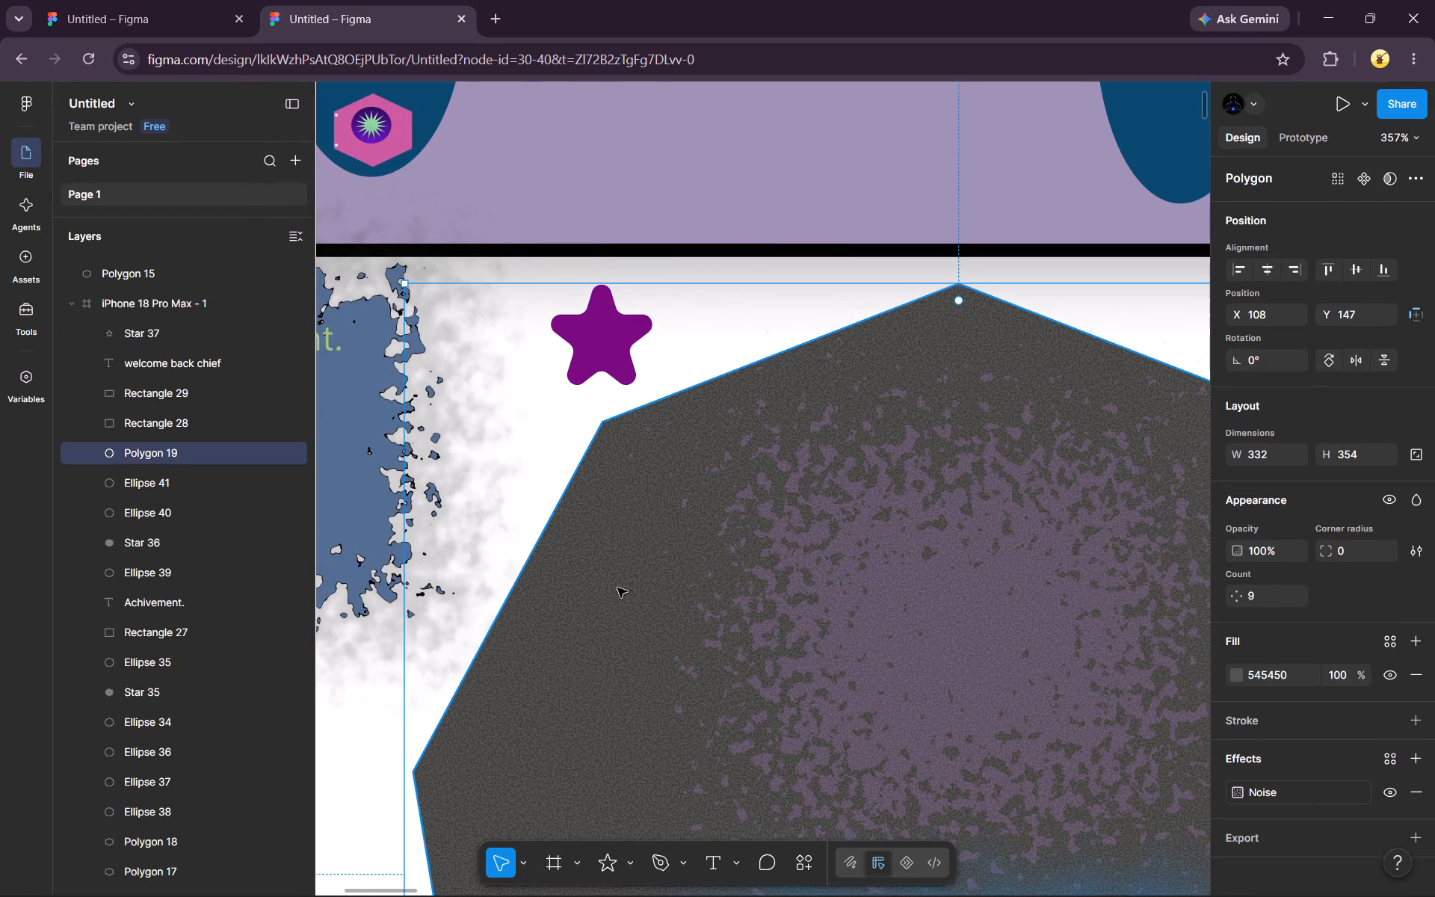
# Draw a triangle about 54 wide and 52 high inside the dark polygon, below the purple star.
pyautogui.scroll(-2, 597, 627)
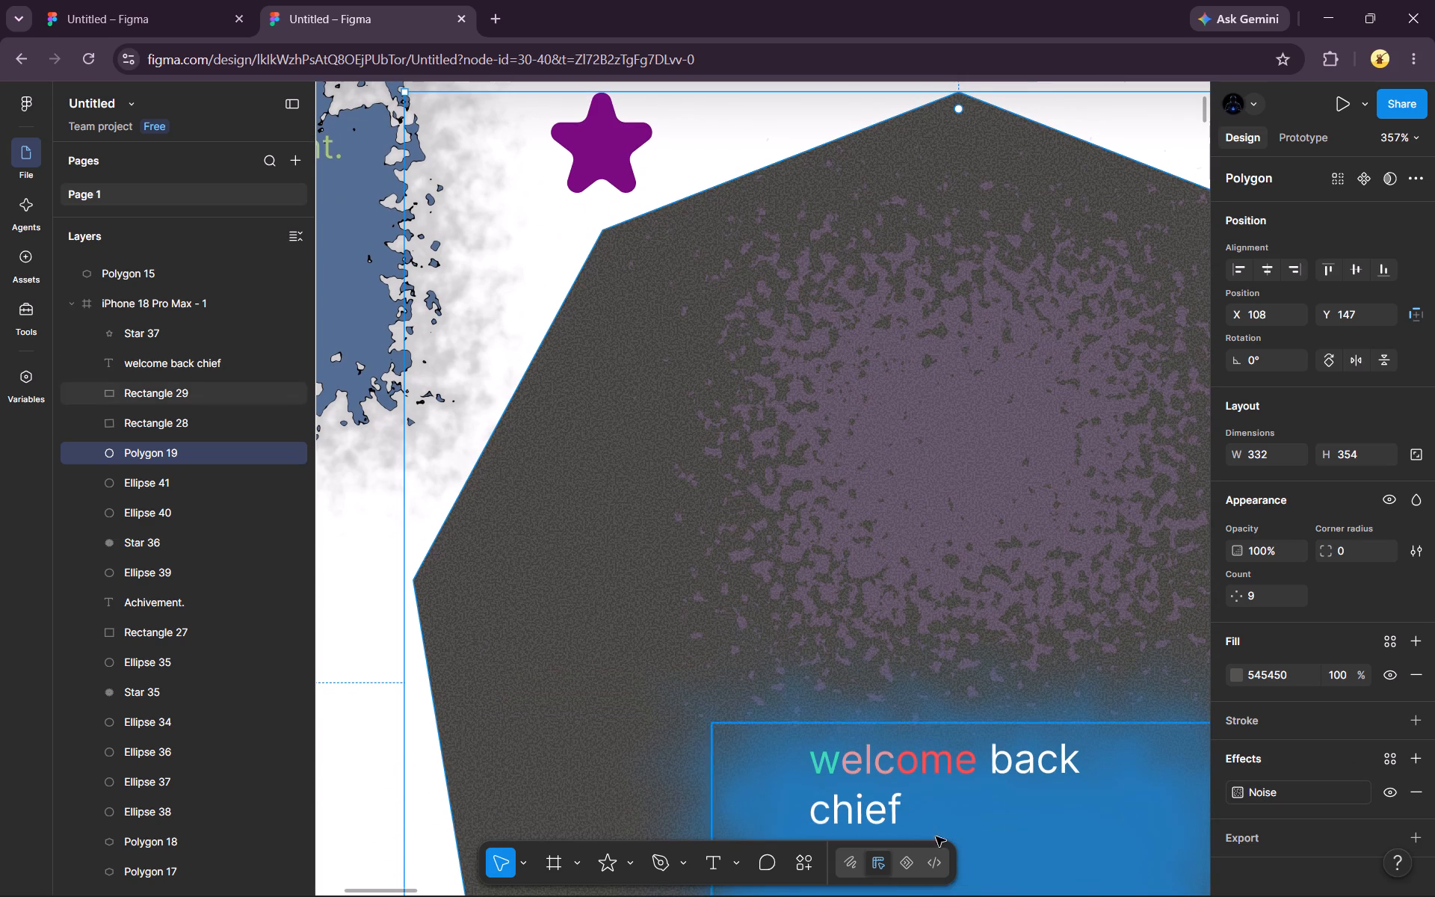
pyautogui.click(622, 863)
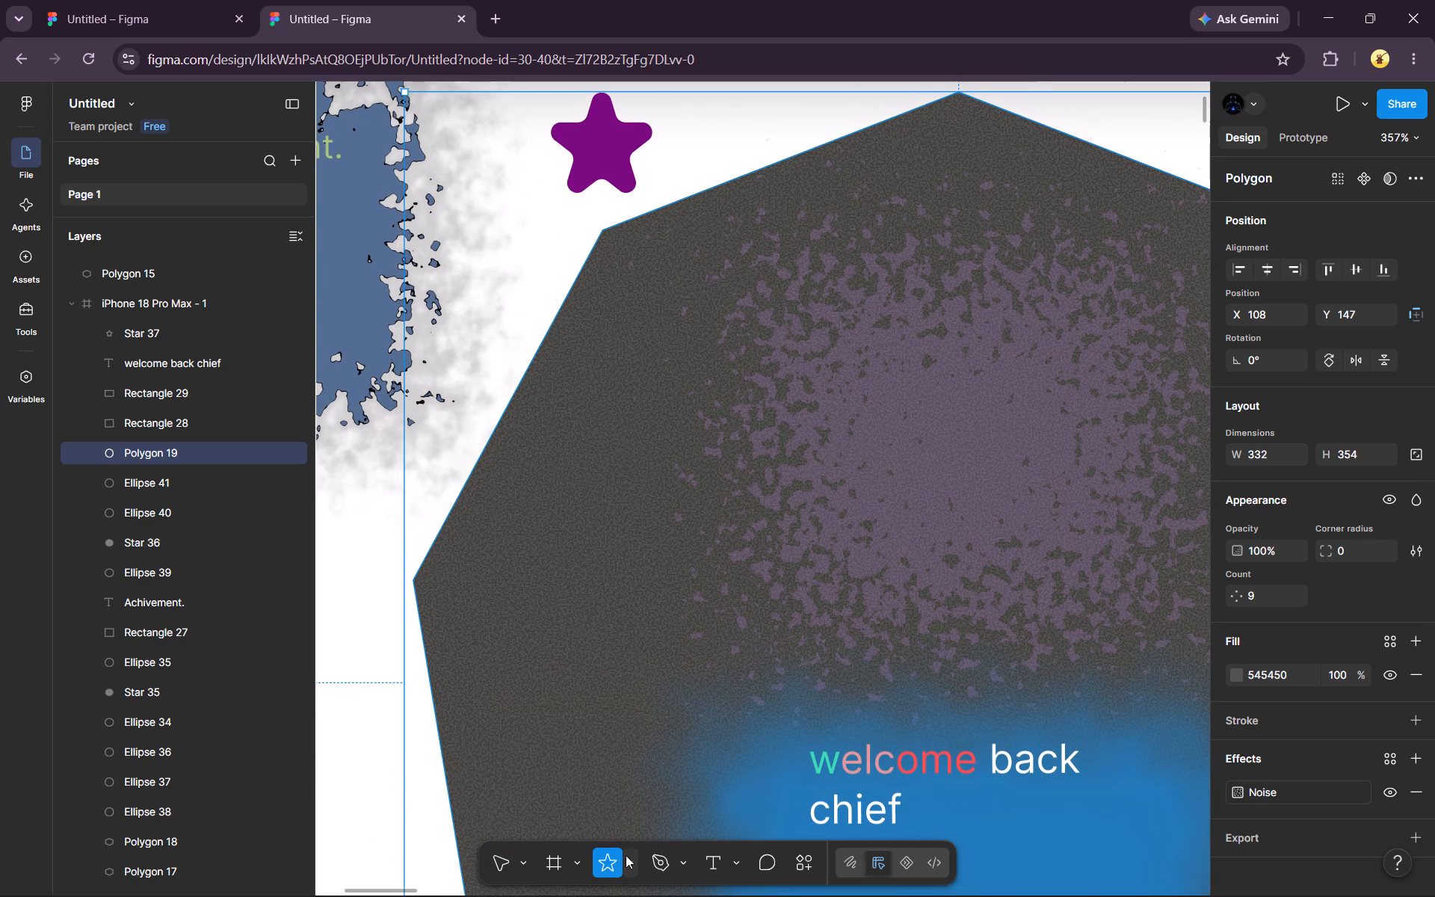
pyautogui.click(635, 867)
pyautogui.click(700, 787)
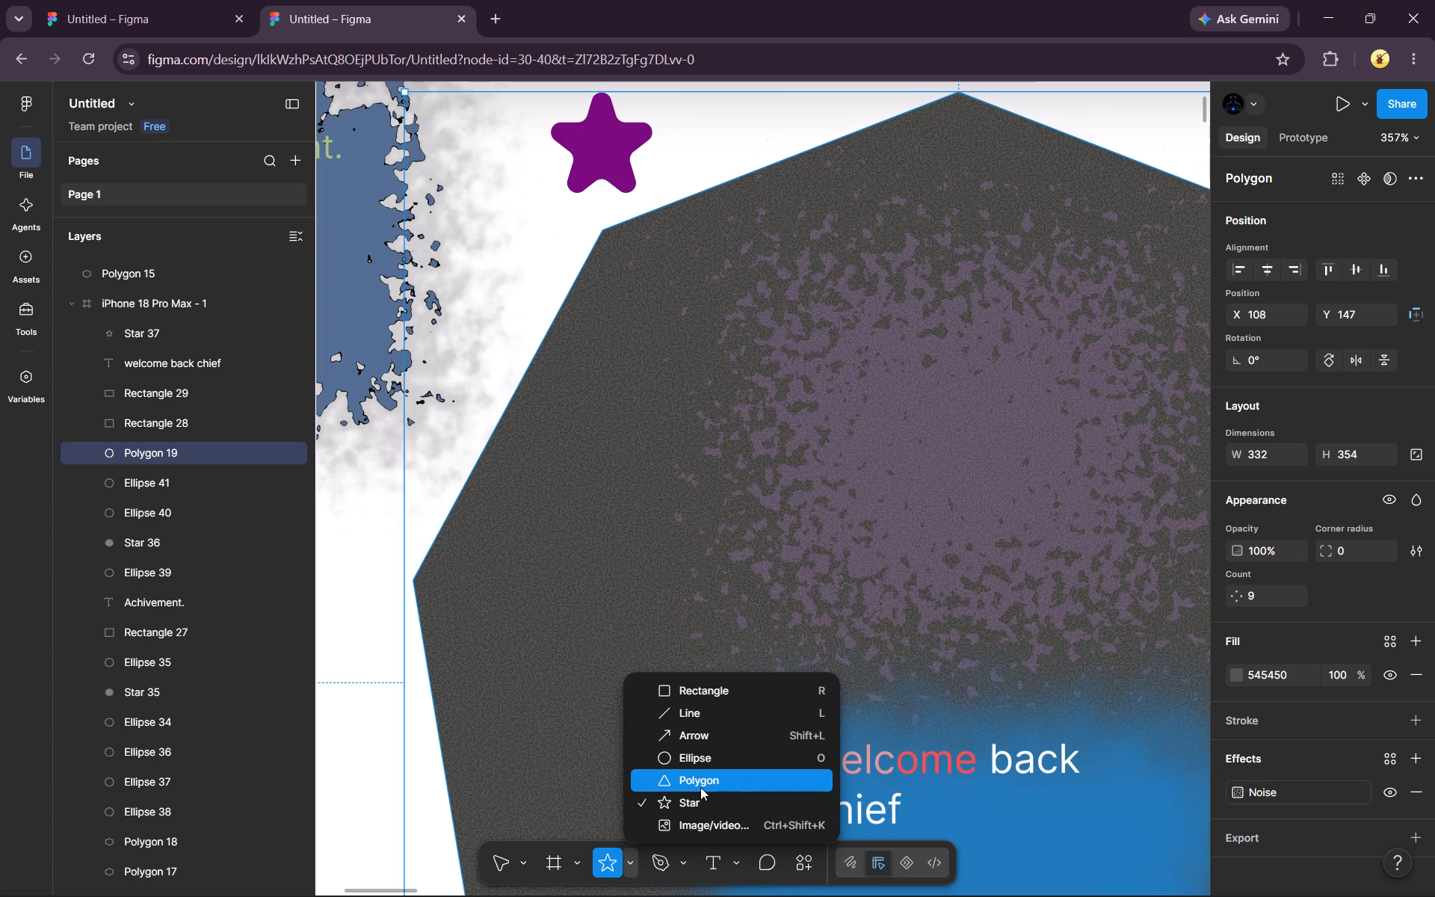
pyautogui.moveTo(496, 509); pyautogui.dragTo(612, 640)
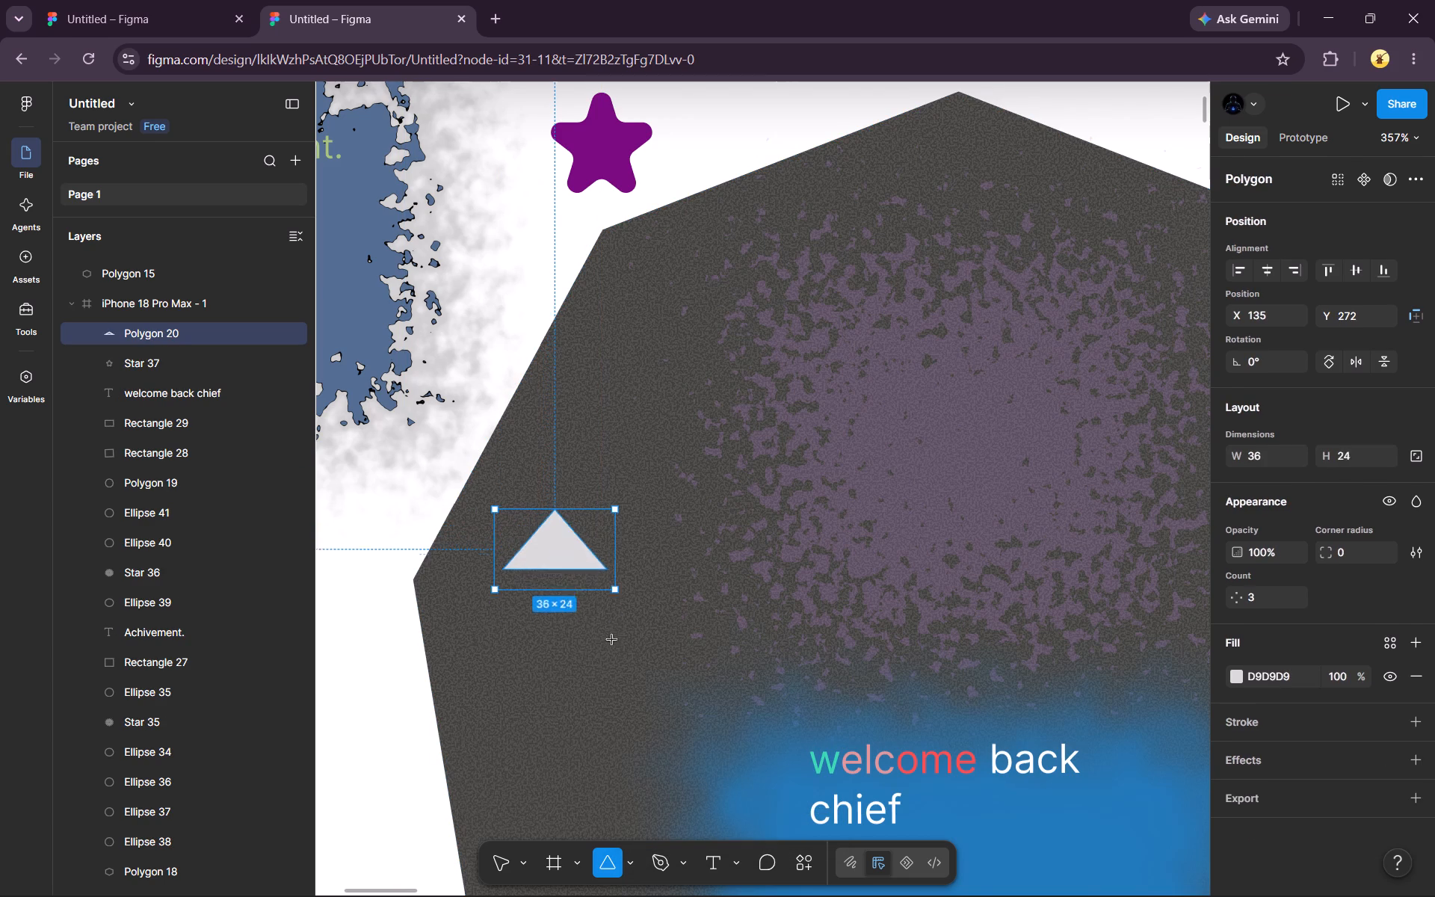
pyautogui.moveTo(612, 640); pyautogui.dragTo(600, 674)
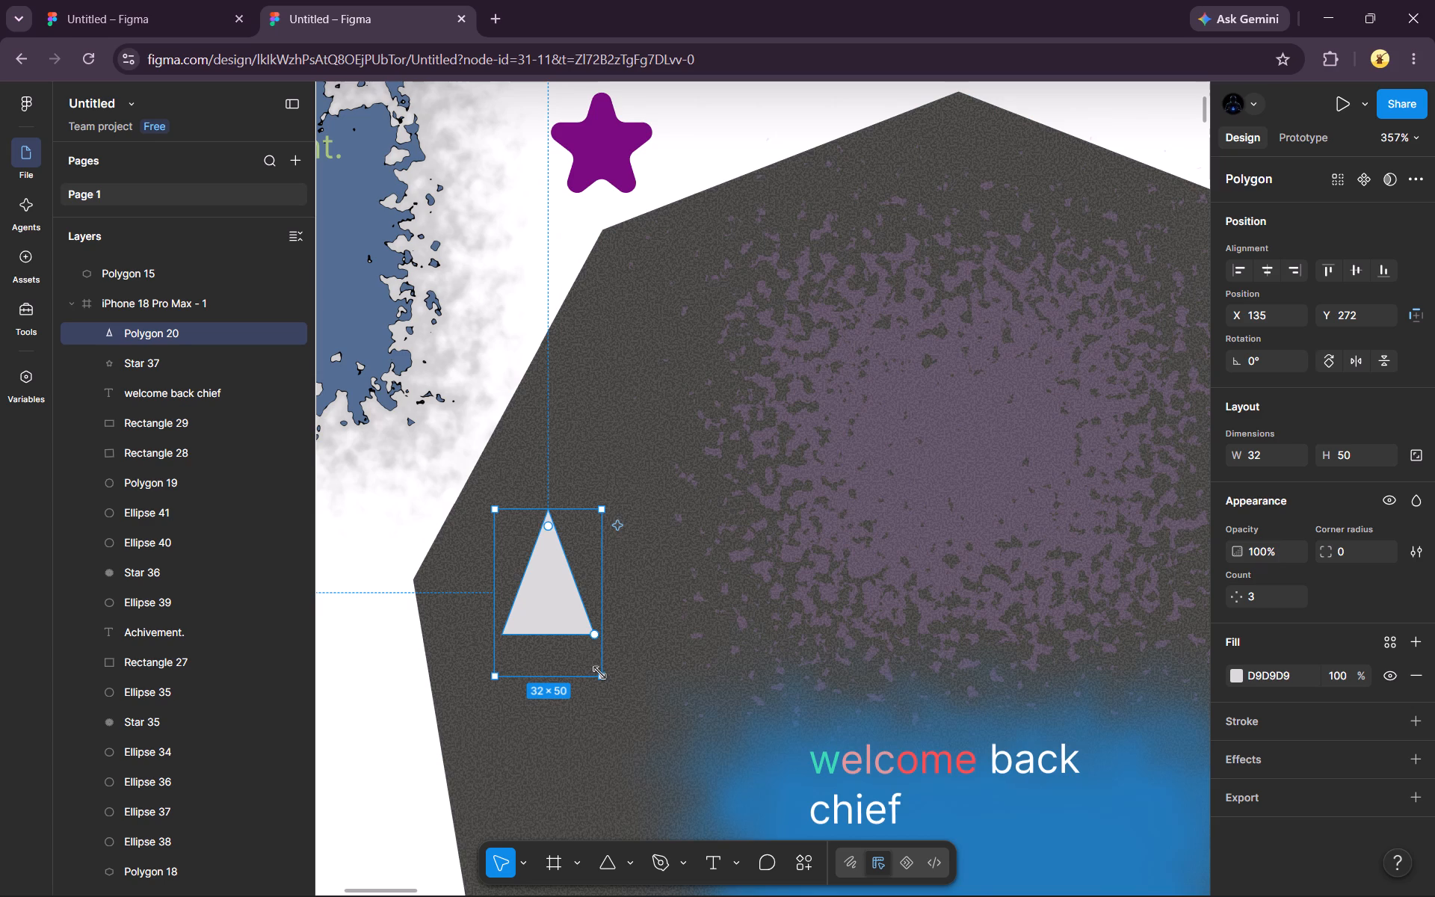
pyautogui.click(599, 673)
pyautogui.moveTo(599, 673); pyautogui.dragTo(602, 679)
pyautogui.moveTo(602, 679); pyautogui.dragTo(611, 680)
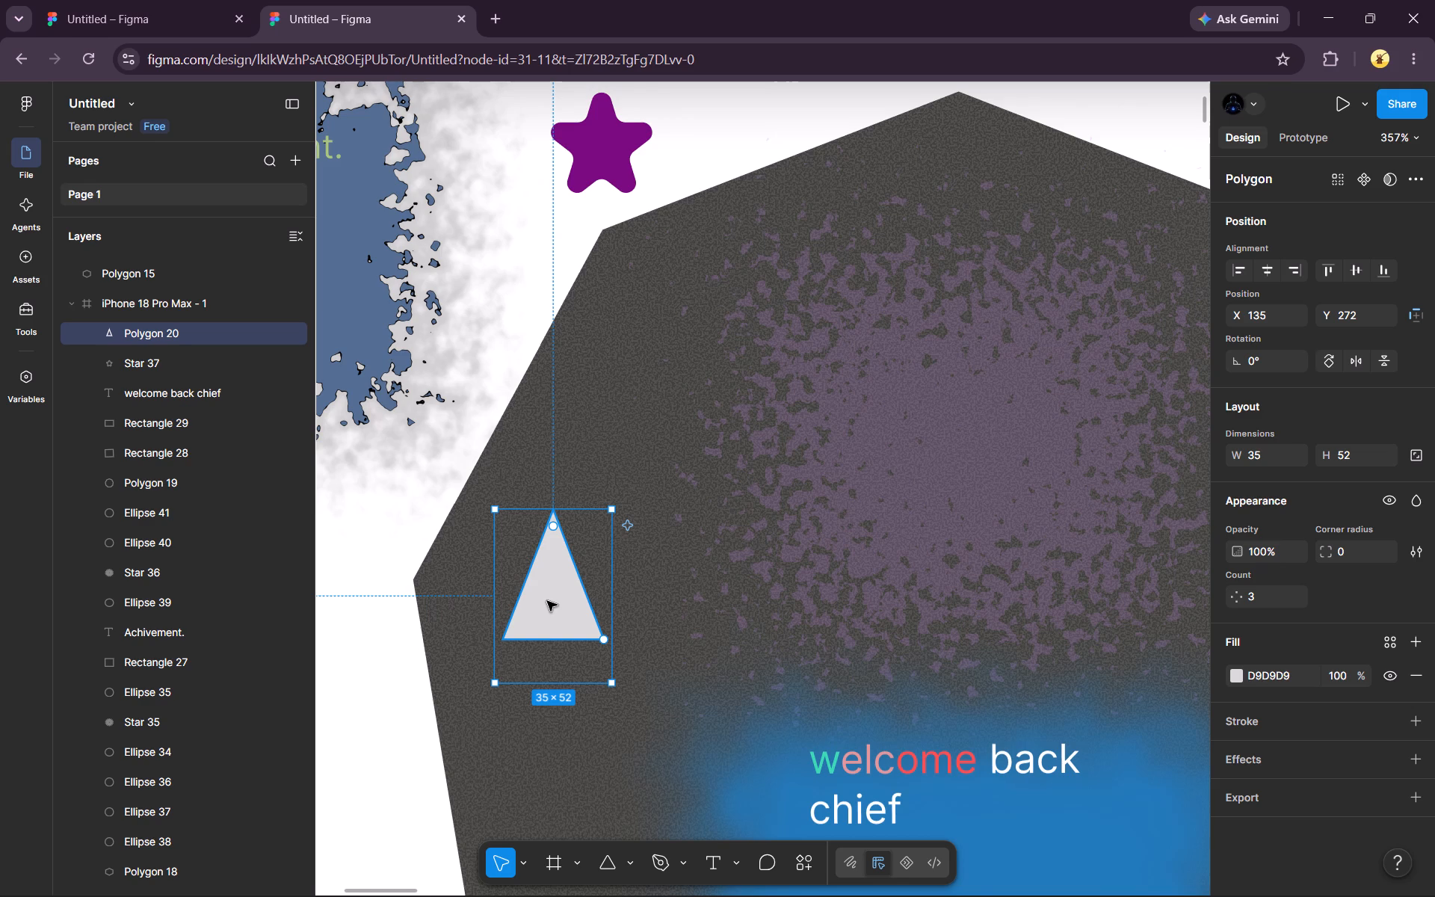
pyautogui.moveTo(614, 615); pyautogui.dragTo(679, 600)
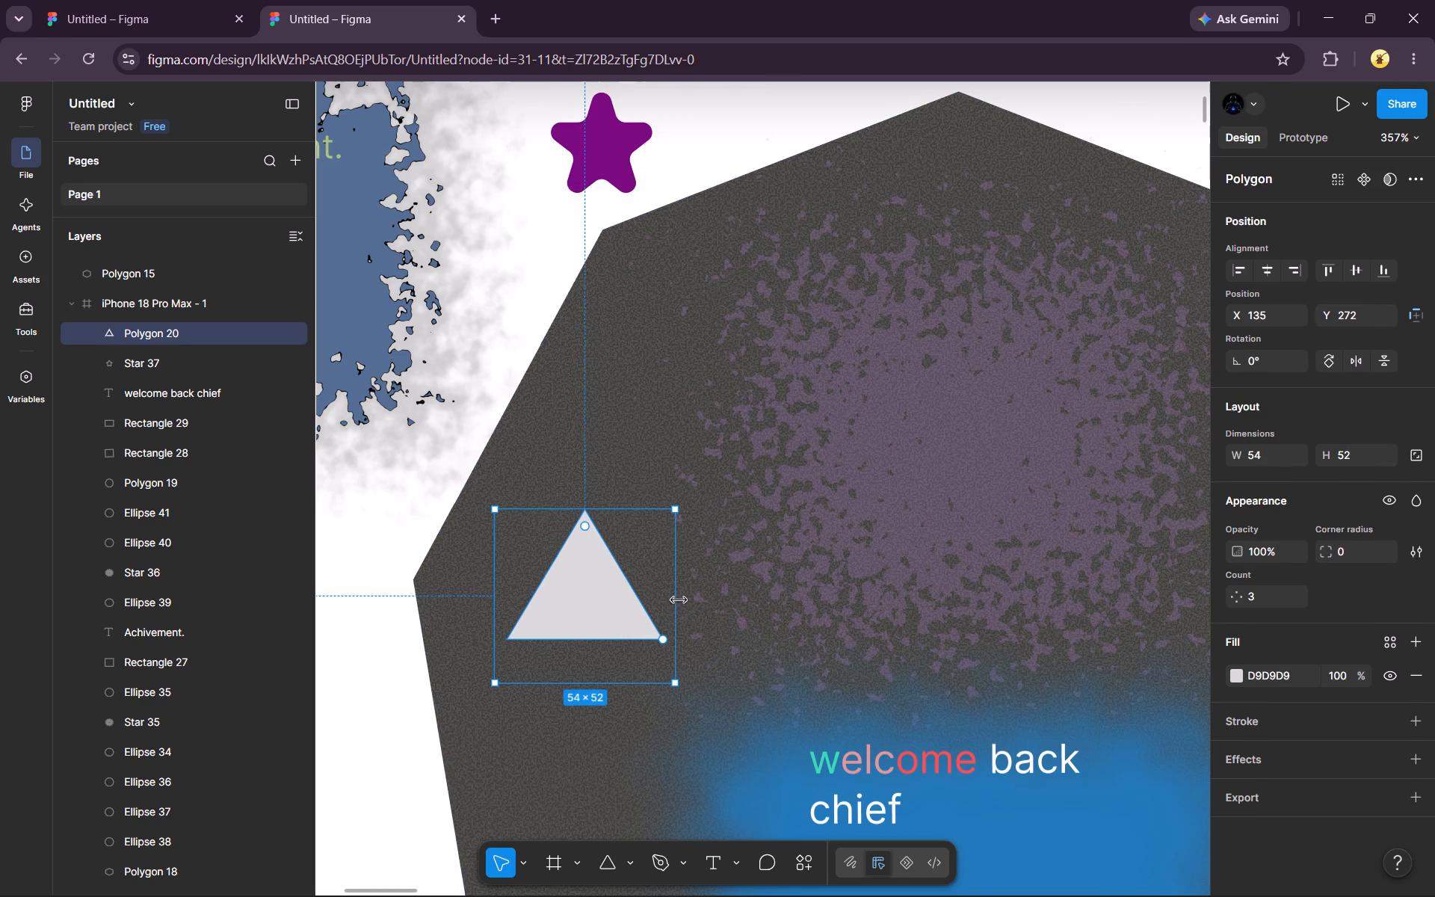
# Move the triangle close to the dark polygon's left corner, at about X 115, Y 264.
pyautogui.moveTo(604, 594); pyautogui.dragTo(539, 564)
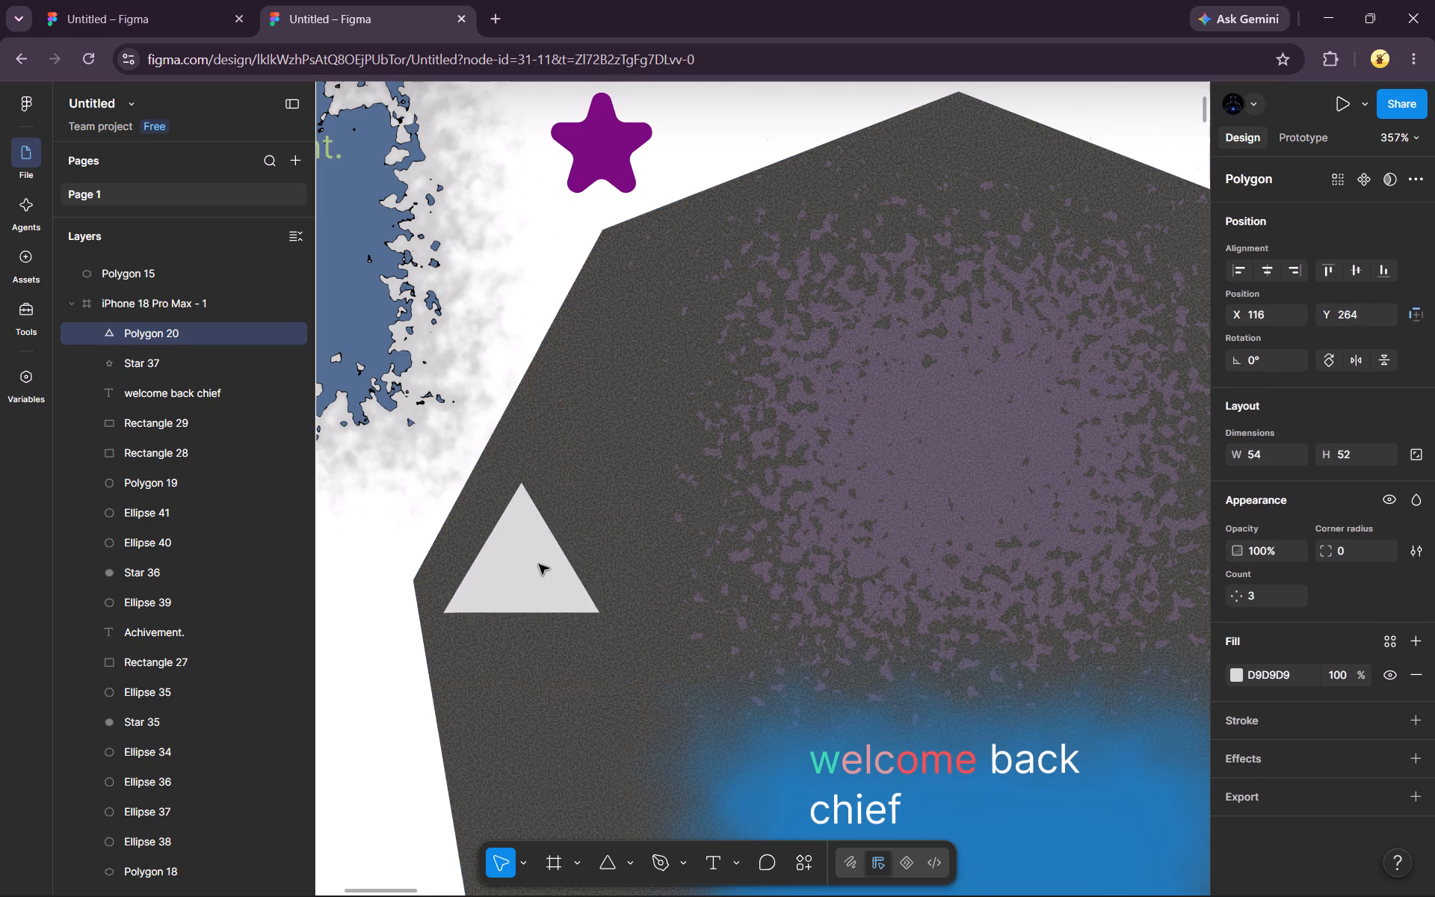
pyautogui.moveTo(539, 564); pyautogui.dragTo(536, 568)
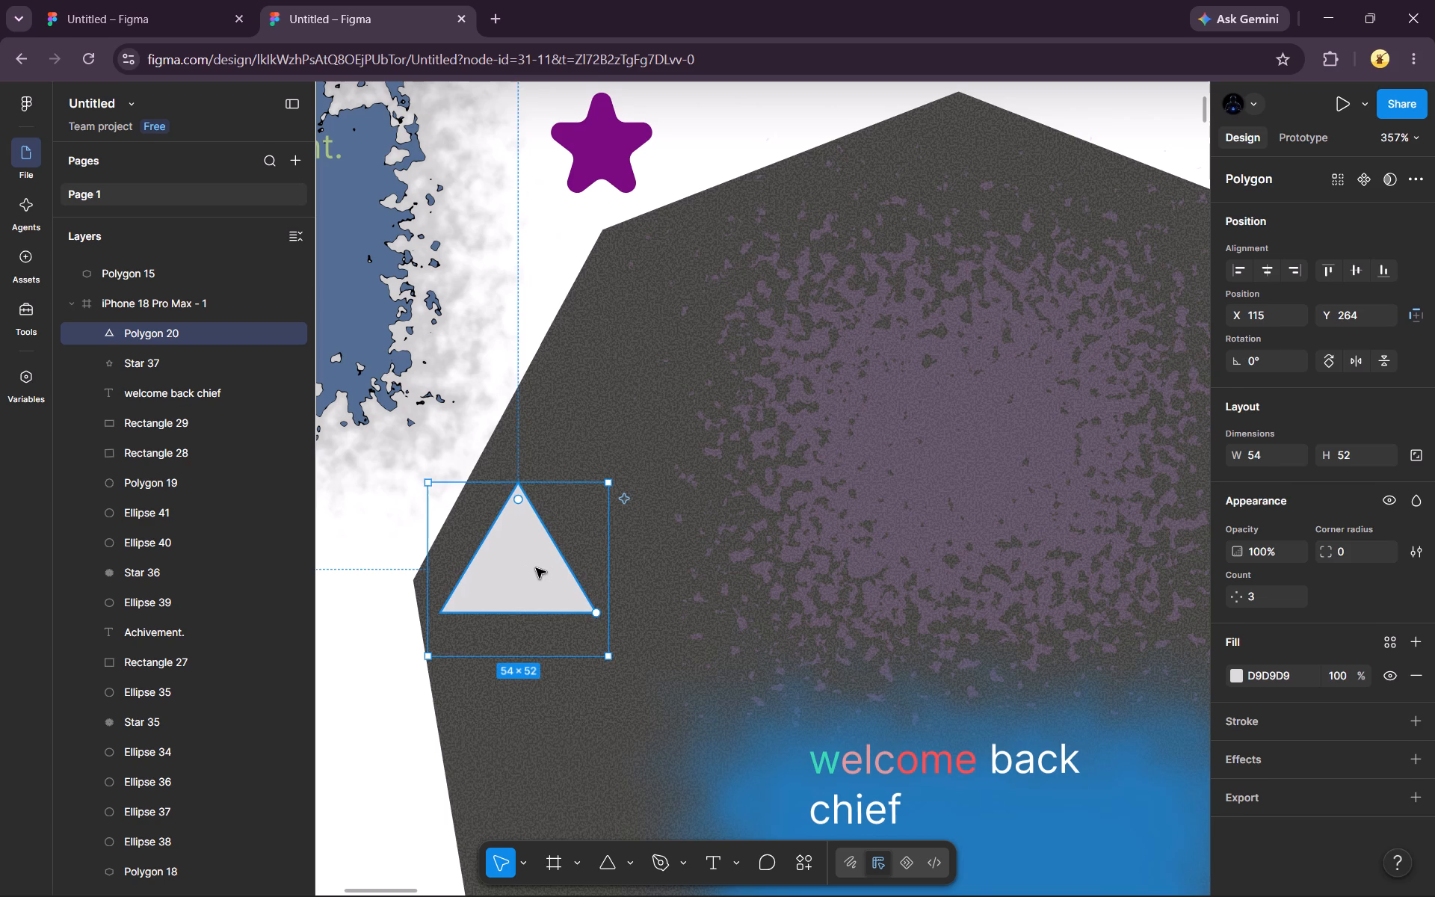
# Fill the triangle with mint green 7CD4AD.
pyautogui.click(1238, 672)
pyautogui.click(1153, 676)
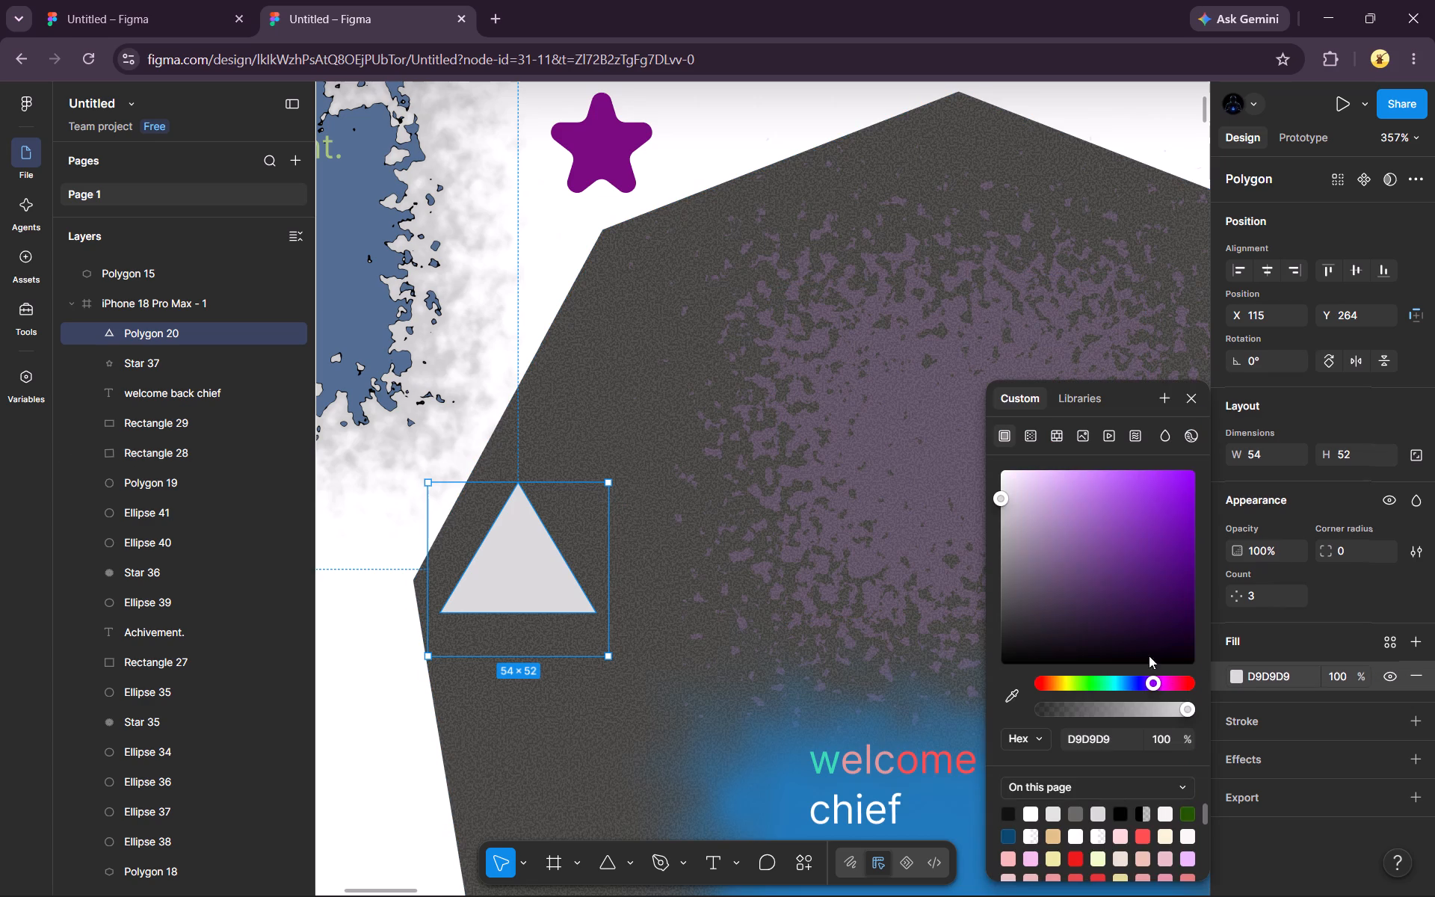
pyautogui.moveTo(1134, 511); pyautogui.dragTo(1114, 583)
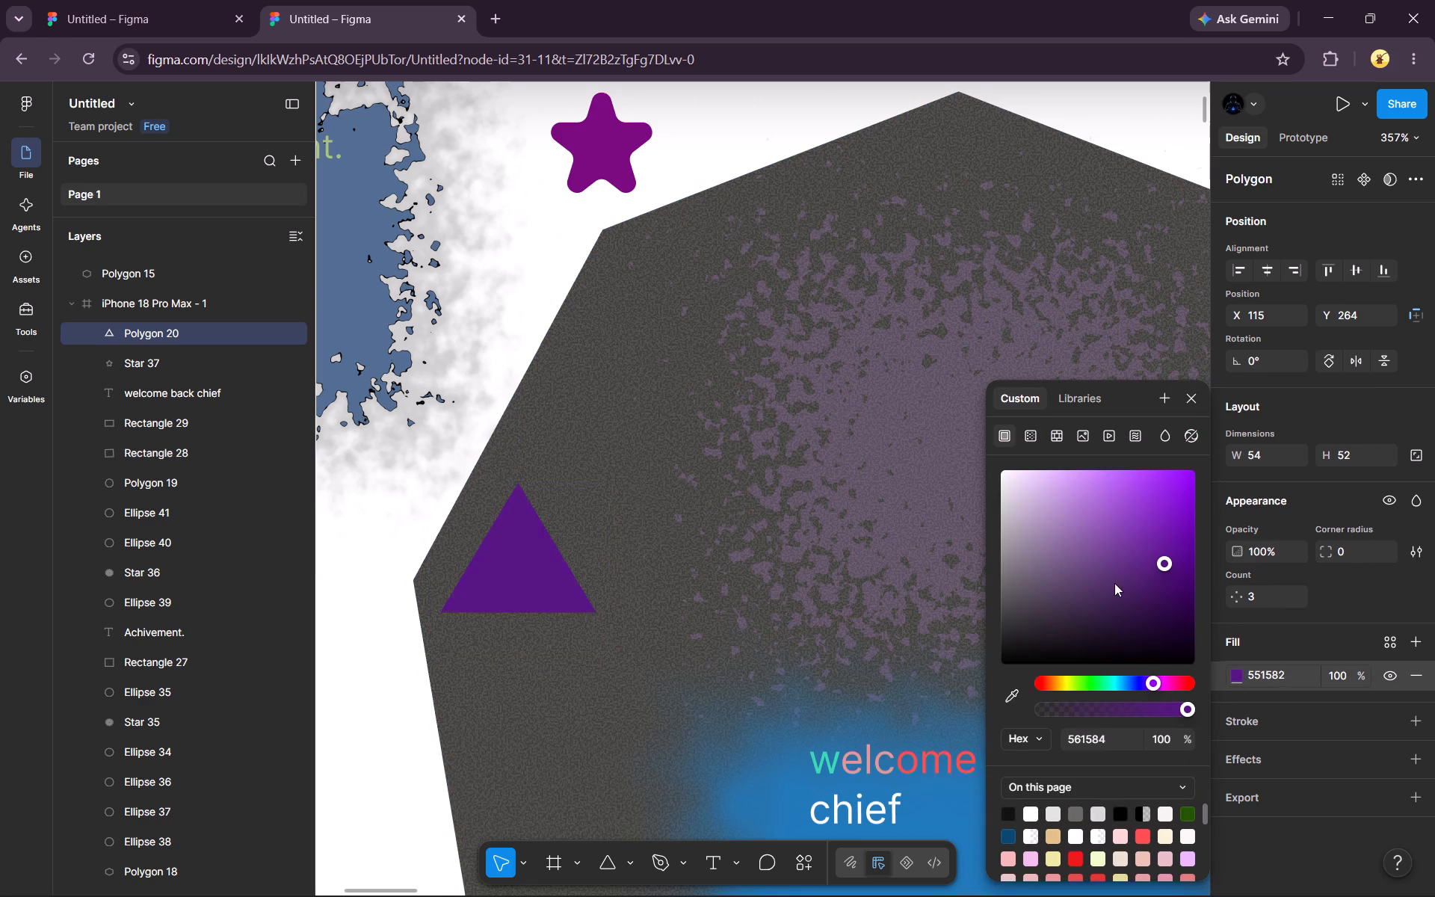
pyautogui.moveTo(1114, 583); pyautogui.dragTo(1078, 549)
pyautogui.click(1104, 679)
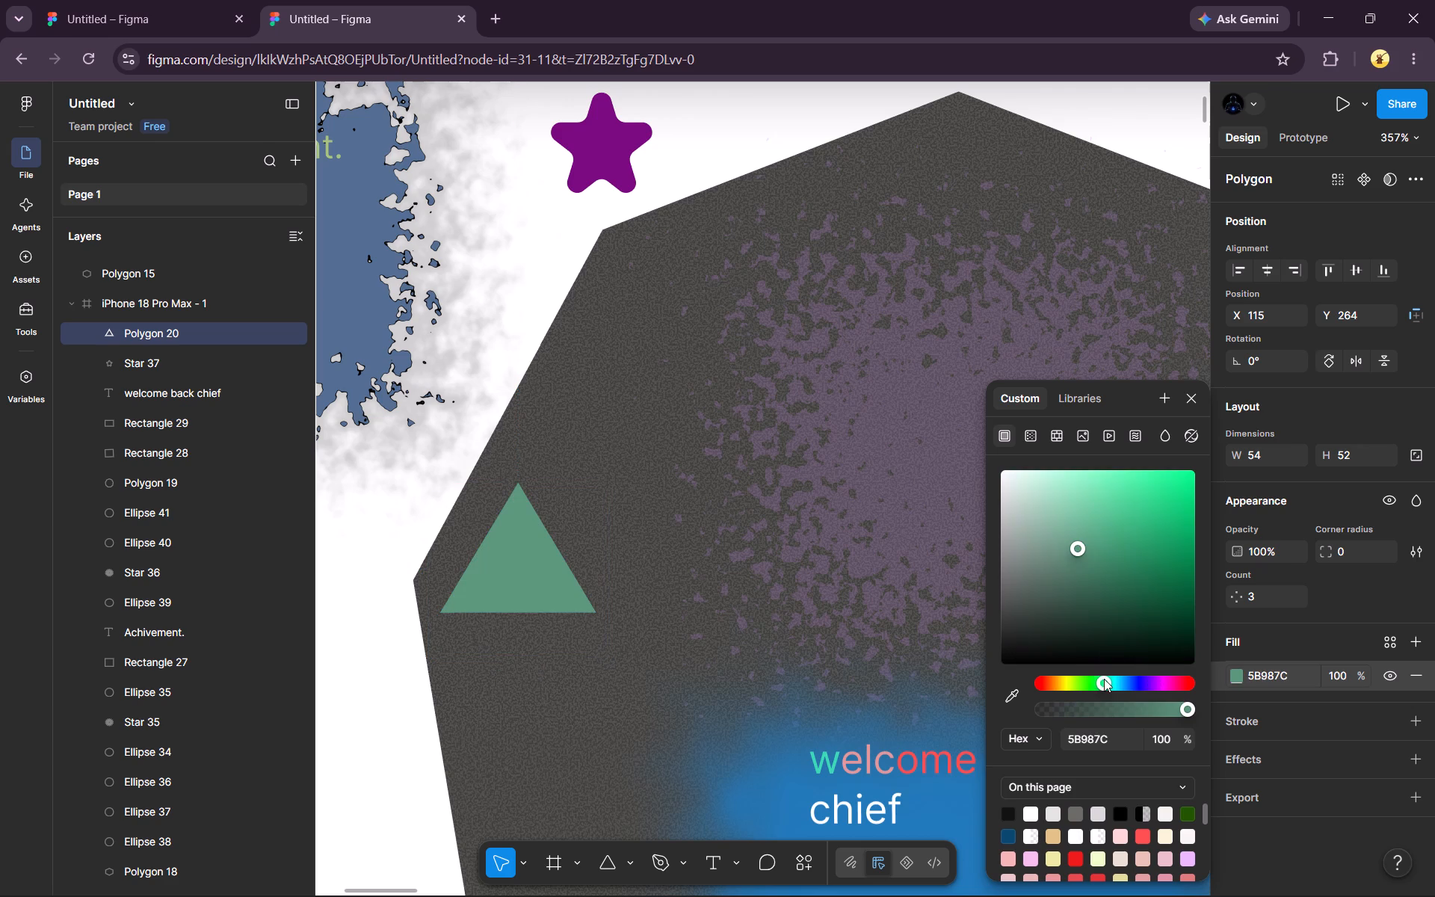
pyautogui.moveTo(1079, 547); pyautogui.dragTo(1082, 505)
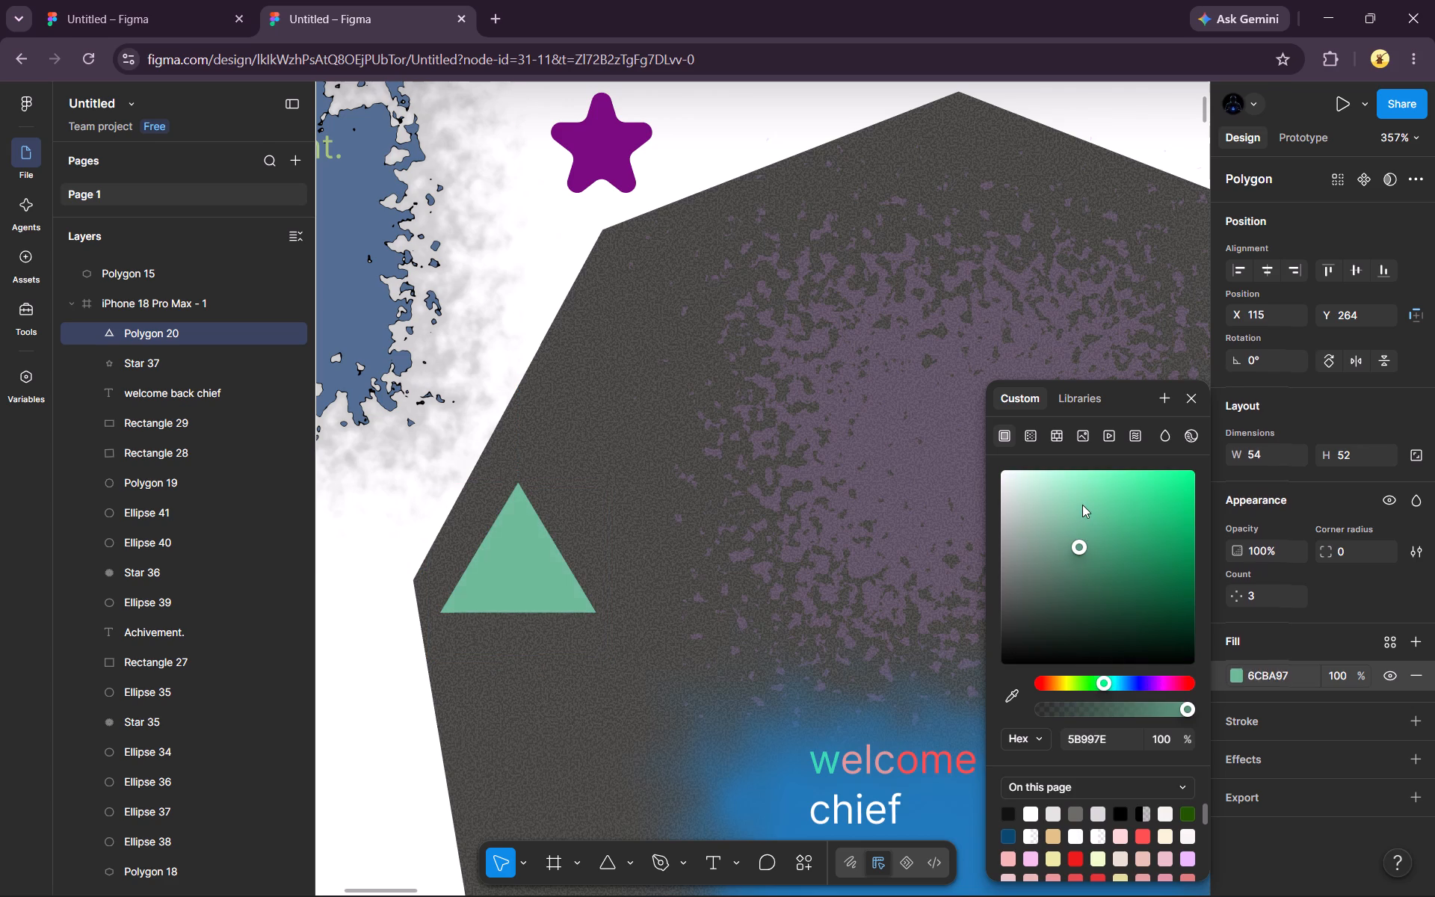
pyautogui.moveTo(1082, 505); pyautogui.dragTo(1081, 502)
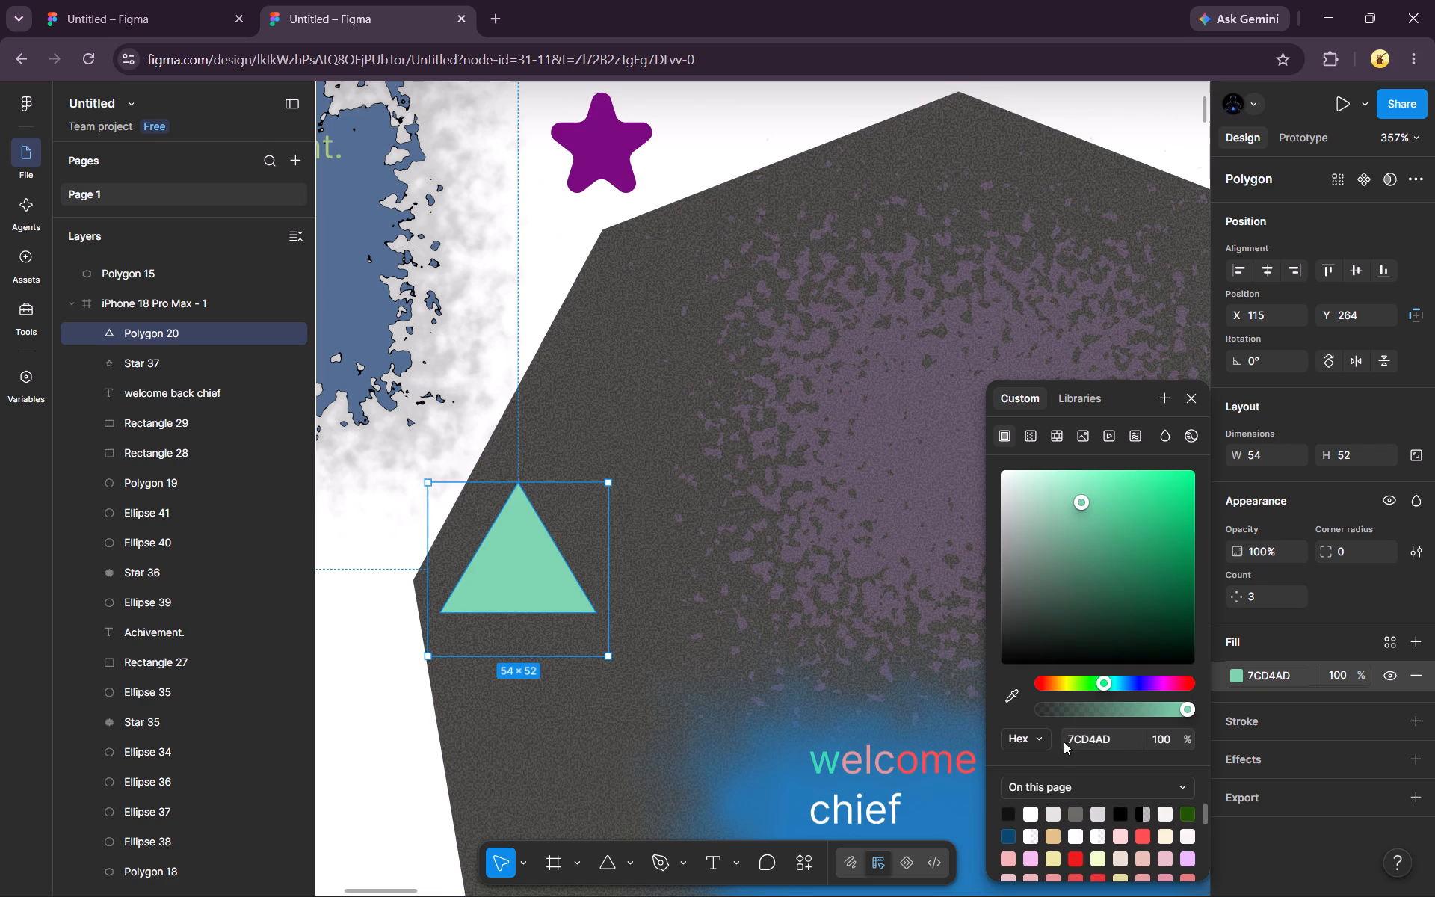
pyautogui.scroll(-2, 1061, 774)
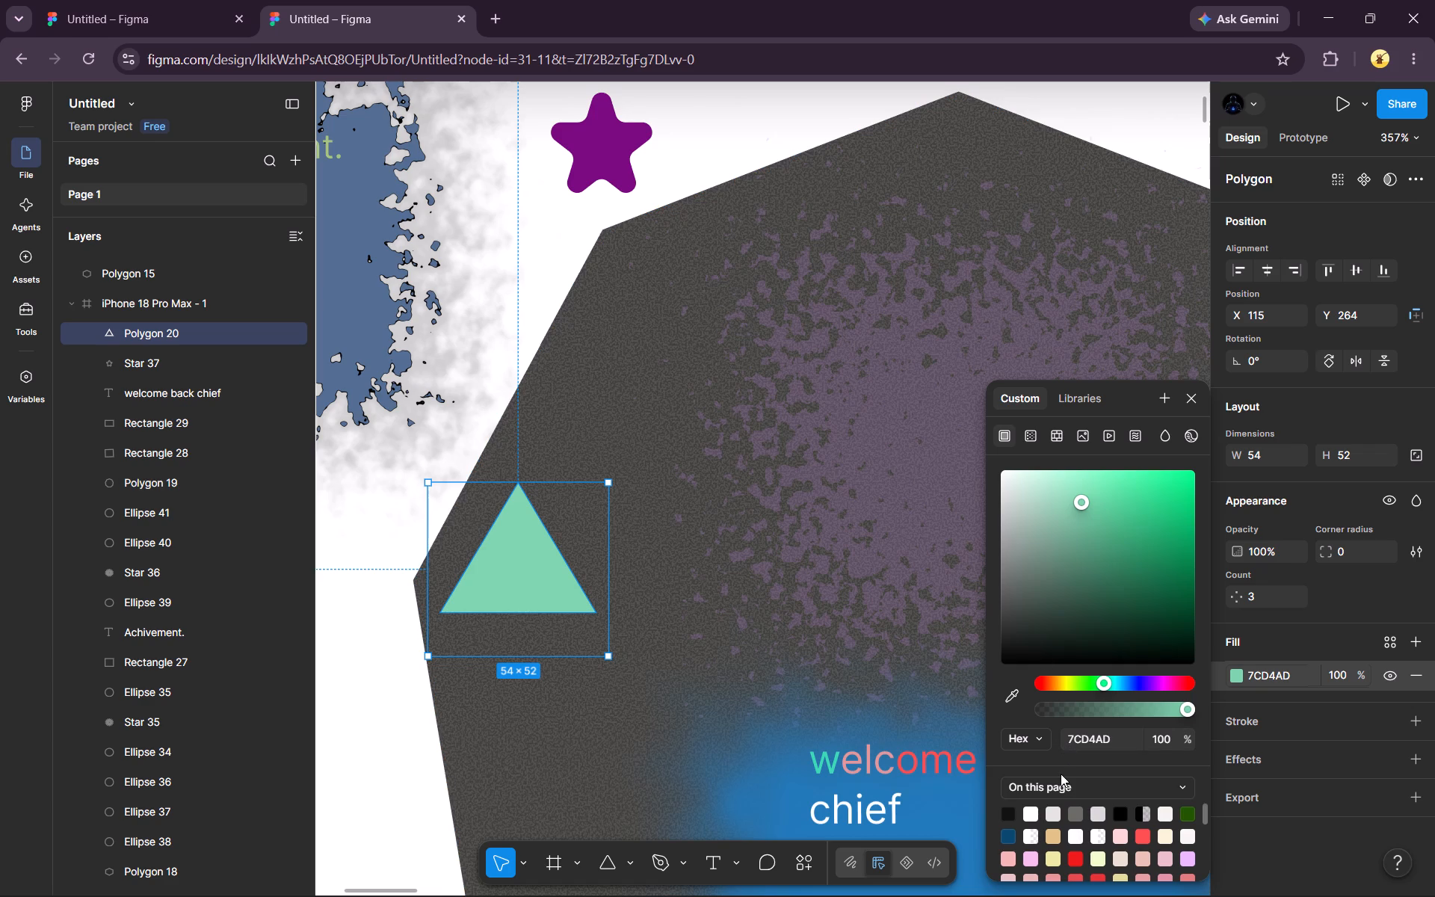
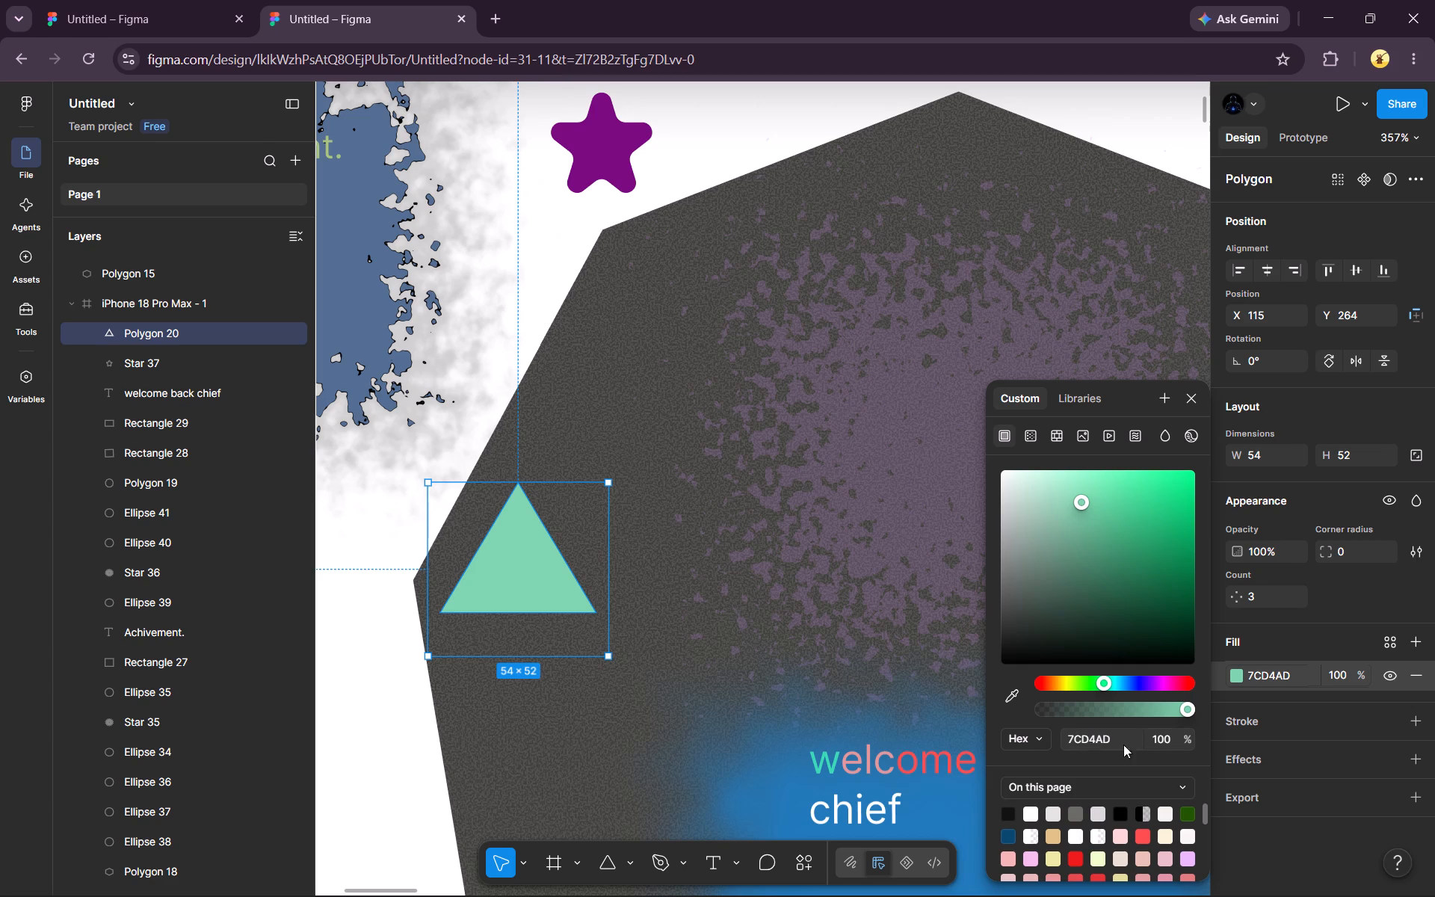
# Change the triangle's fill colour to light teal 7CCBD4.
pyautogui.click(1117, 679)
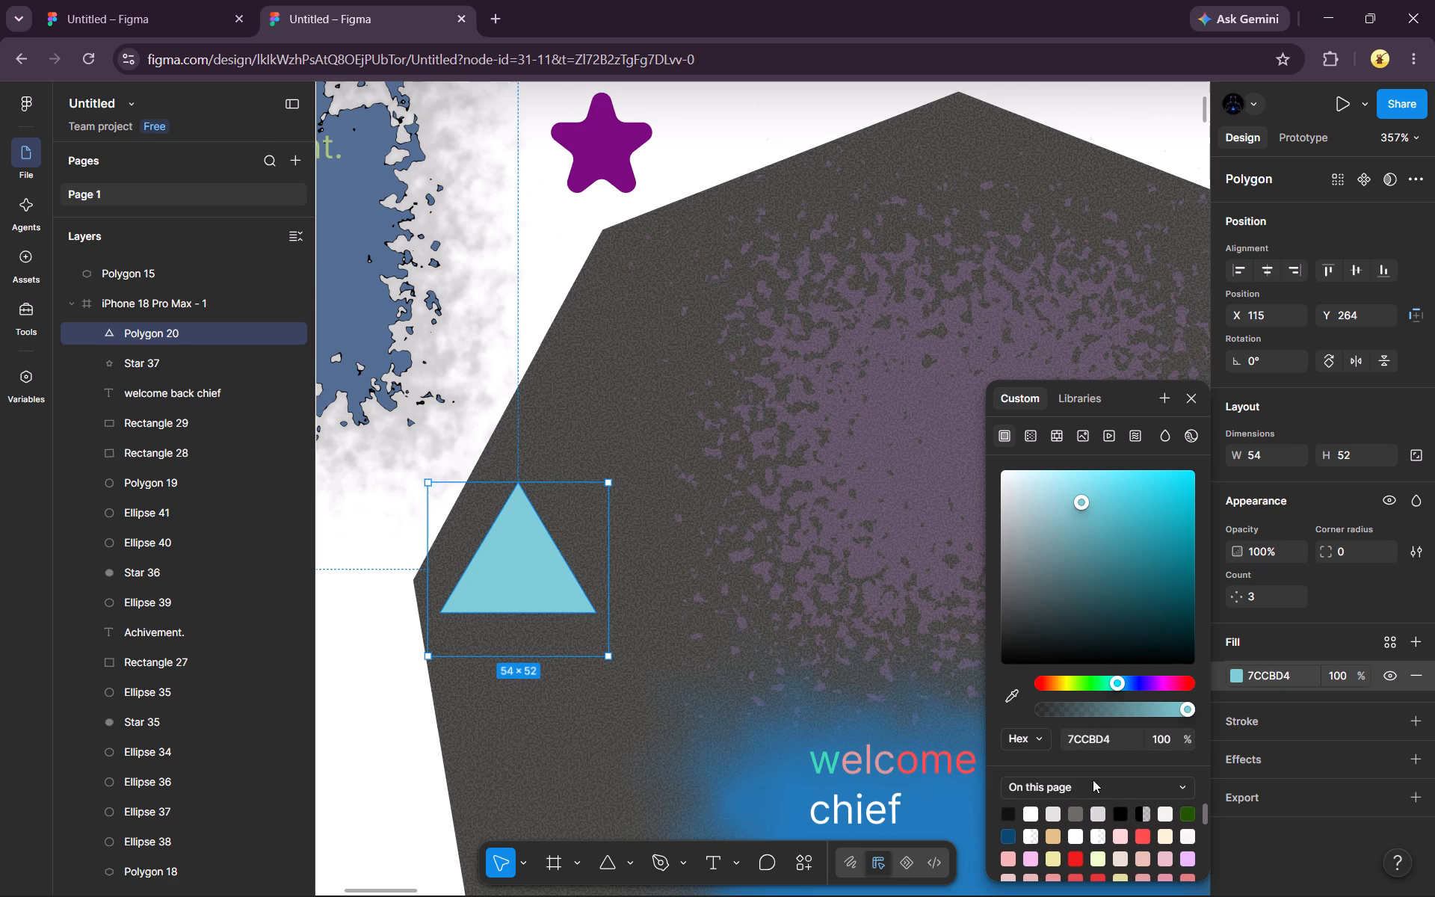
# Apply a Glass effect to the triangle and set its light angle to -90°.
pyautogui.click(1268, 762)
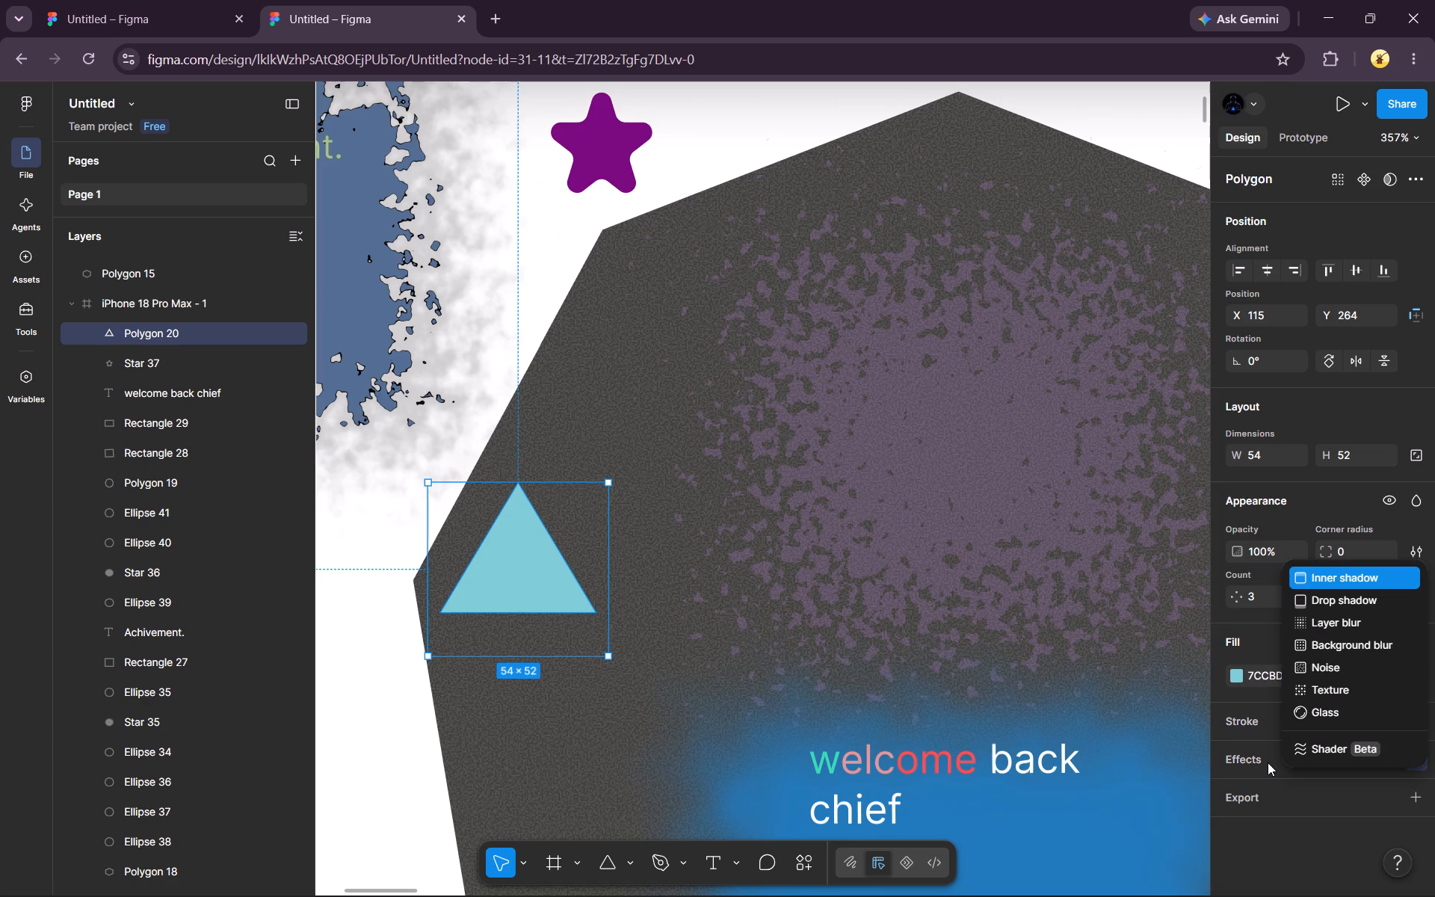
pyautogui.scroll(-2, 1268, 762)
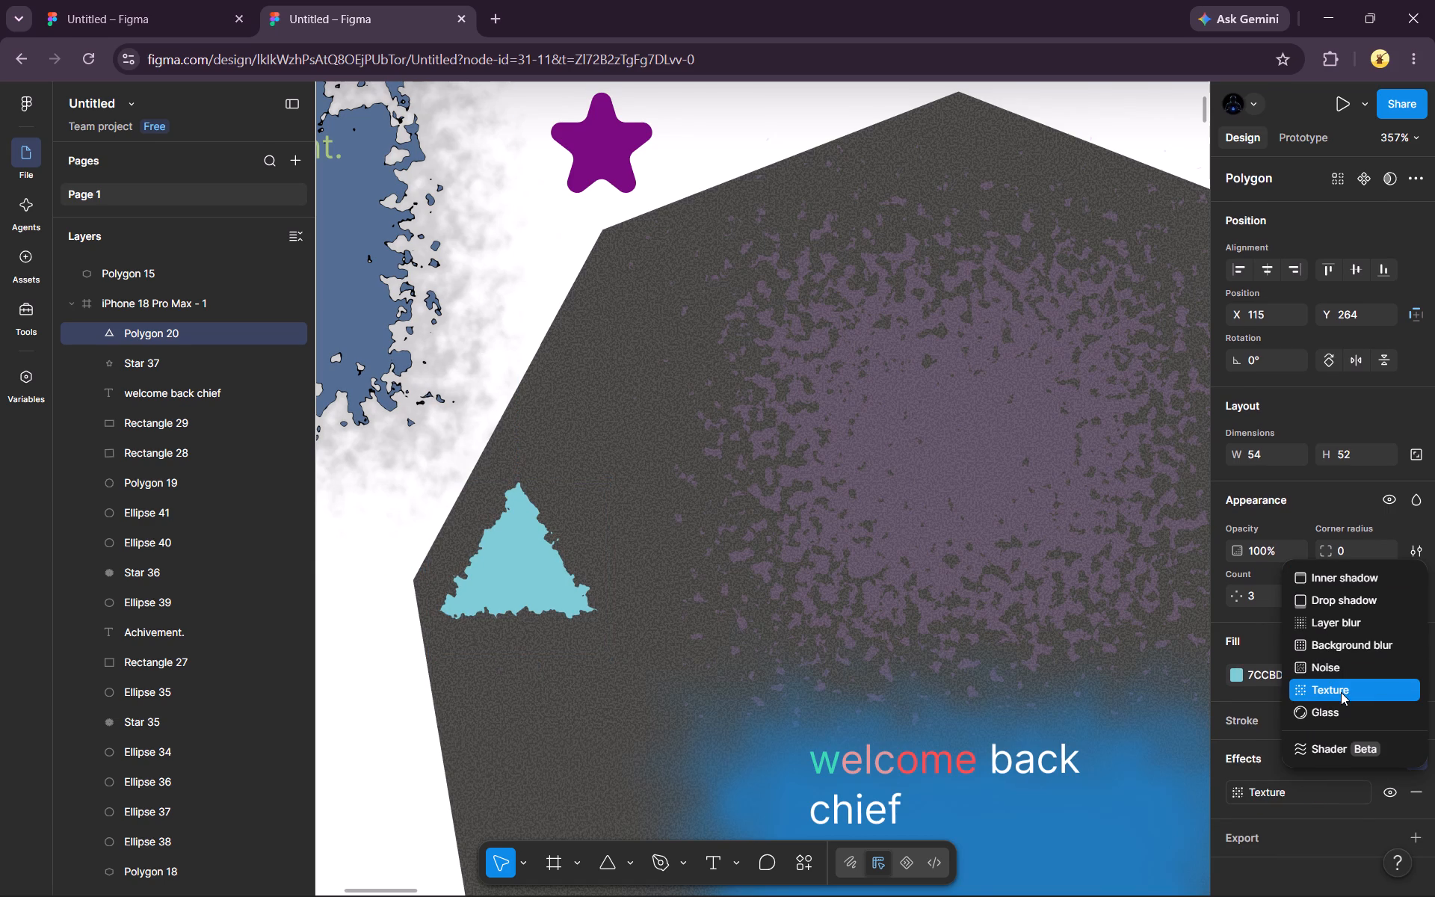
pyautogui.click(1331, 712)
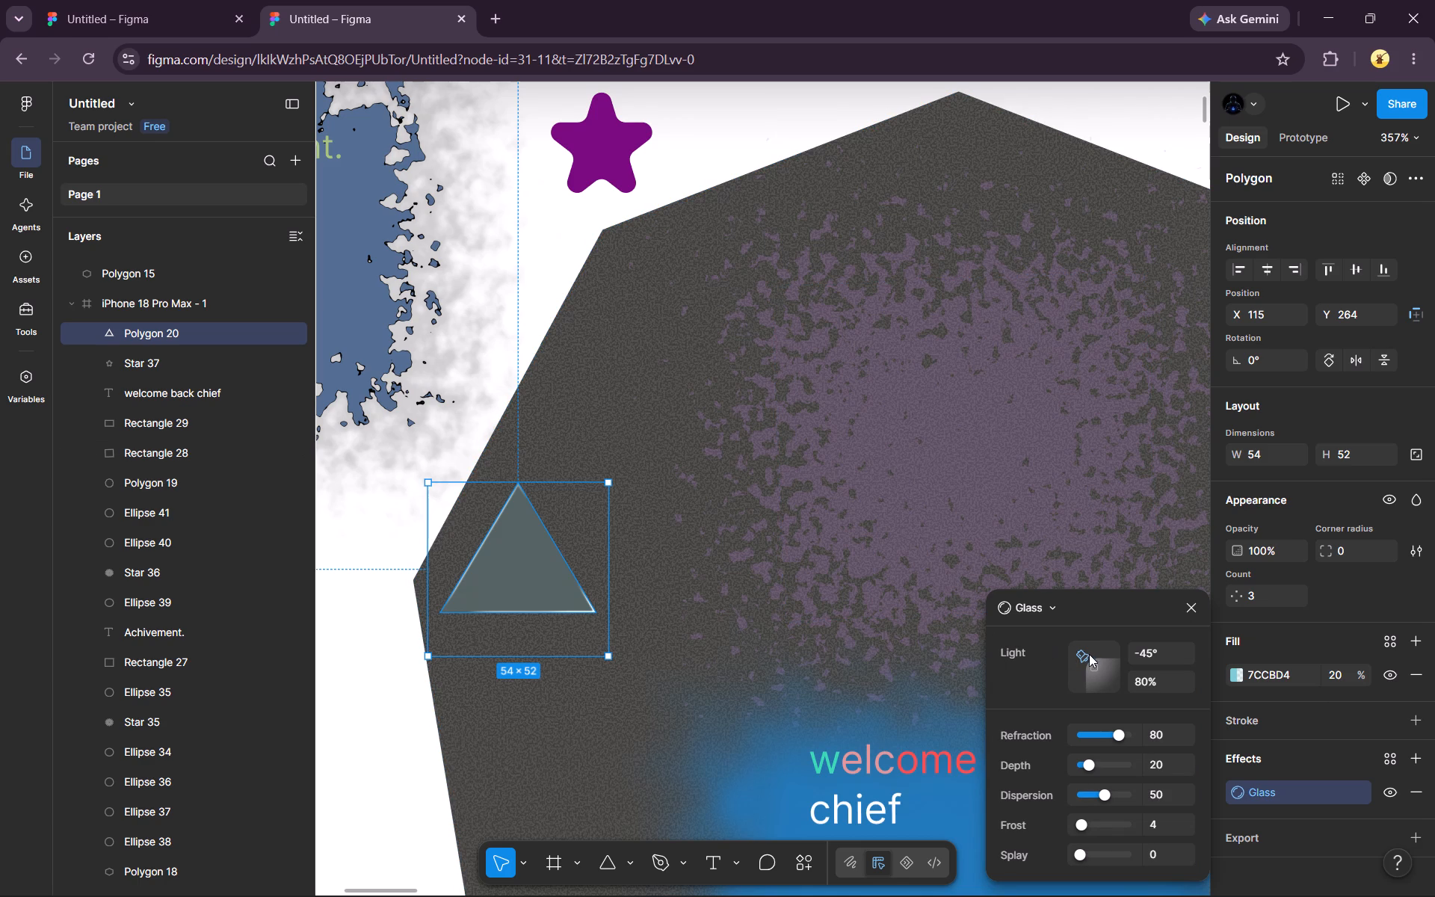
pyautogui.moveTo(1089, 654); pyautogui.dragTo(1111, 615)
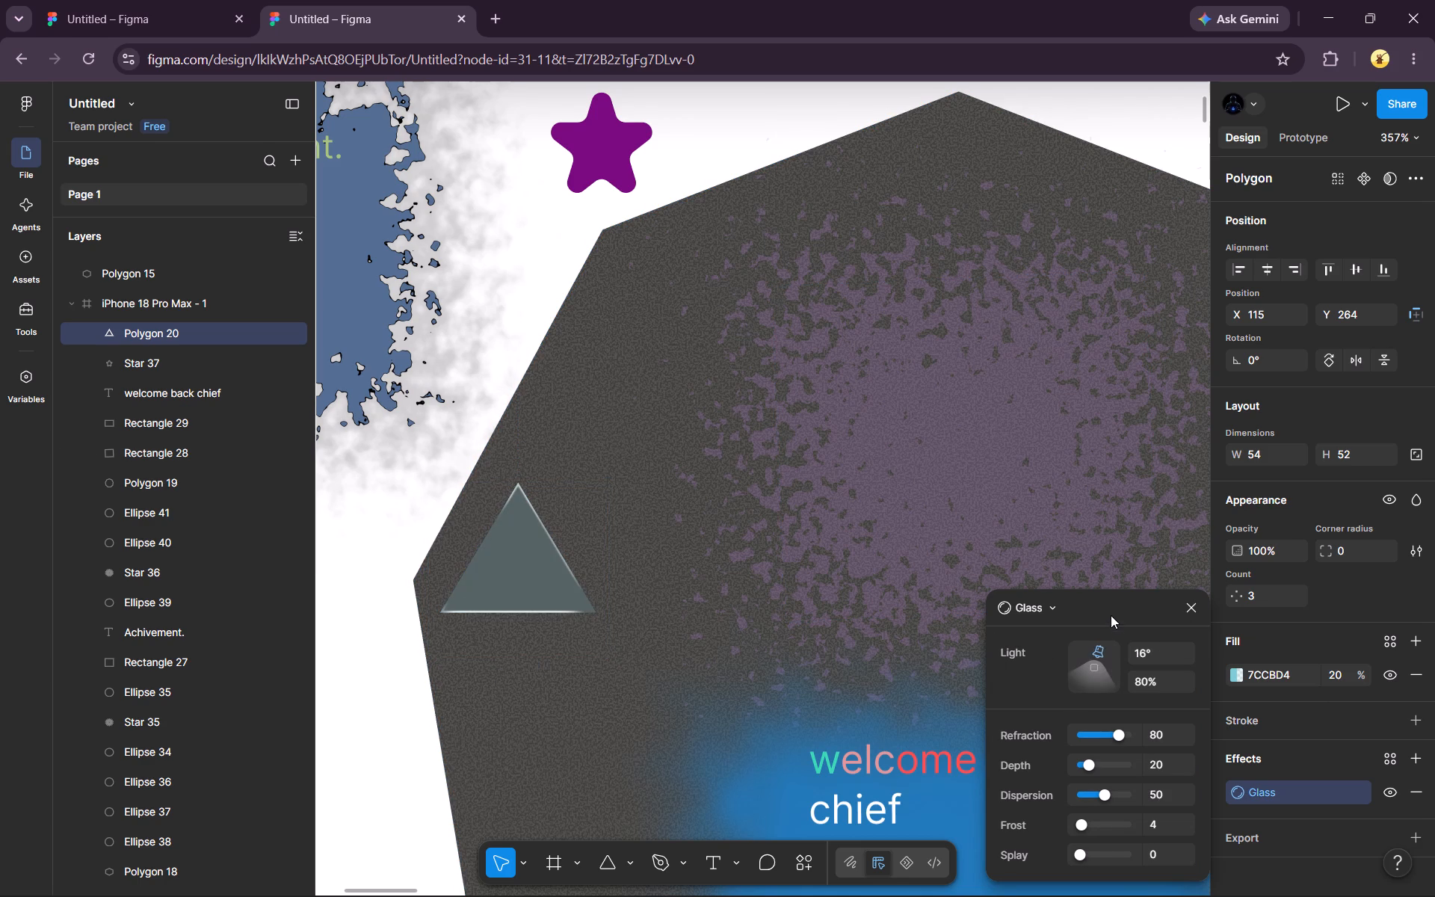
pyautogui.moveTo(1111, 615); pyautogui.dragTo(1084, 629)
pyautogui.moveTo(1084, 629); pyautogui.dragTo(1046, 658)
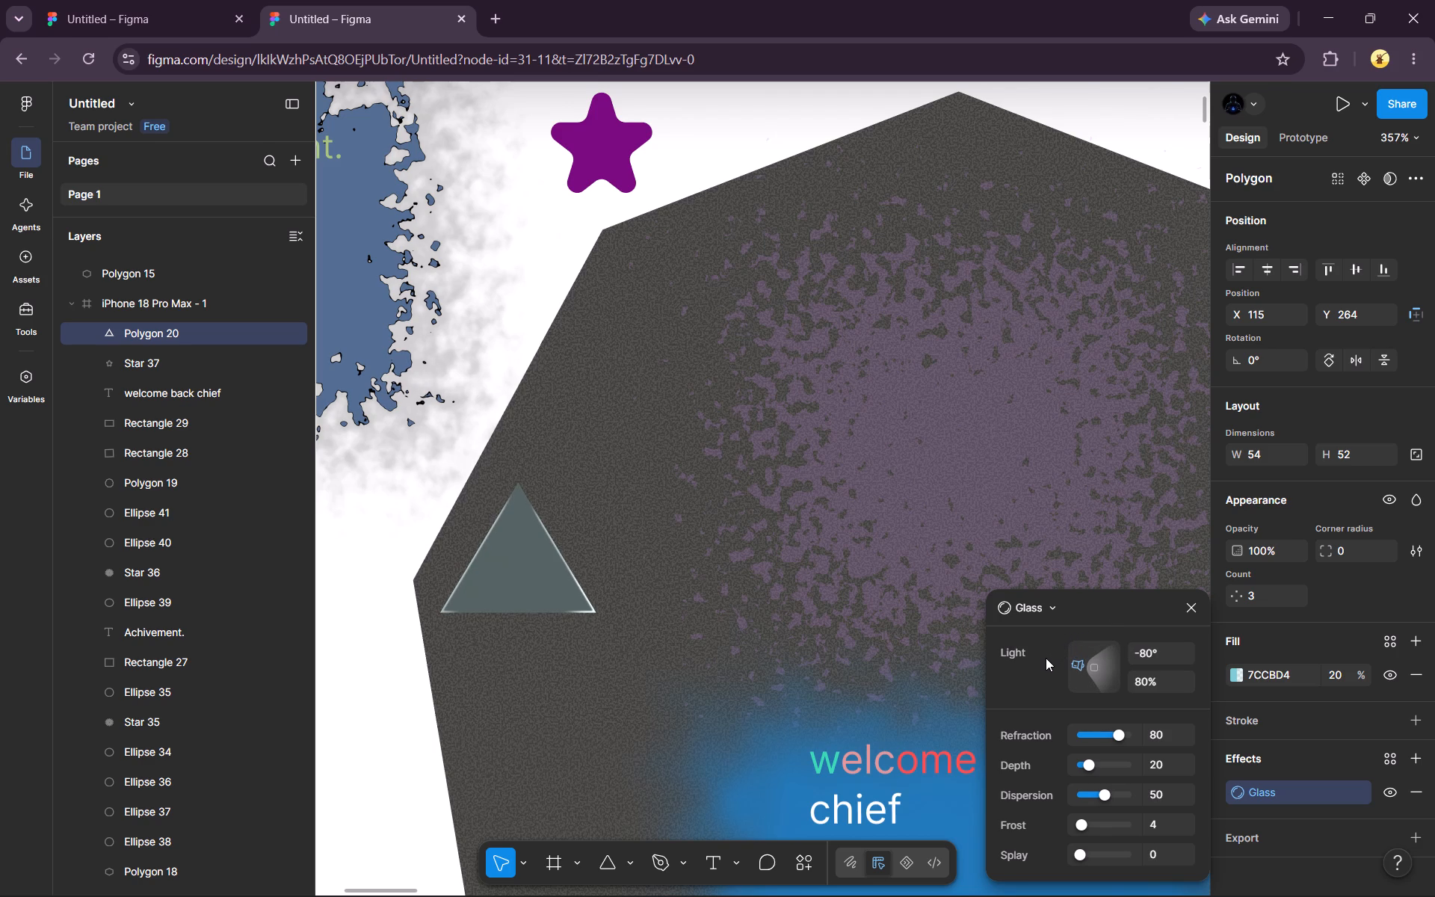
pyautogui.moveTo(1046, 658); pyautogui.dragTo(1045, 665)
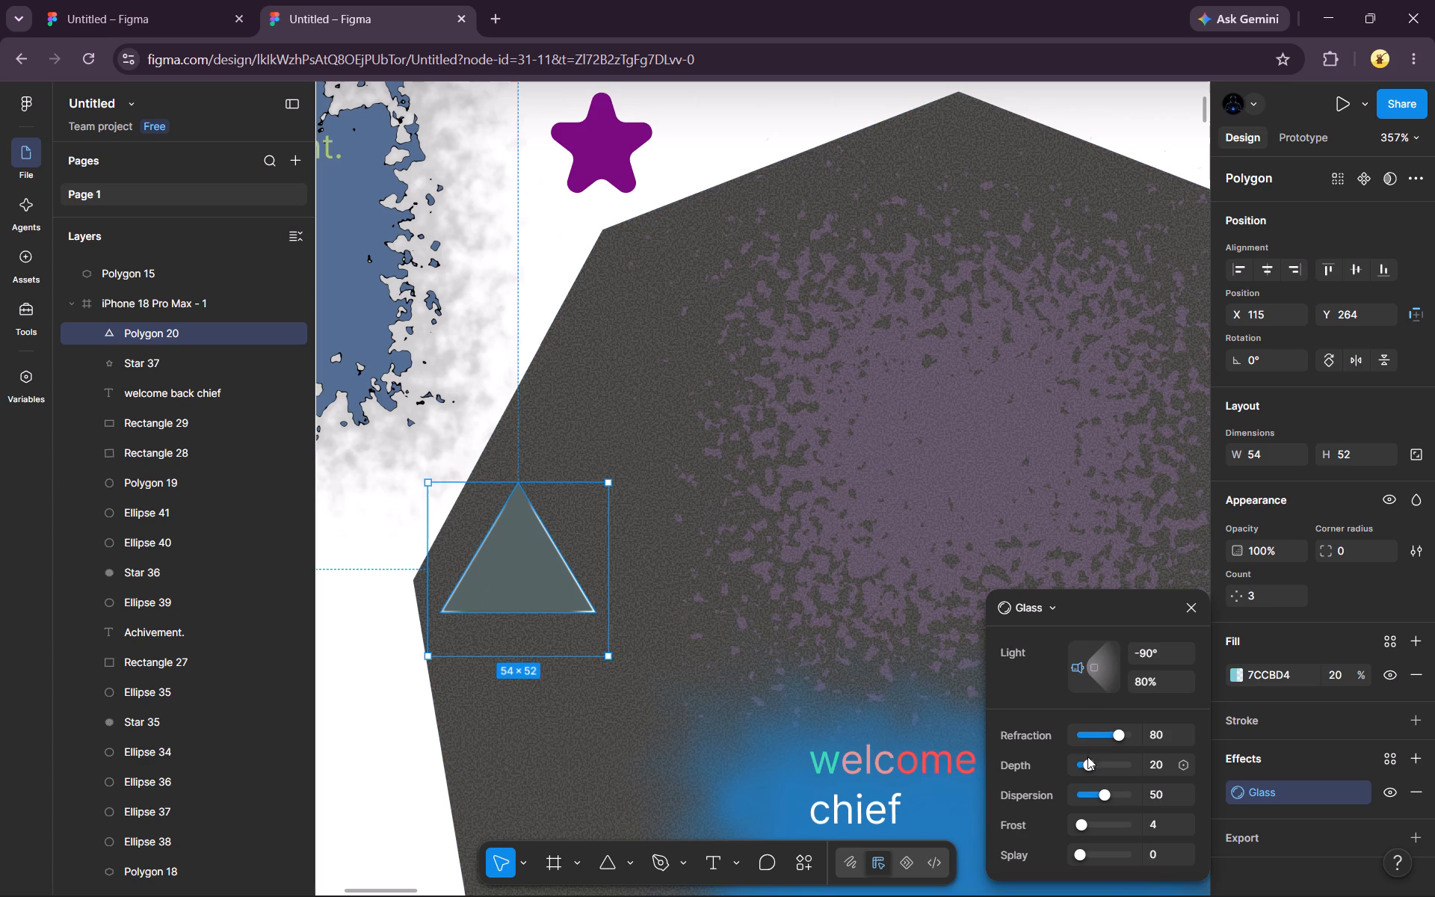
# Set the triangle's glass effect to refraction 0, depth 100, frost 100 and splay about 69.
pyautogui.moveTo(1088, 763); pyautogui.dragTo(1134, 749)
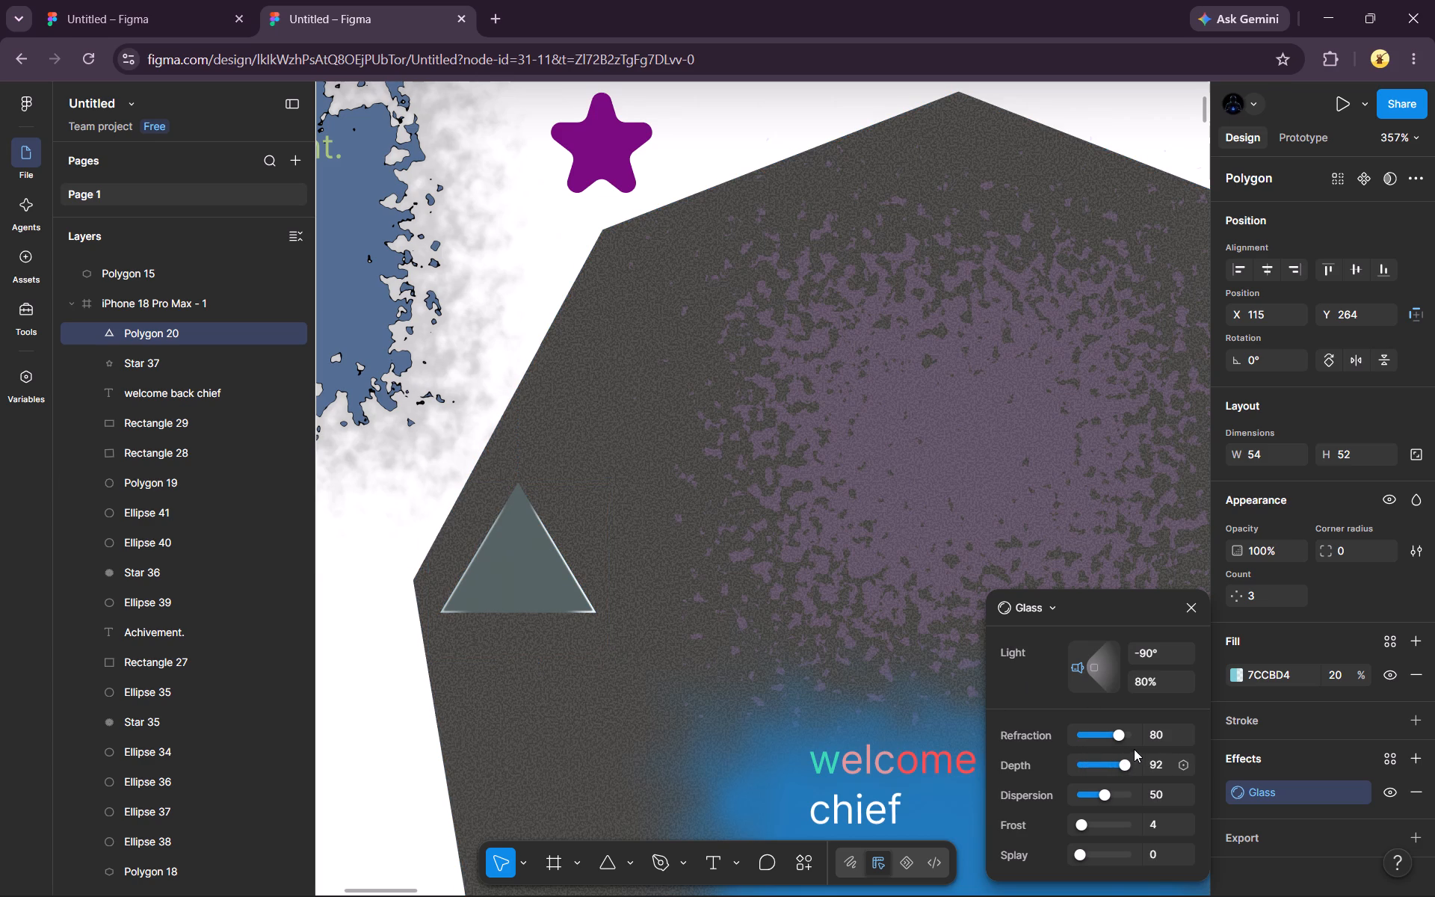
pyautogui.moveTo(1134, 749); pyautogui.dragTo(1138, 749)
pyautogui.moveTo(1117, 730); pyautogui.dragTo(1065, 736)
pyautogui.moveTo(1065, 736); pyautogui.dragTo(1057, 736)
pyautogui.moveTo(1084, 822); pyautogui.dragTo(1148, 803)
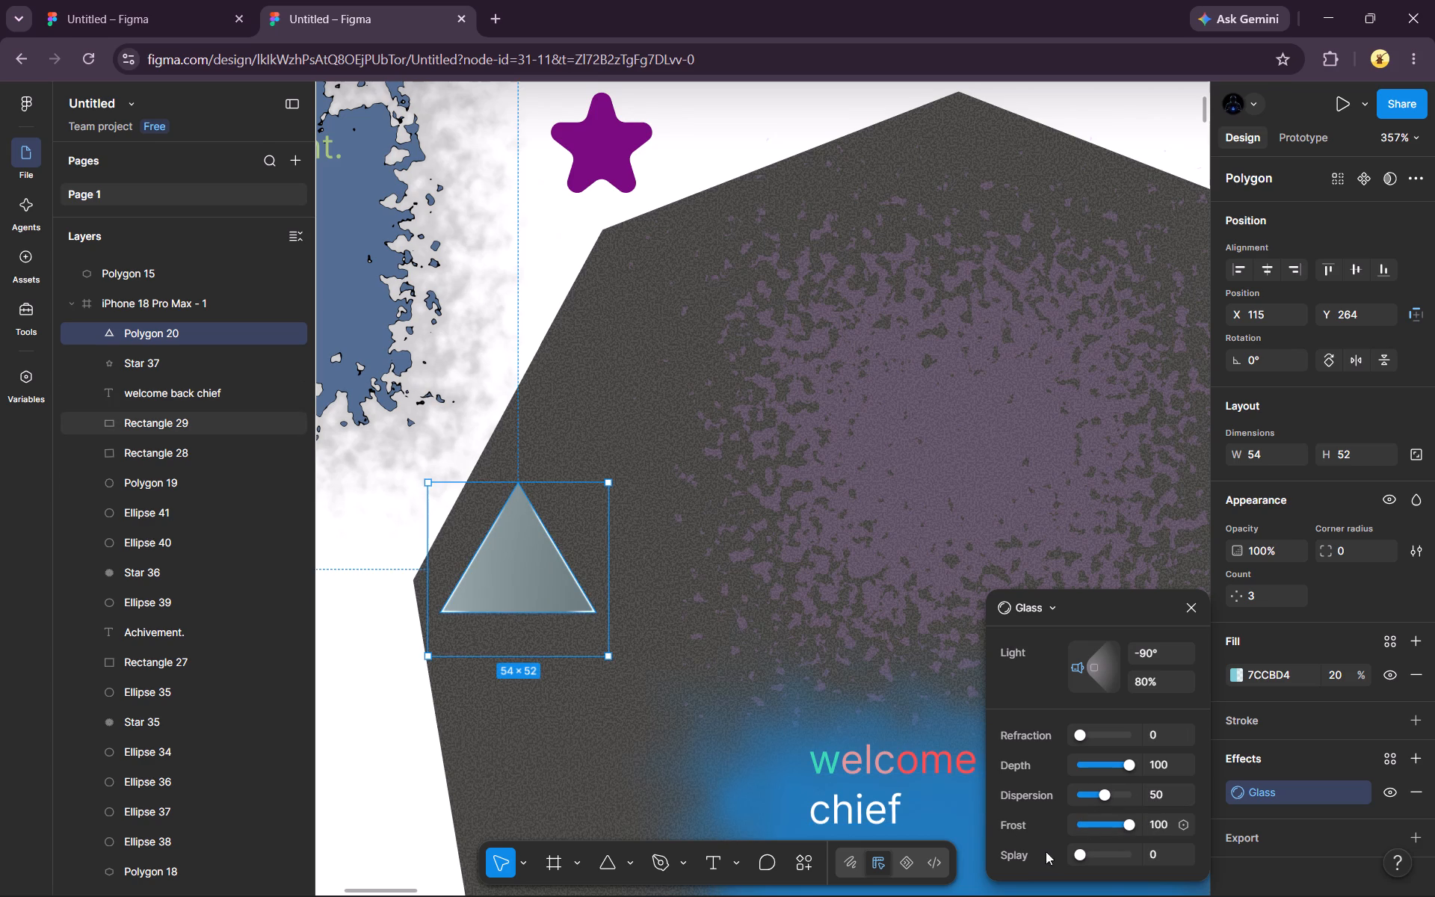
pyautogui.moveTo(1079, 852); pyautogui.dragTo(1124, 852)
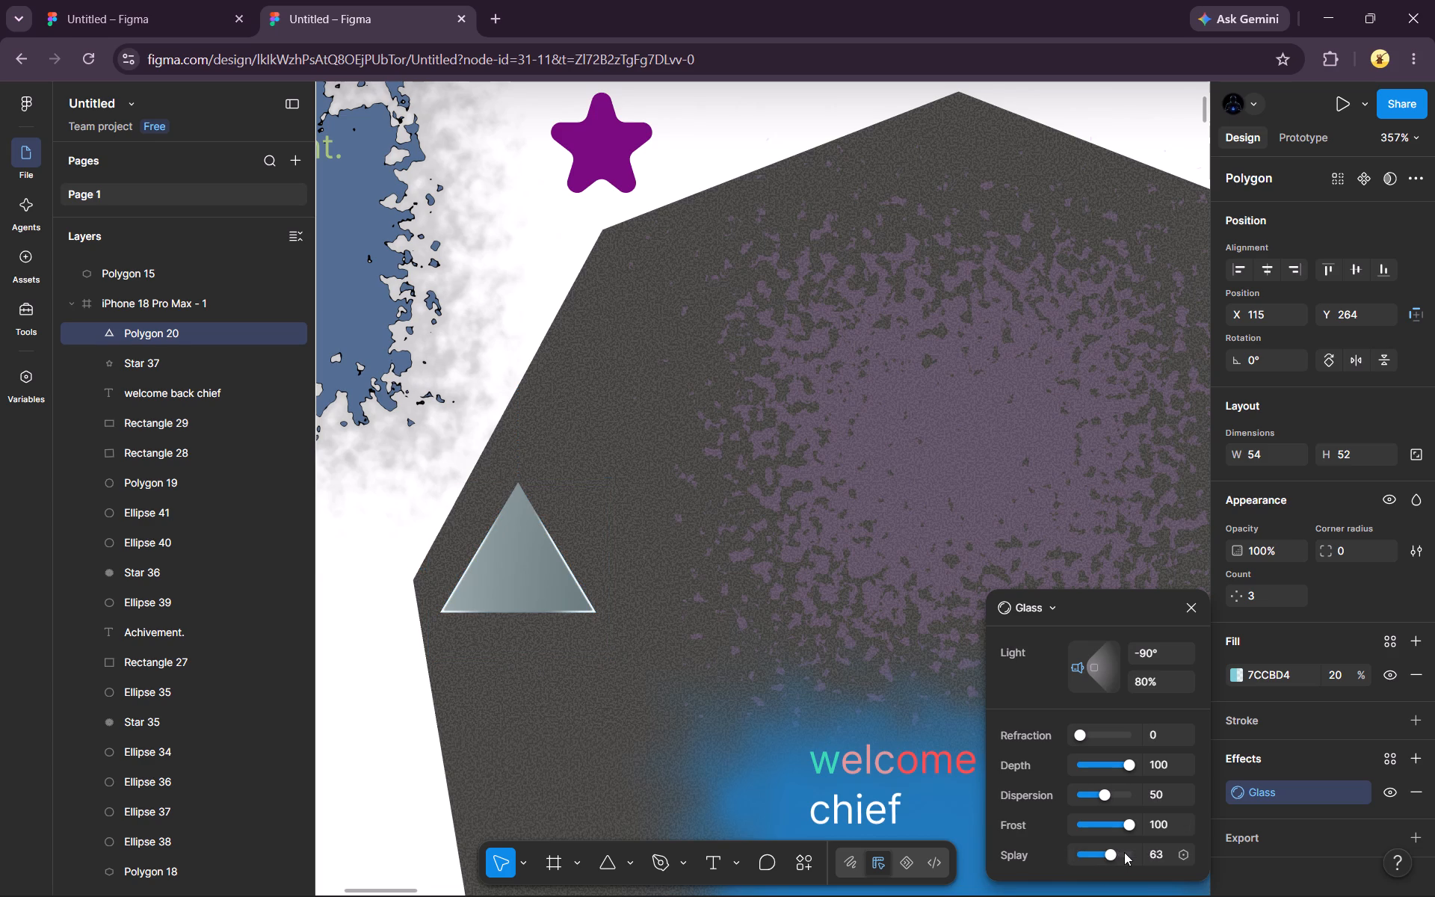
pyautogui.moveTo(1124, 852); pyautogui.dragTo(1147, 849)
pyautogui.moveTo(1147, 849); pyautogui.dragTo(1114, 854)
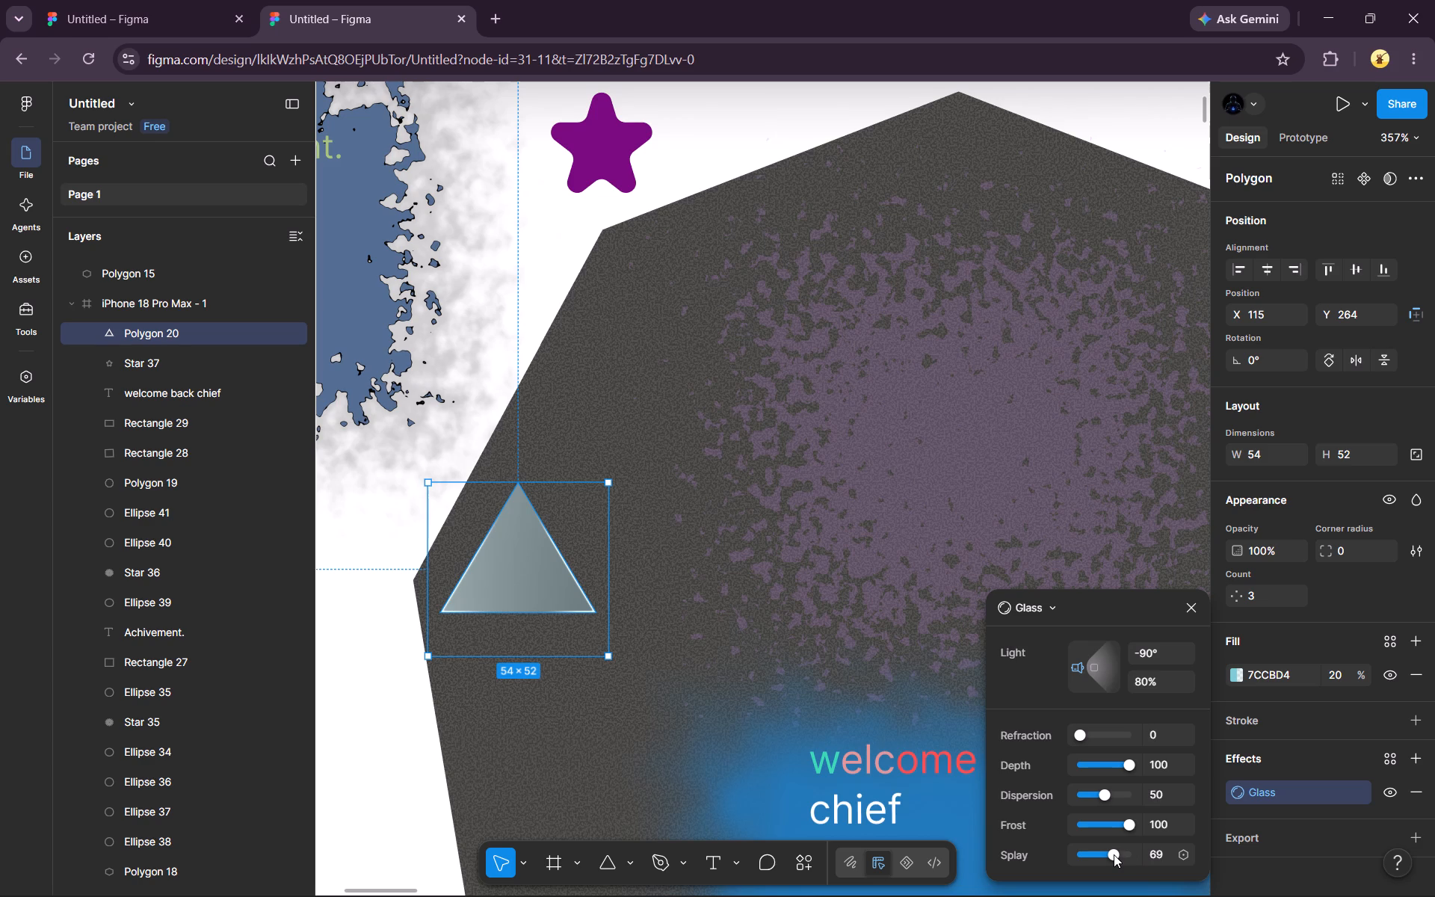
# Turn the triangle into a hexagon by setting its side count to 6.
pyautogui.scroll(-1, 1297, 733)
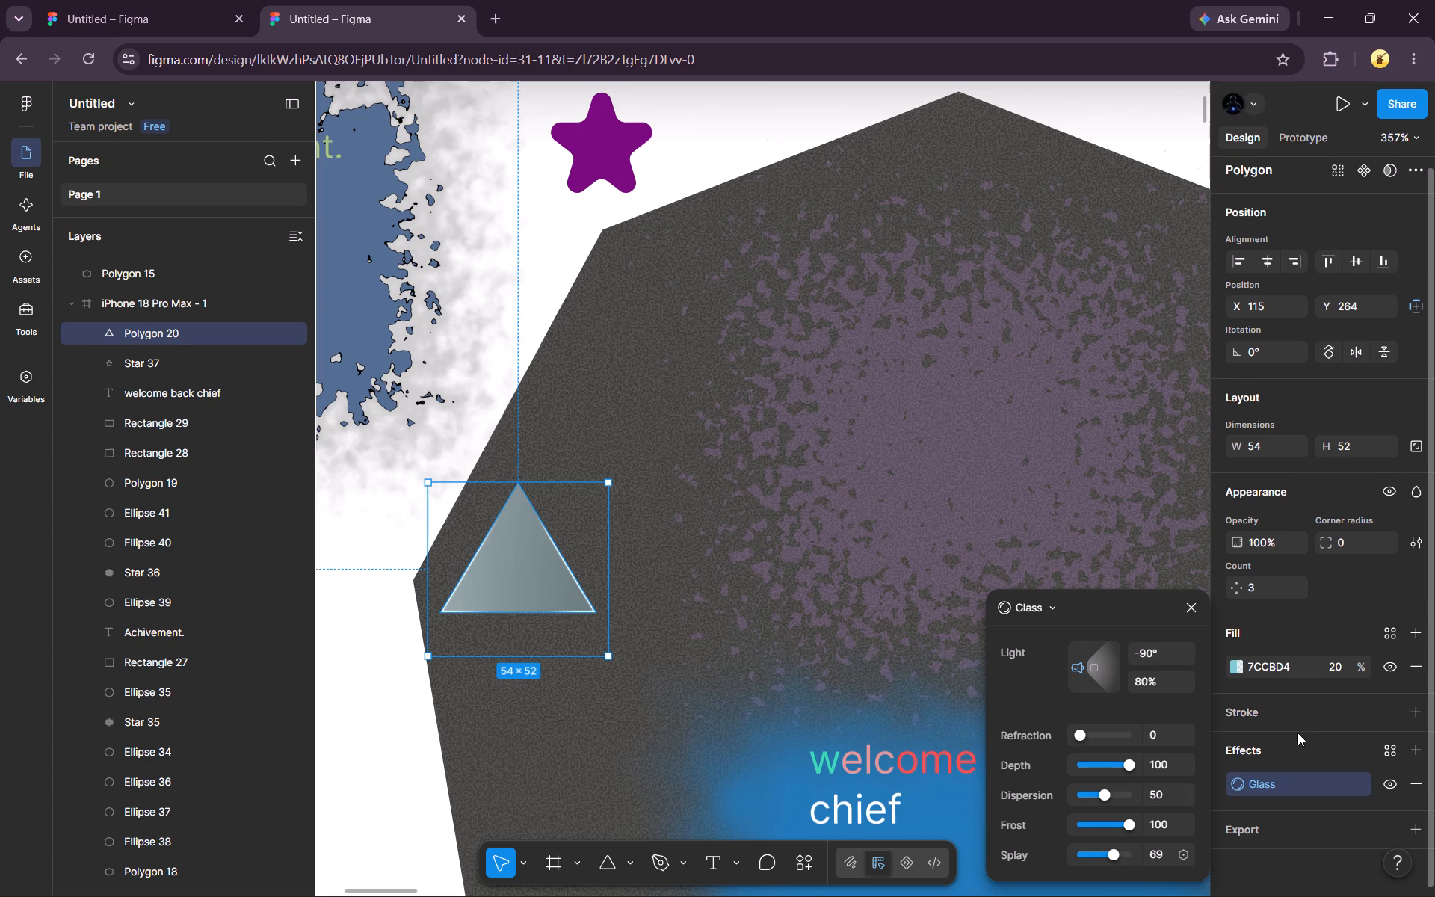
pyautogui.scroll(1, 1273, 650)
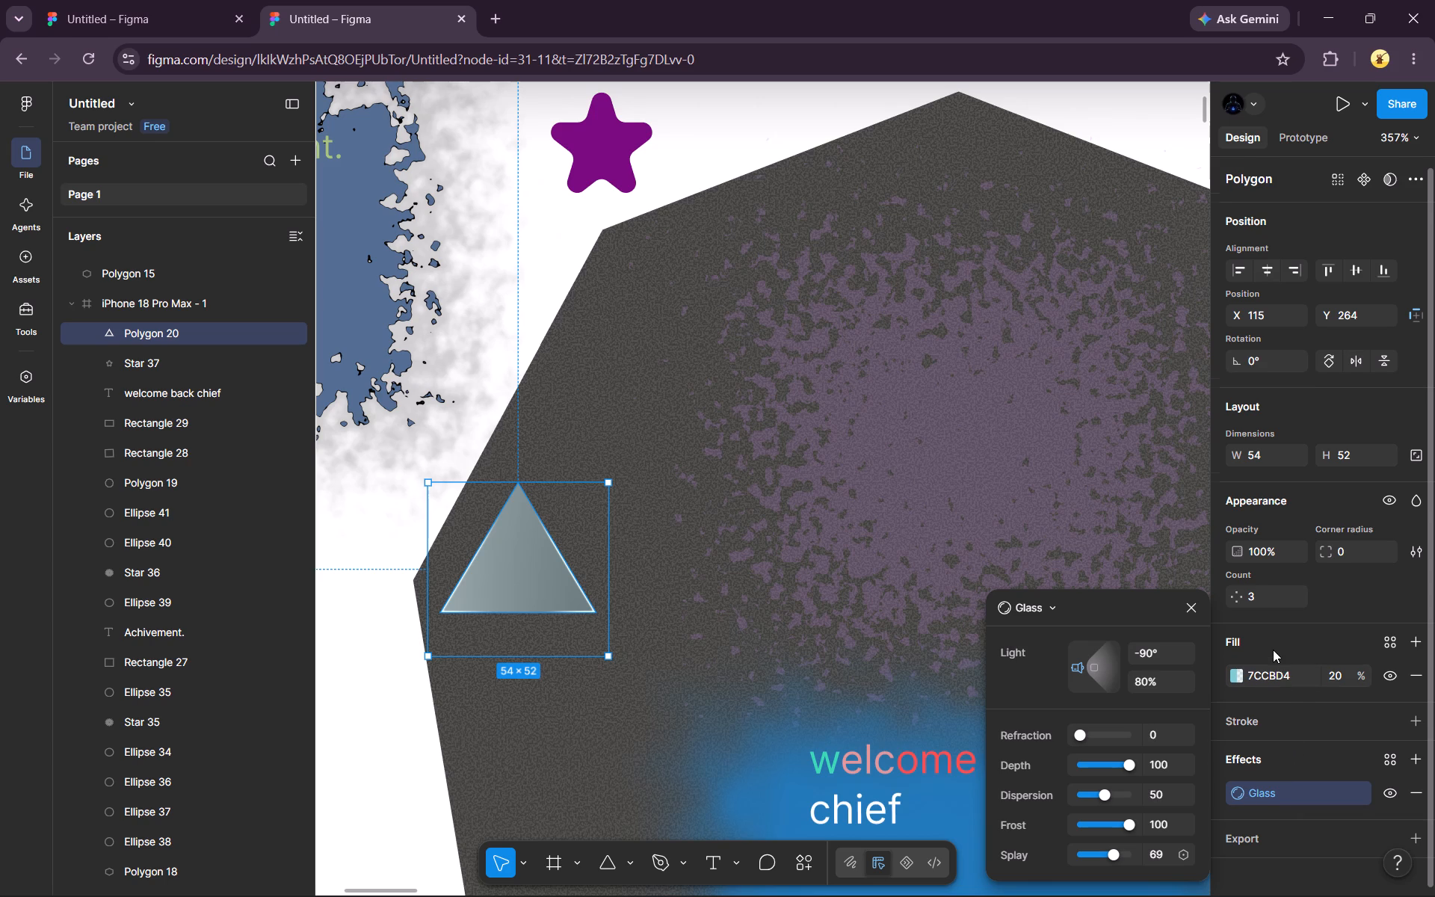
pyautogui.scroll(1, 1273, 650)
pyautogui.click(1270, 600)
pyautogui.press('BackSpace')
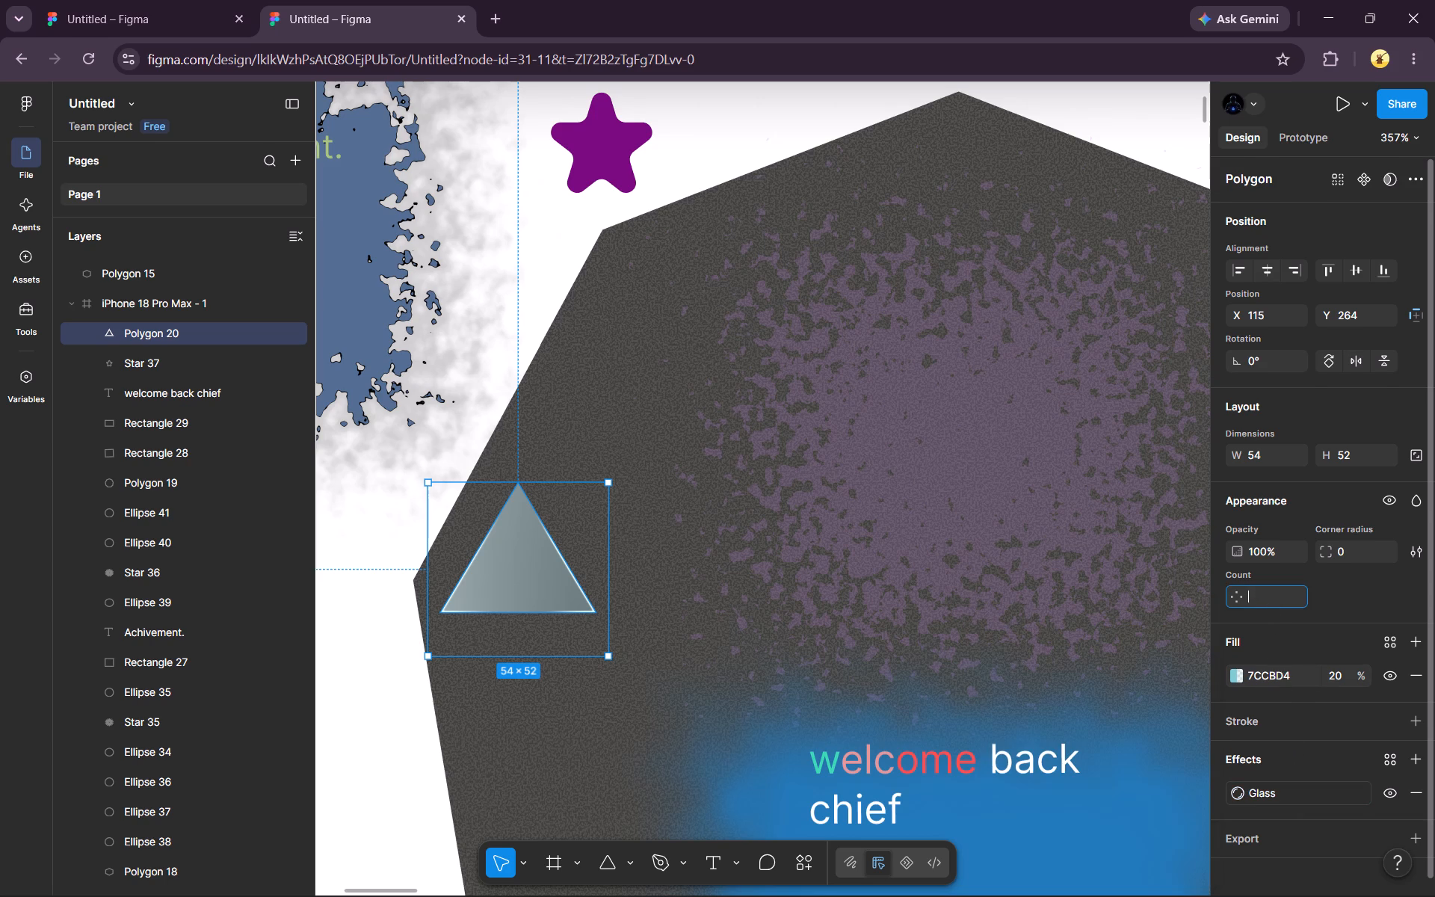
pyautogui.press('6')
pyautogui.press('Return')
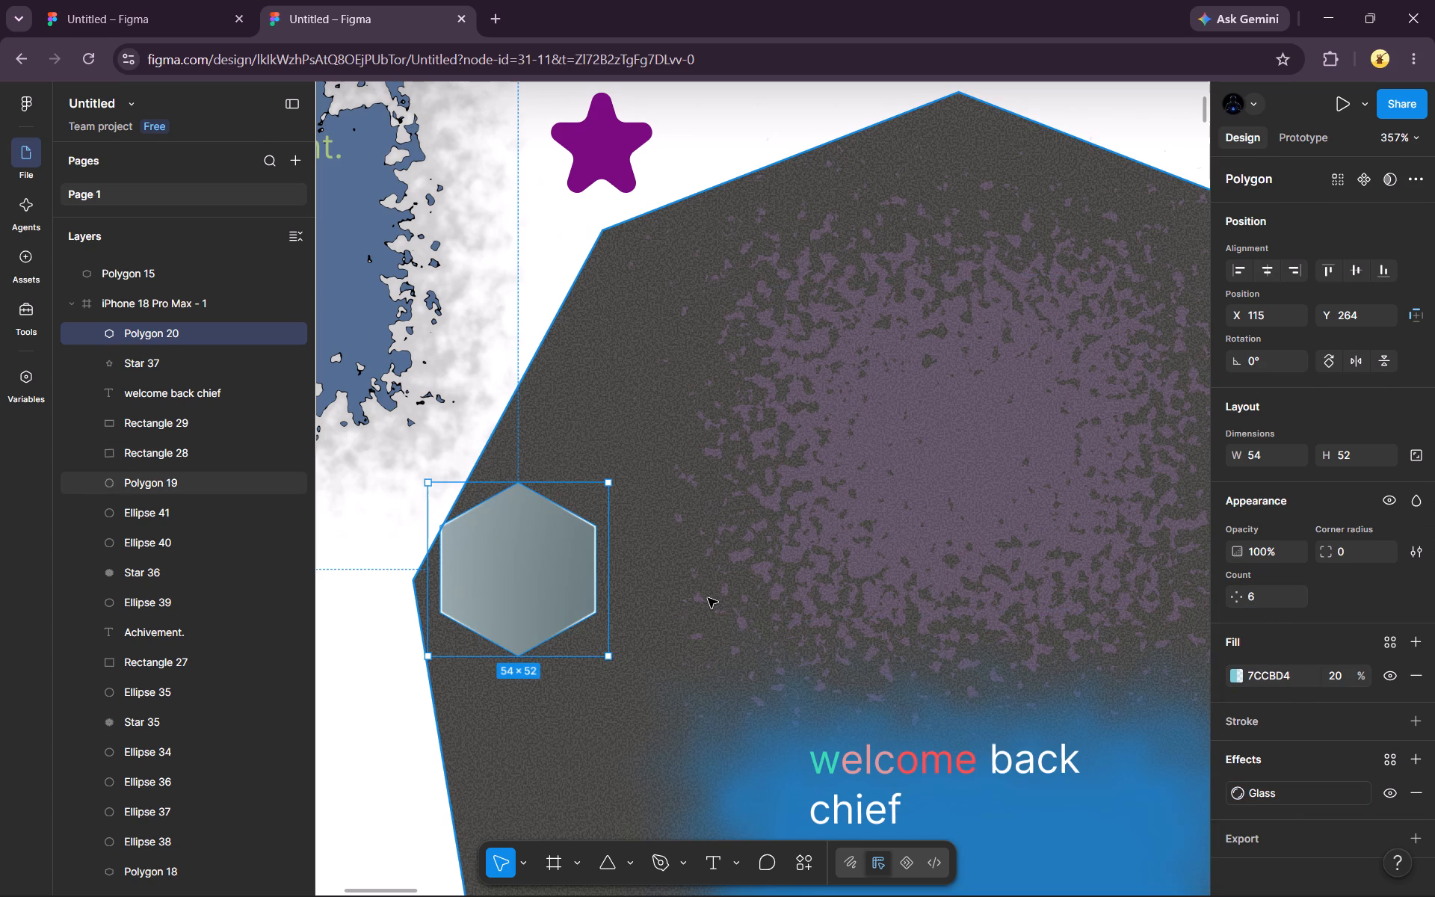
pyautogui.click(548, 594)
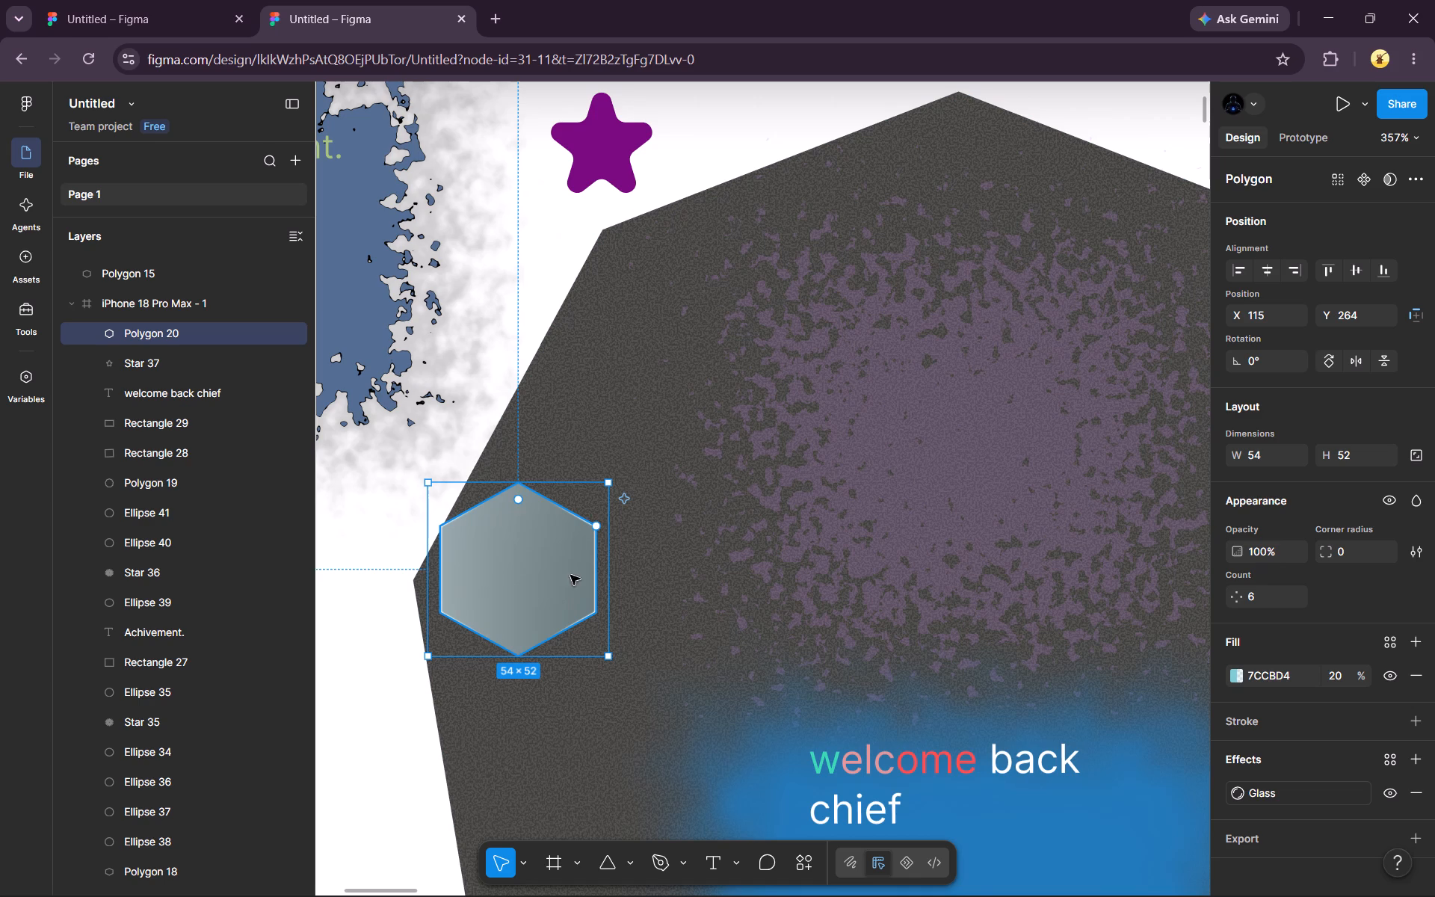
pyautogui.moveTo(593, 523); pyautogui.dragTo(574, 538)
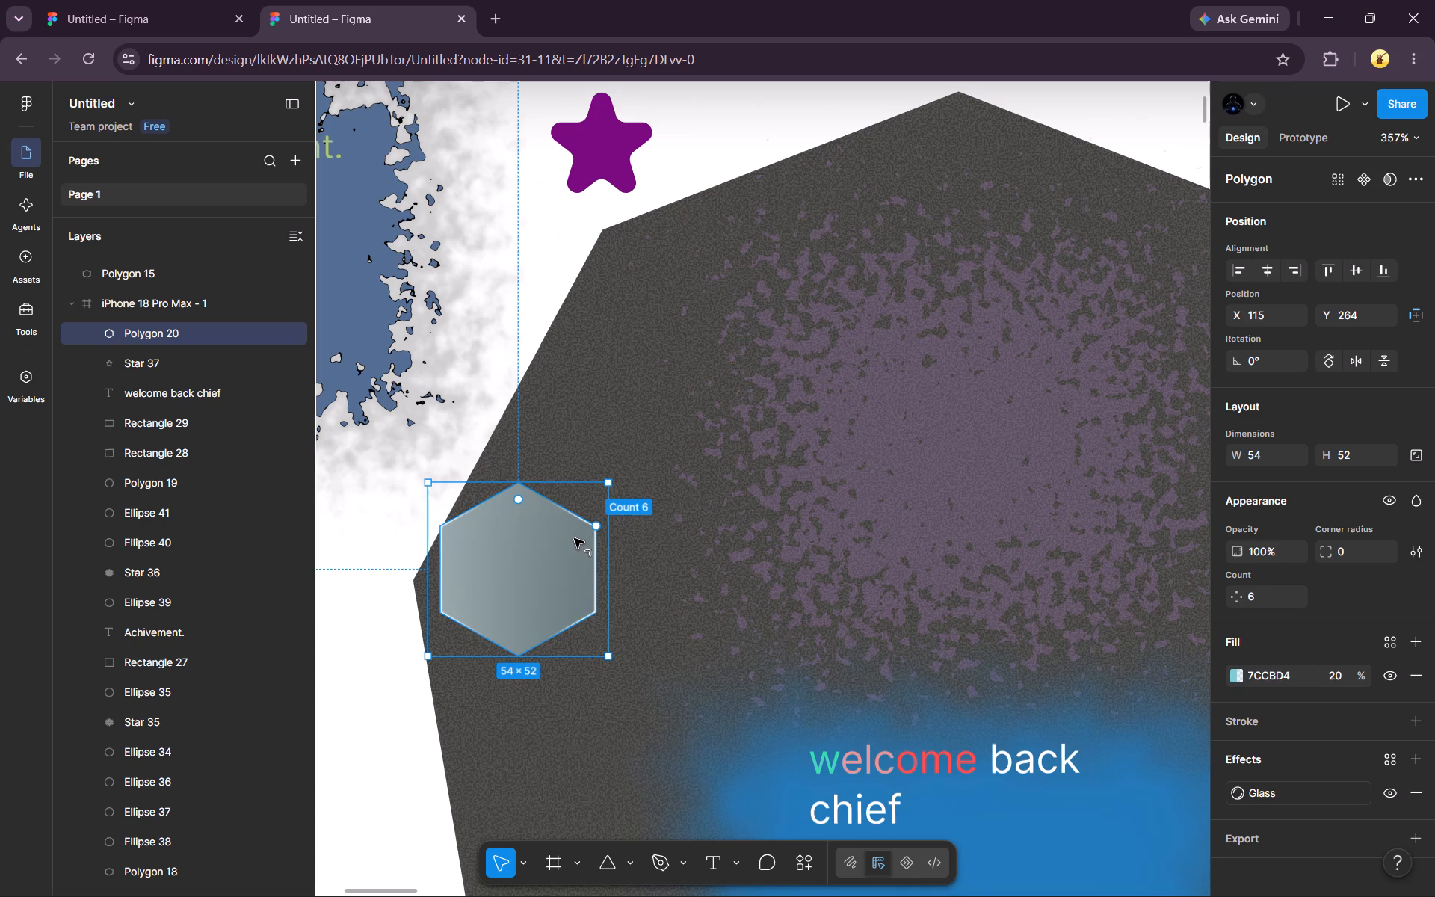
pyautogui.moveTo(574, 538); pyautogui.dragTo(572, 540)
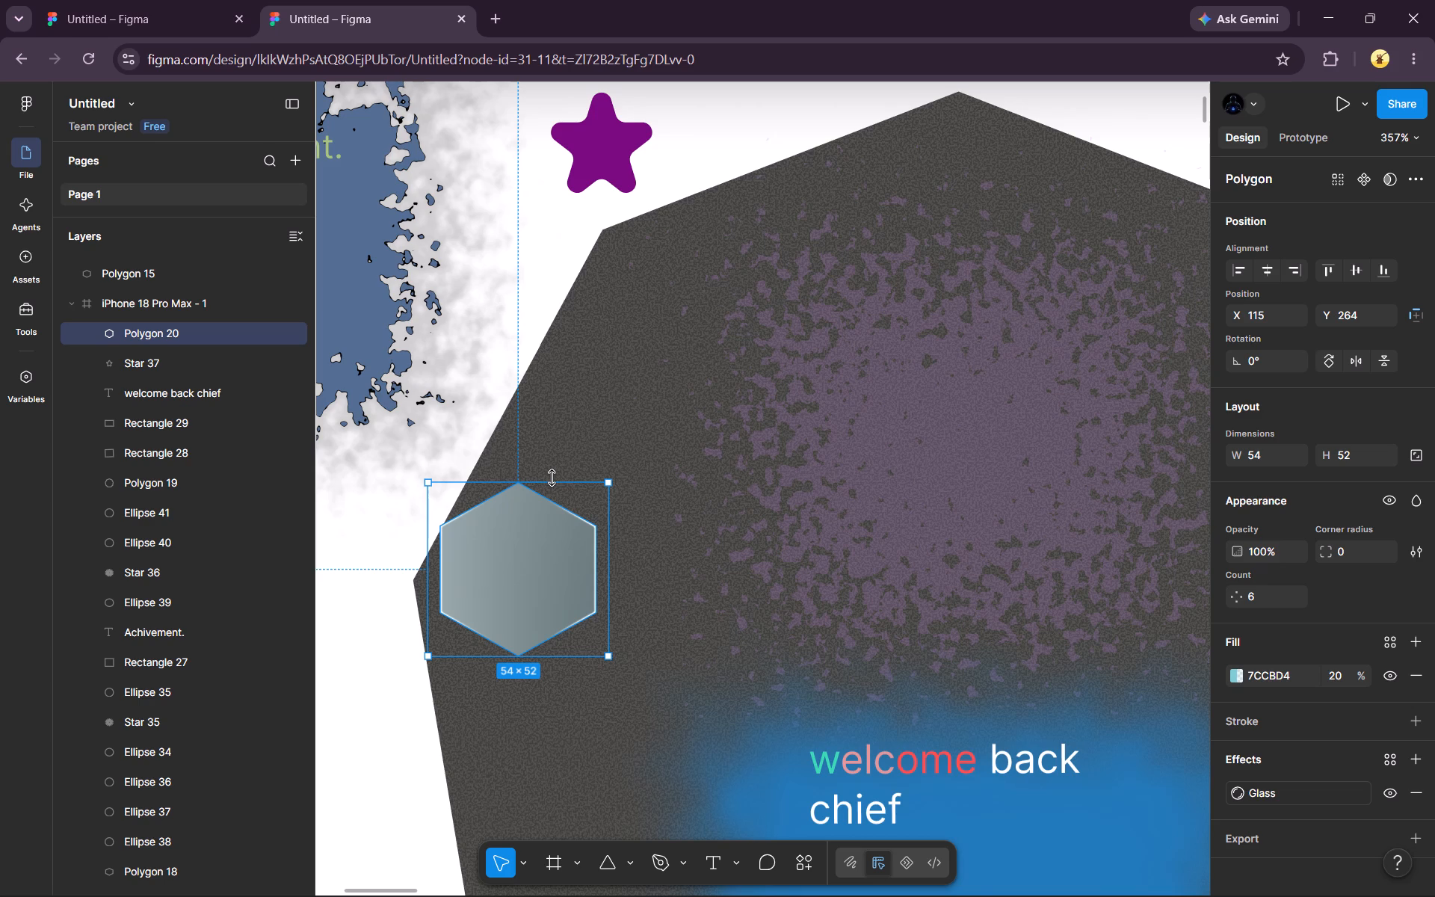
# Reposition the glass hexagon near the dark polygon's left corner, at about X 118, Y 269.
pyautogui.moveTo(525, 543); pyautogui.dragTo(602, 440)
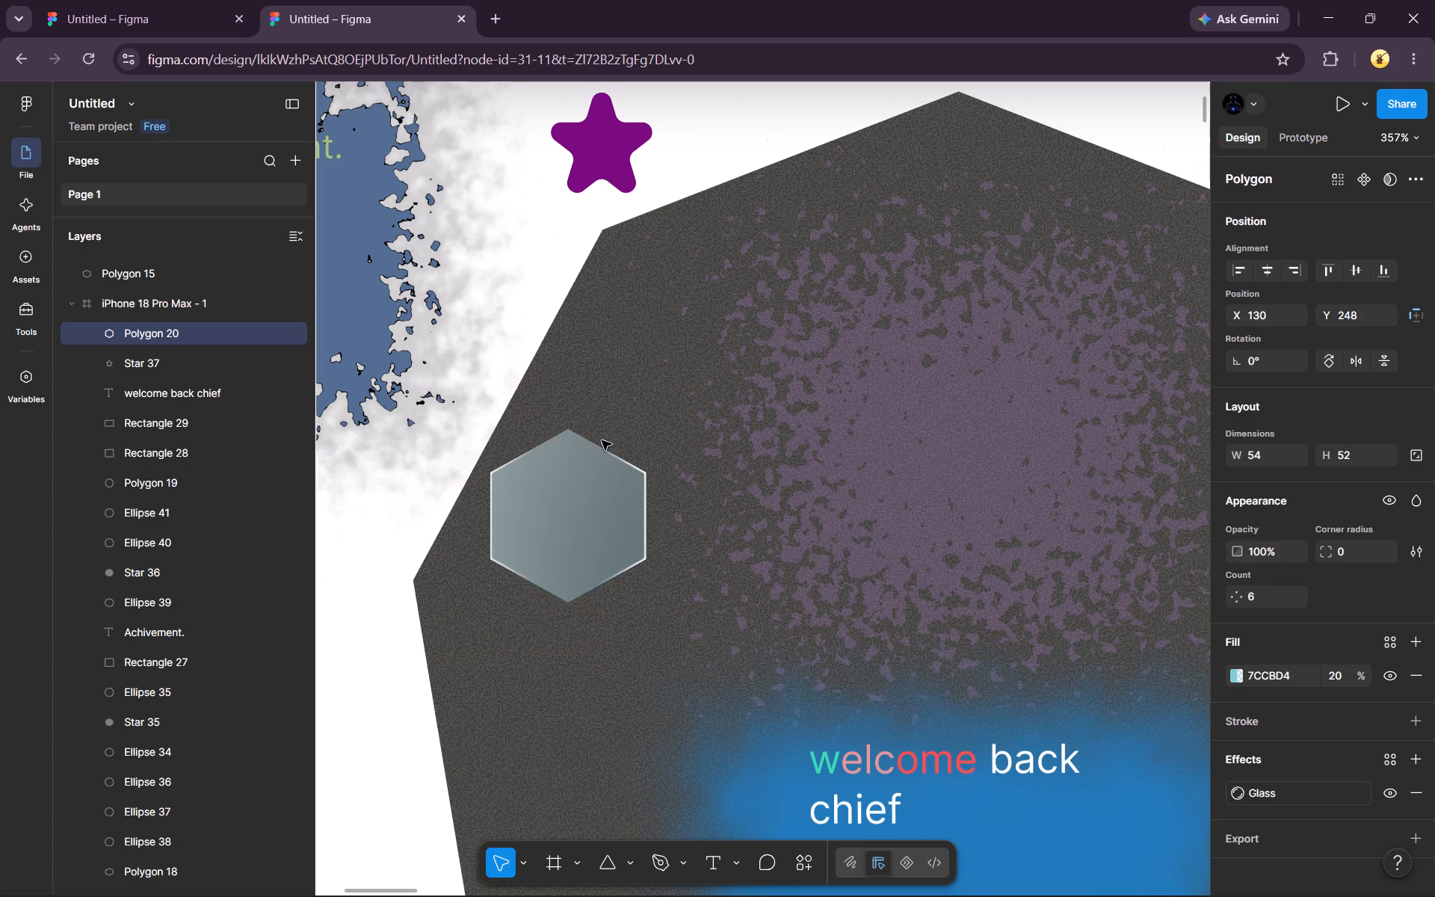
pyautogui.moveTo(602, 440); pyautogui.dragTo(535, 551)
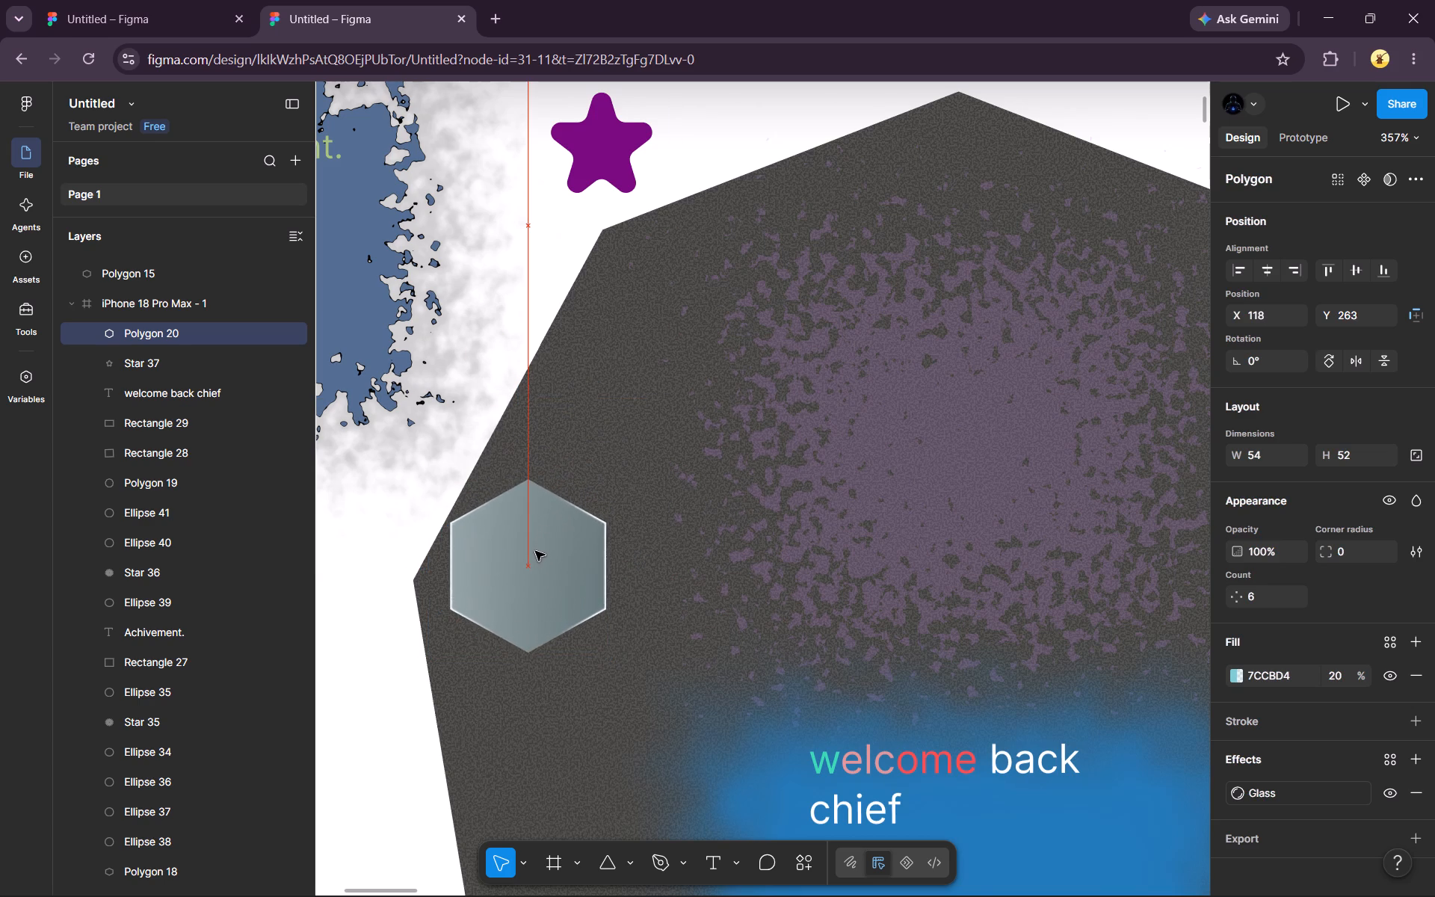
pyautogui.moveTo(535, 551); pyautogui.dragTo(531, 561)
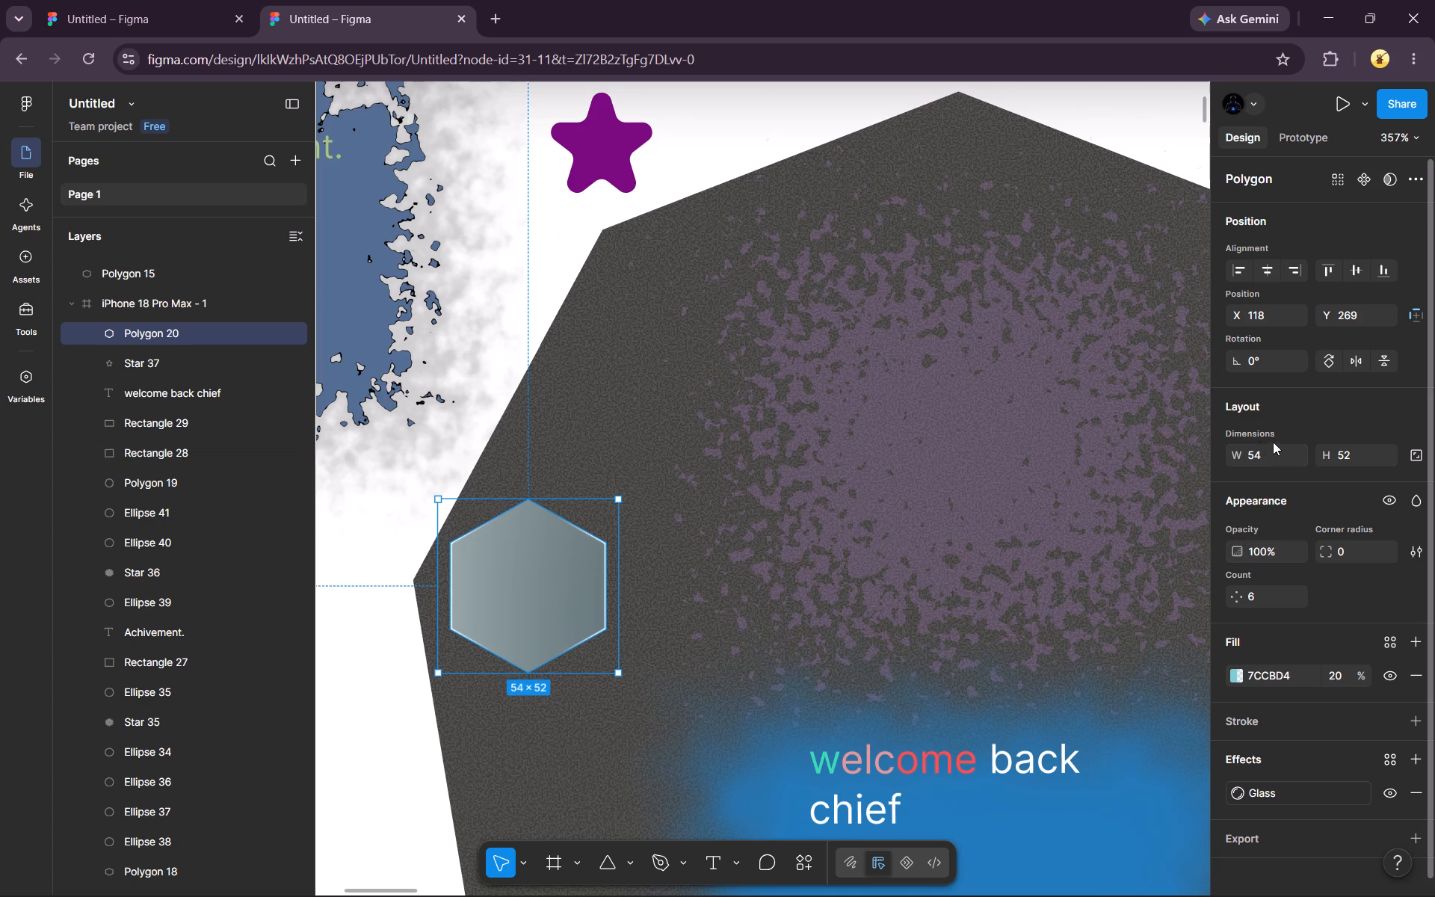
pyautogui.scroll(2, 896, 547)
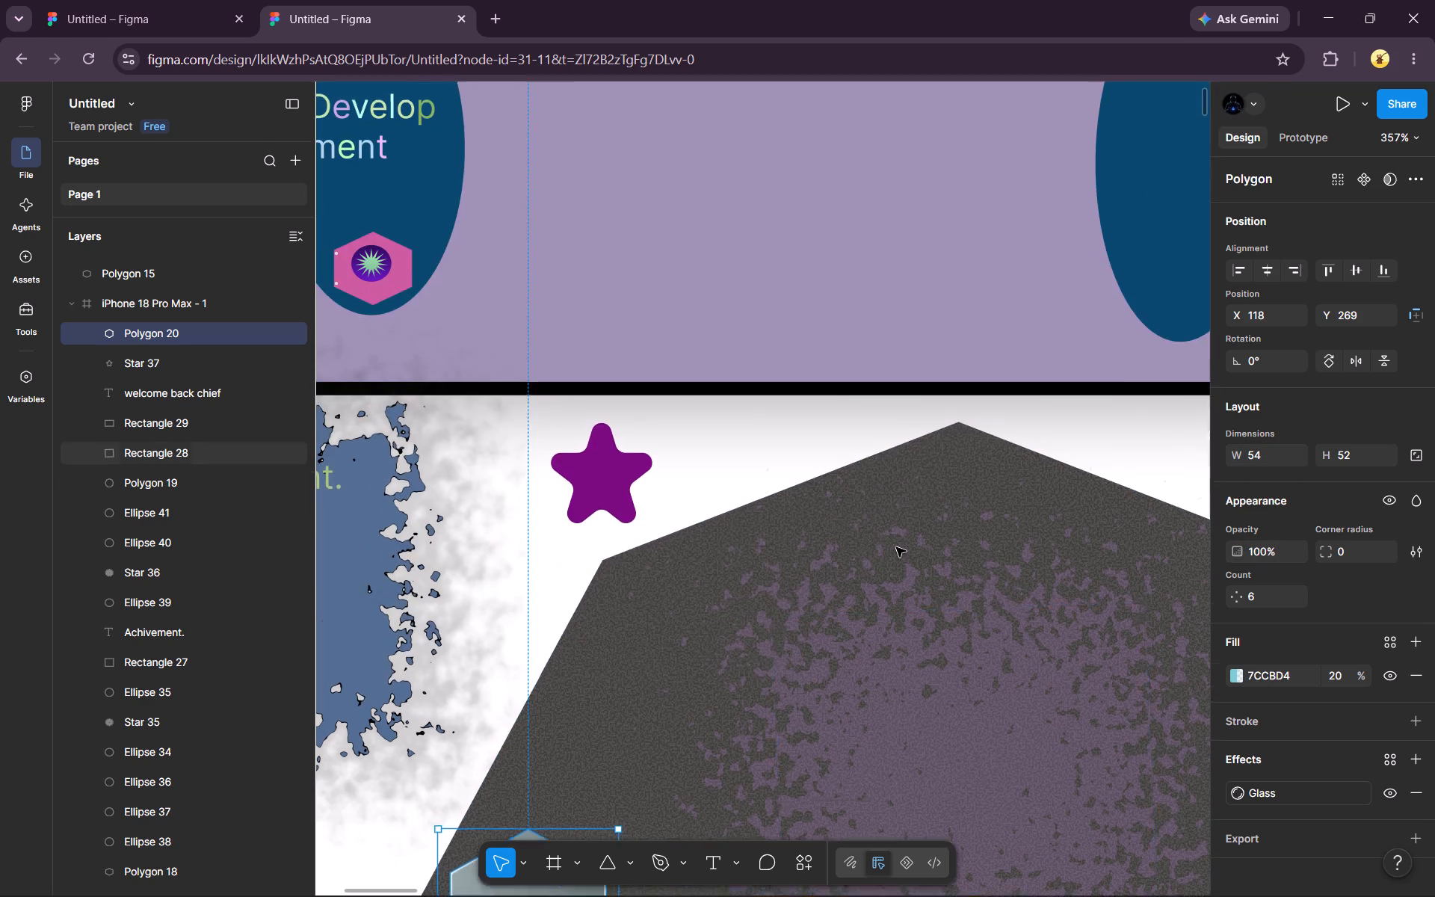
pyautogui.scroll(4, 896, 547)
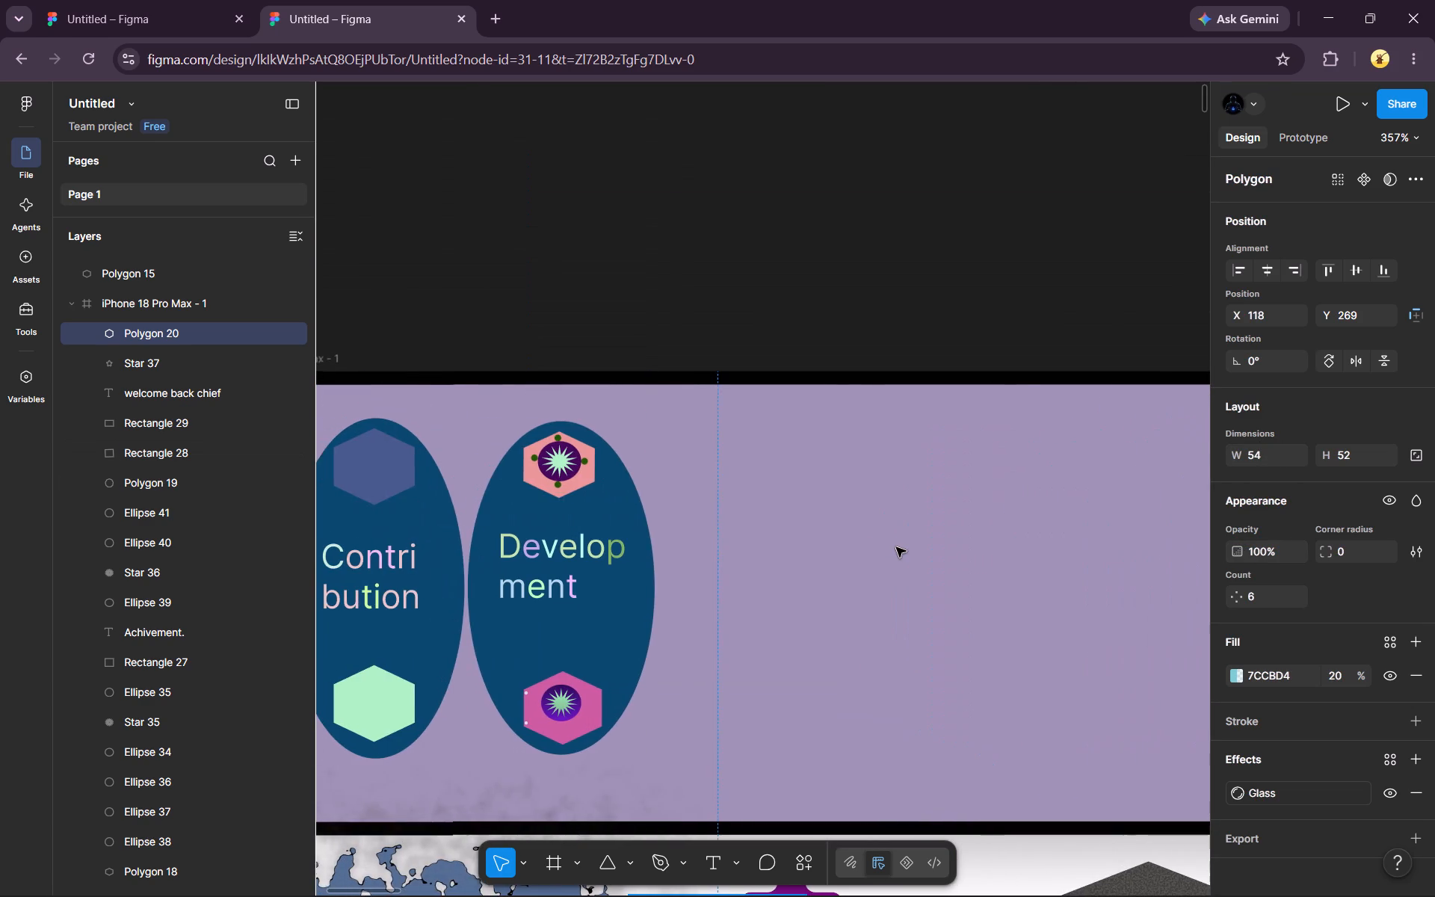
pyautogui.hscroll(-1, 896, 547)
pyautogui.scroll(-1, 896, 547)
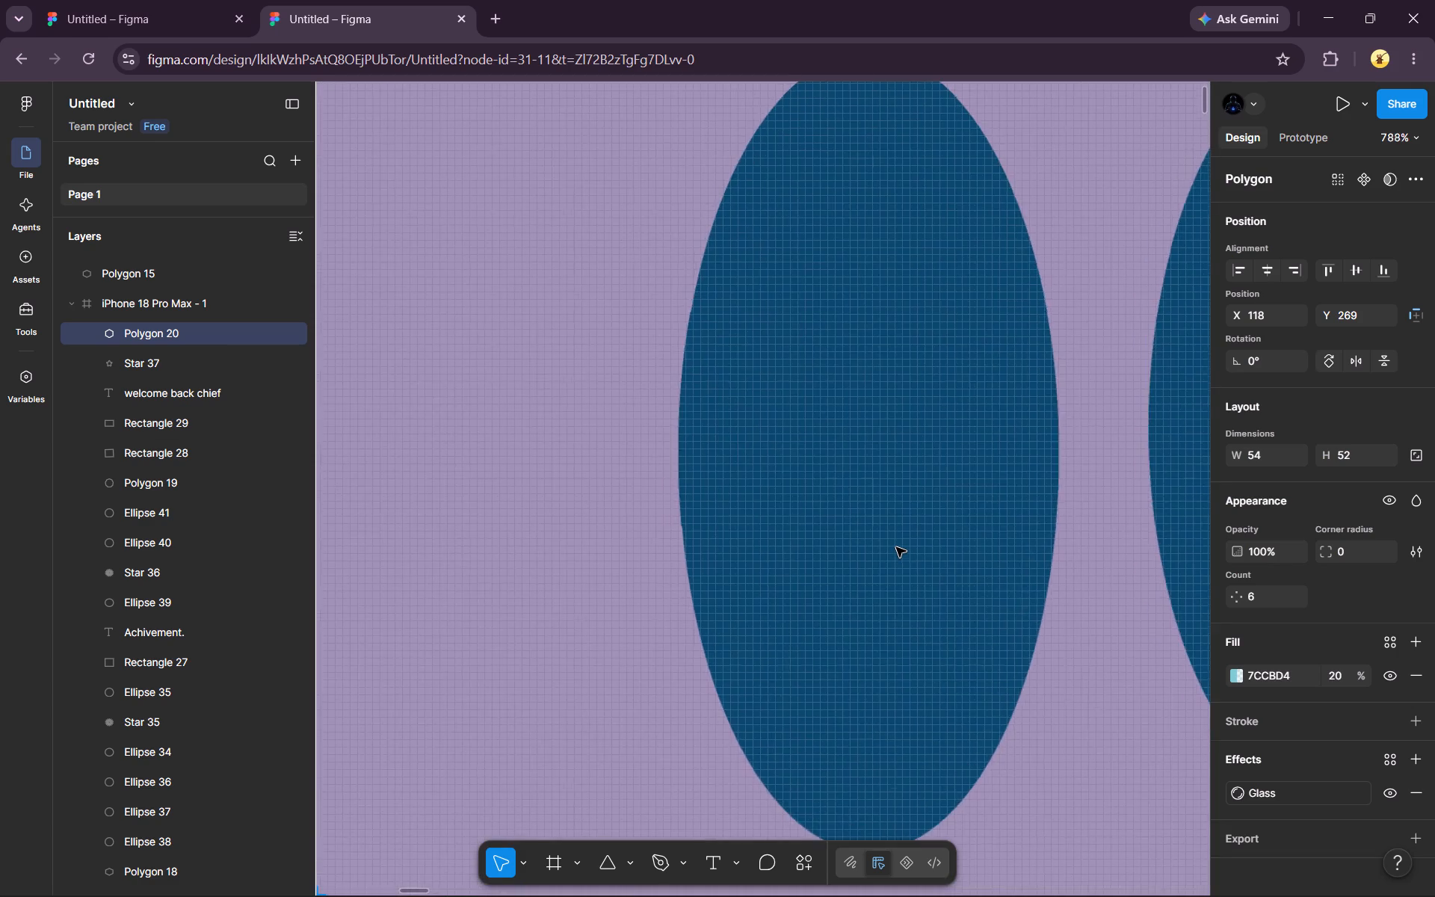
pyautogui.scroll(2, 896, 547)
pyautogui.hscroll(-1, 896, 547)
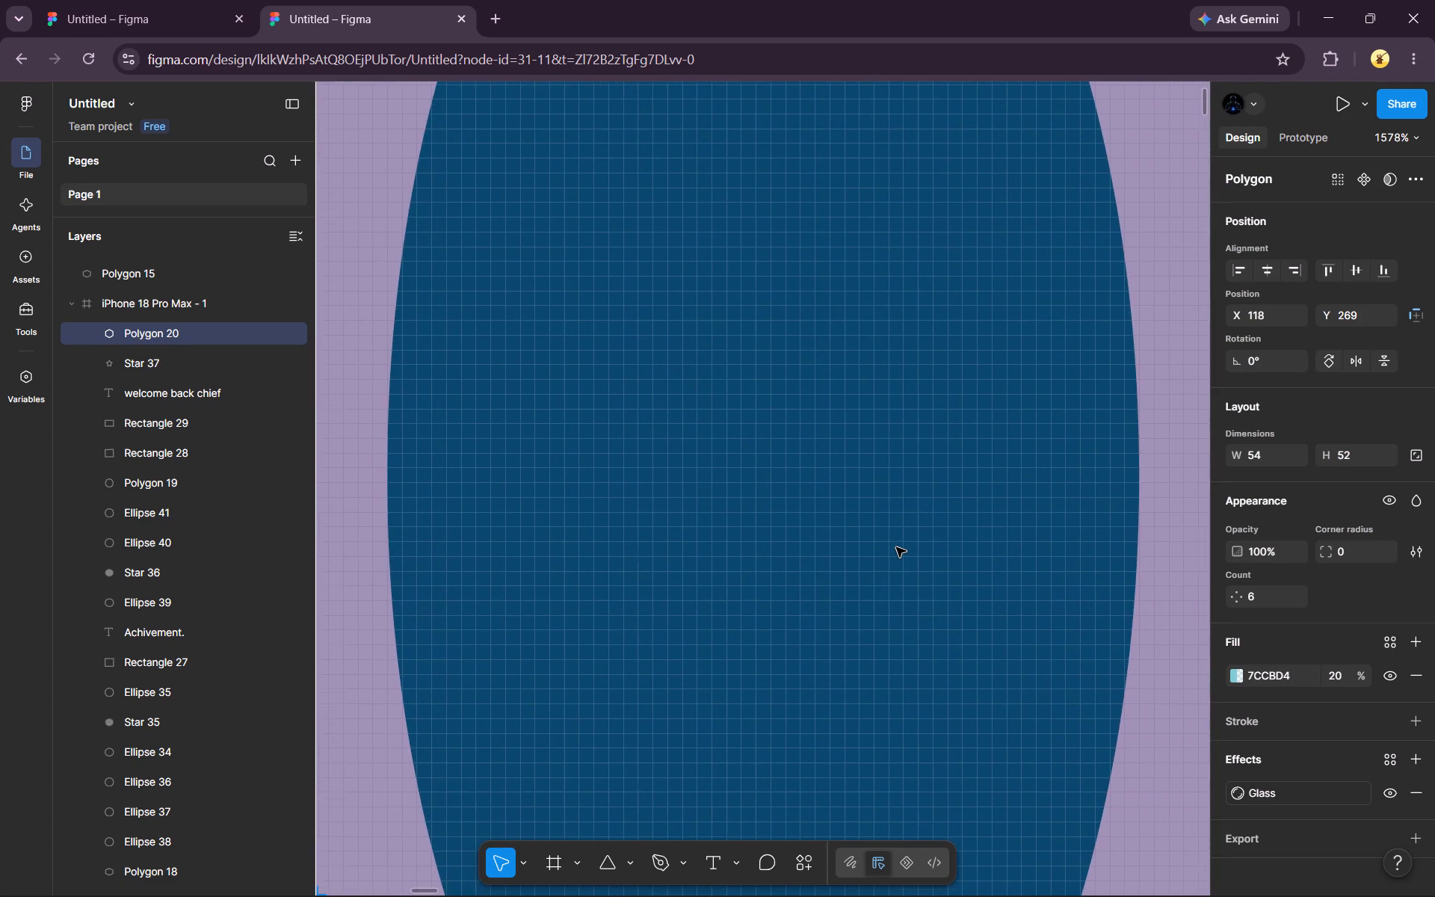
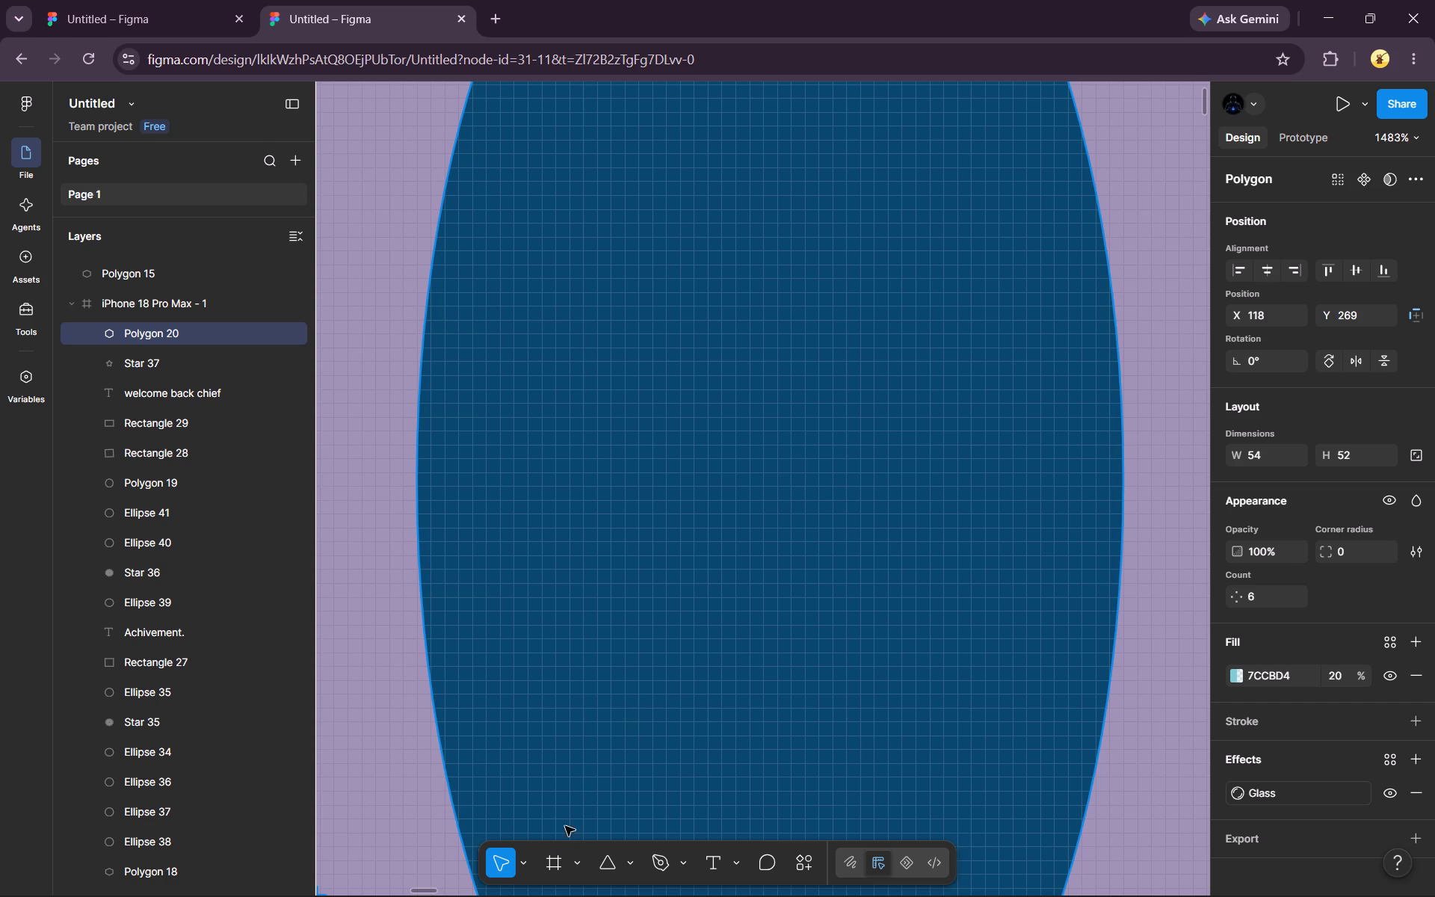
# Start a new text layer inside the dark blue oval at about X 320, Y 57, with font size 10.
pyautogui.click(626, 861)
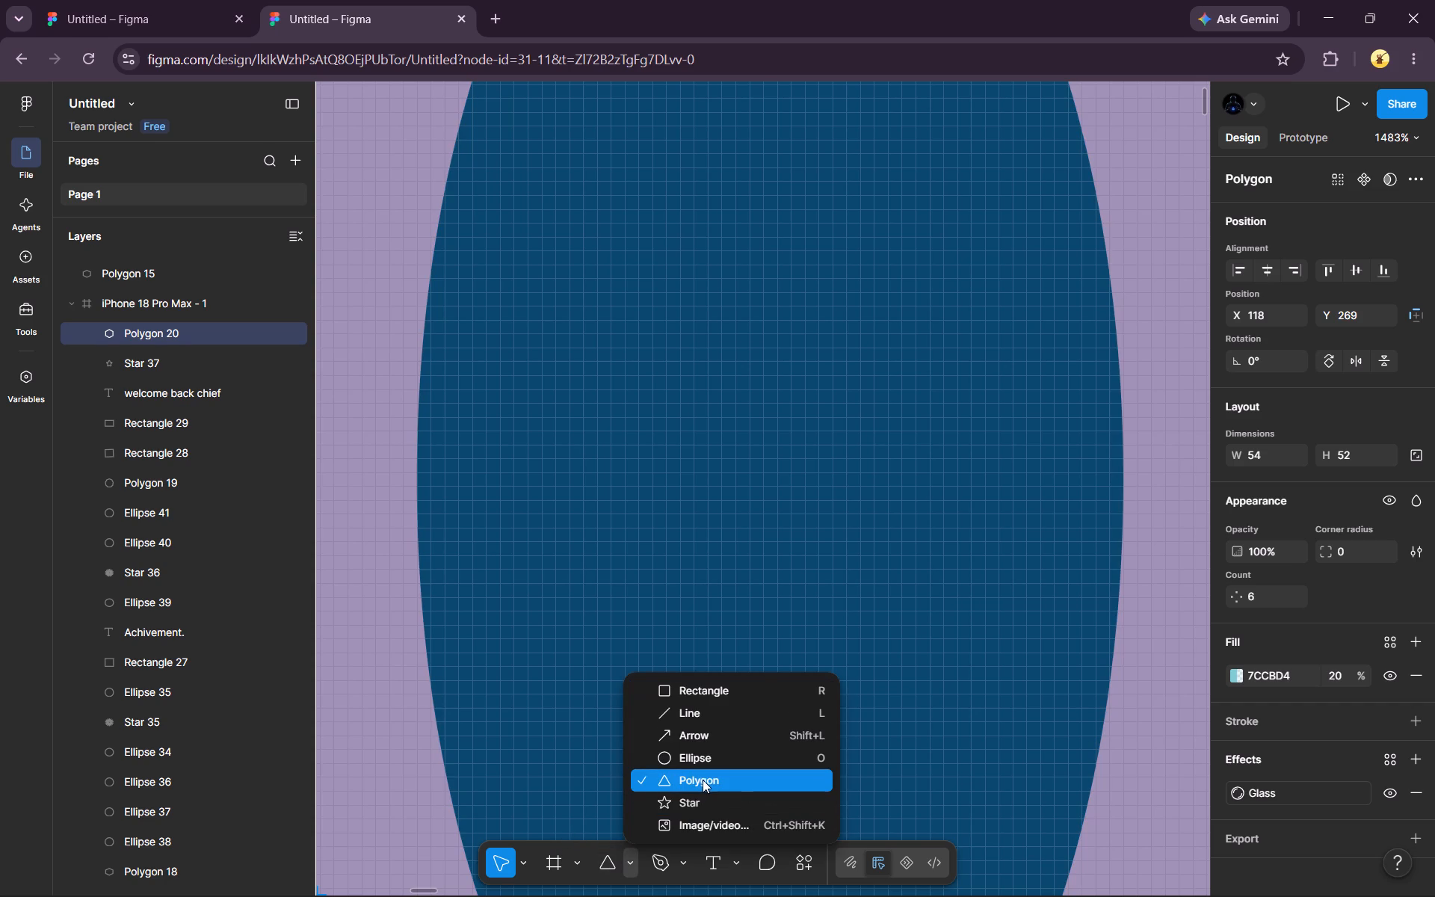
pyautogui.click(703, 779)
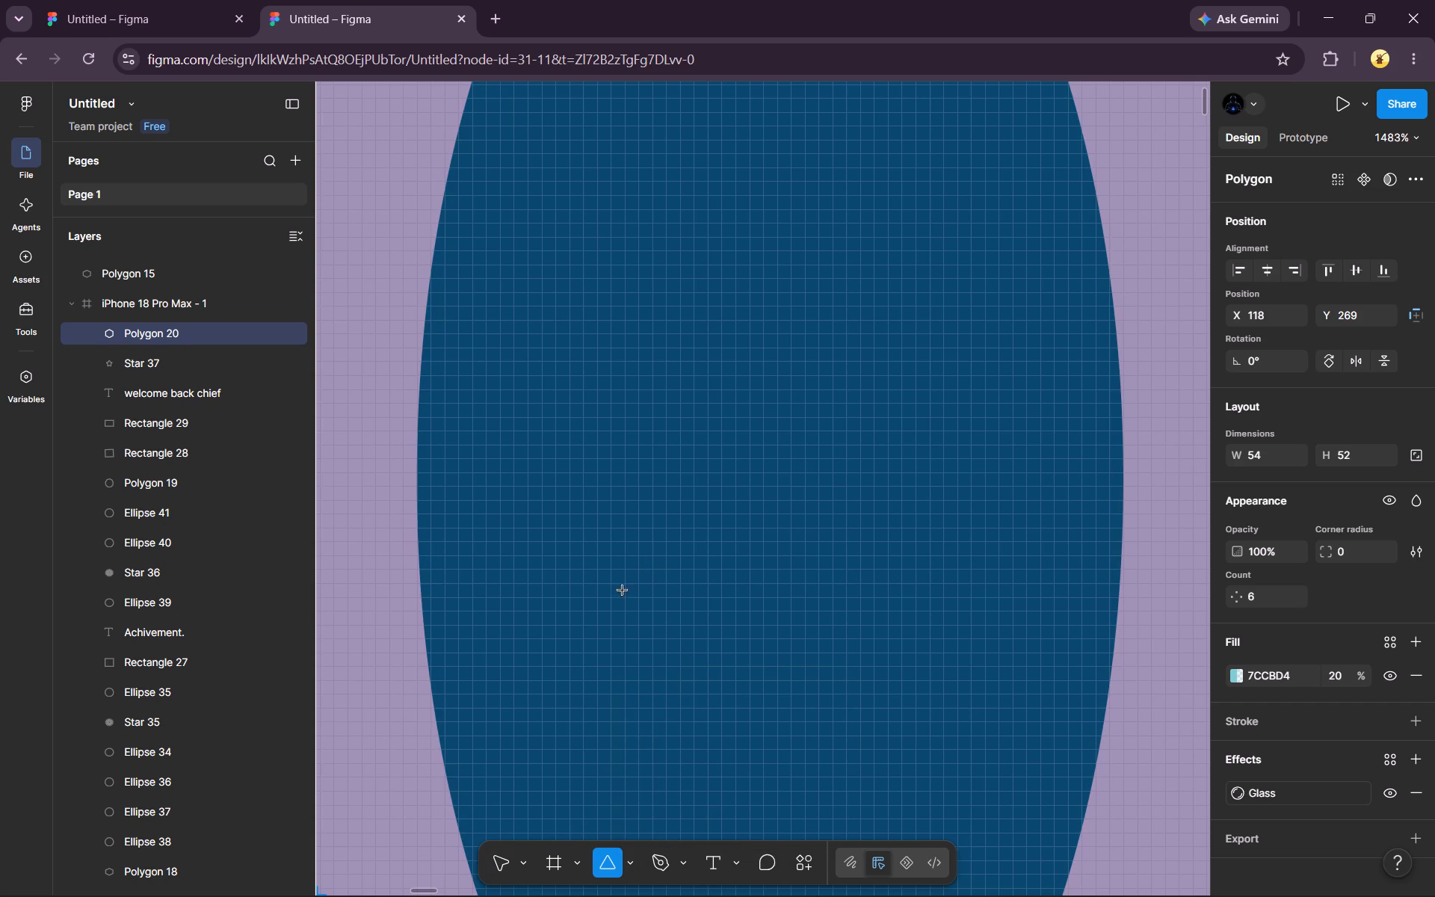
pyautogui.click(708, 857)
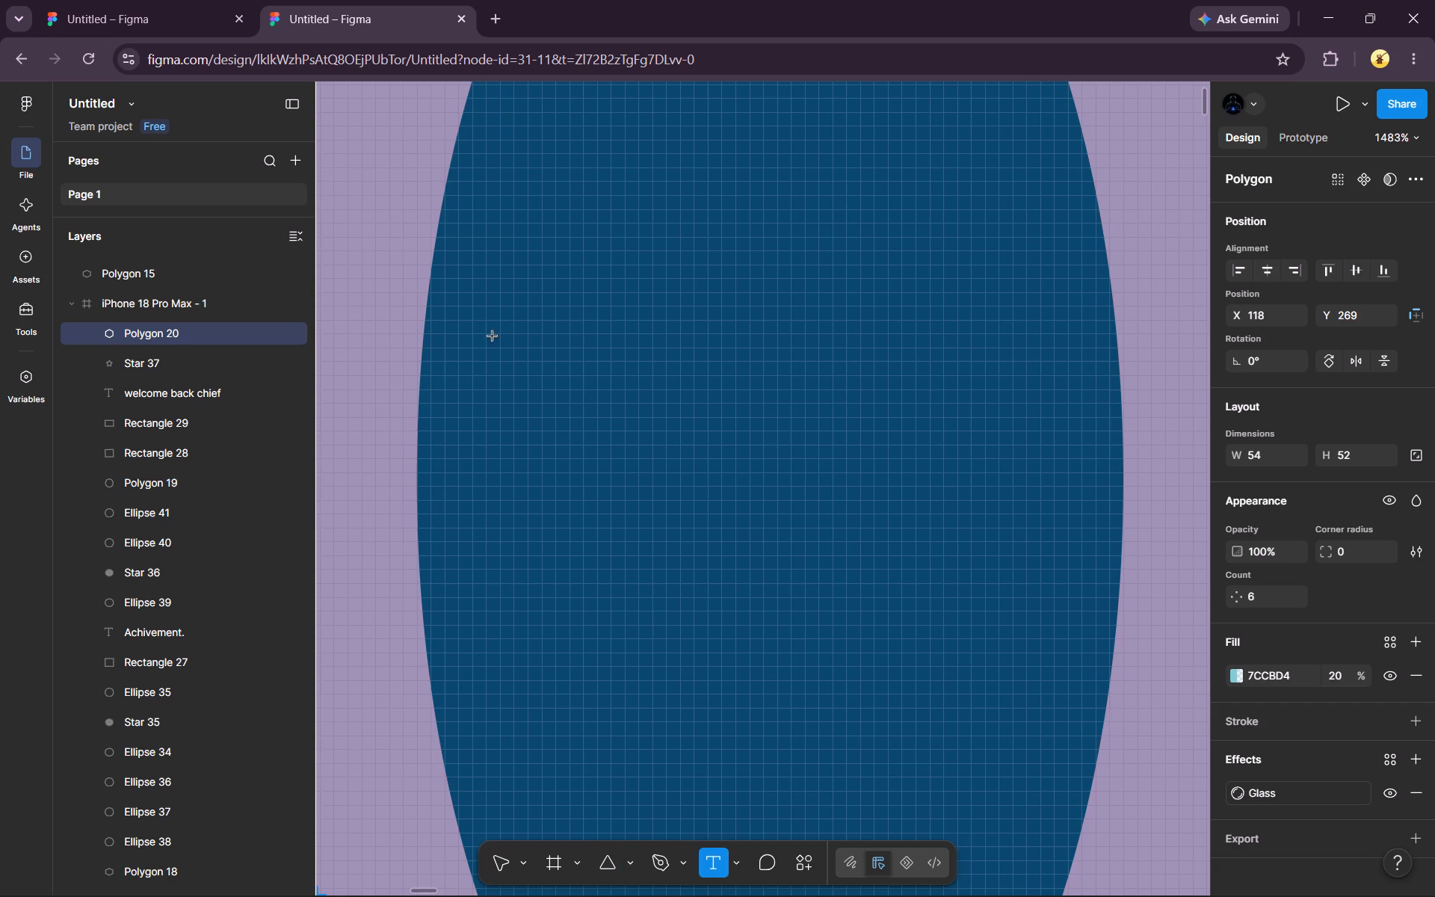
pyautogui.click(481, 311)
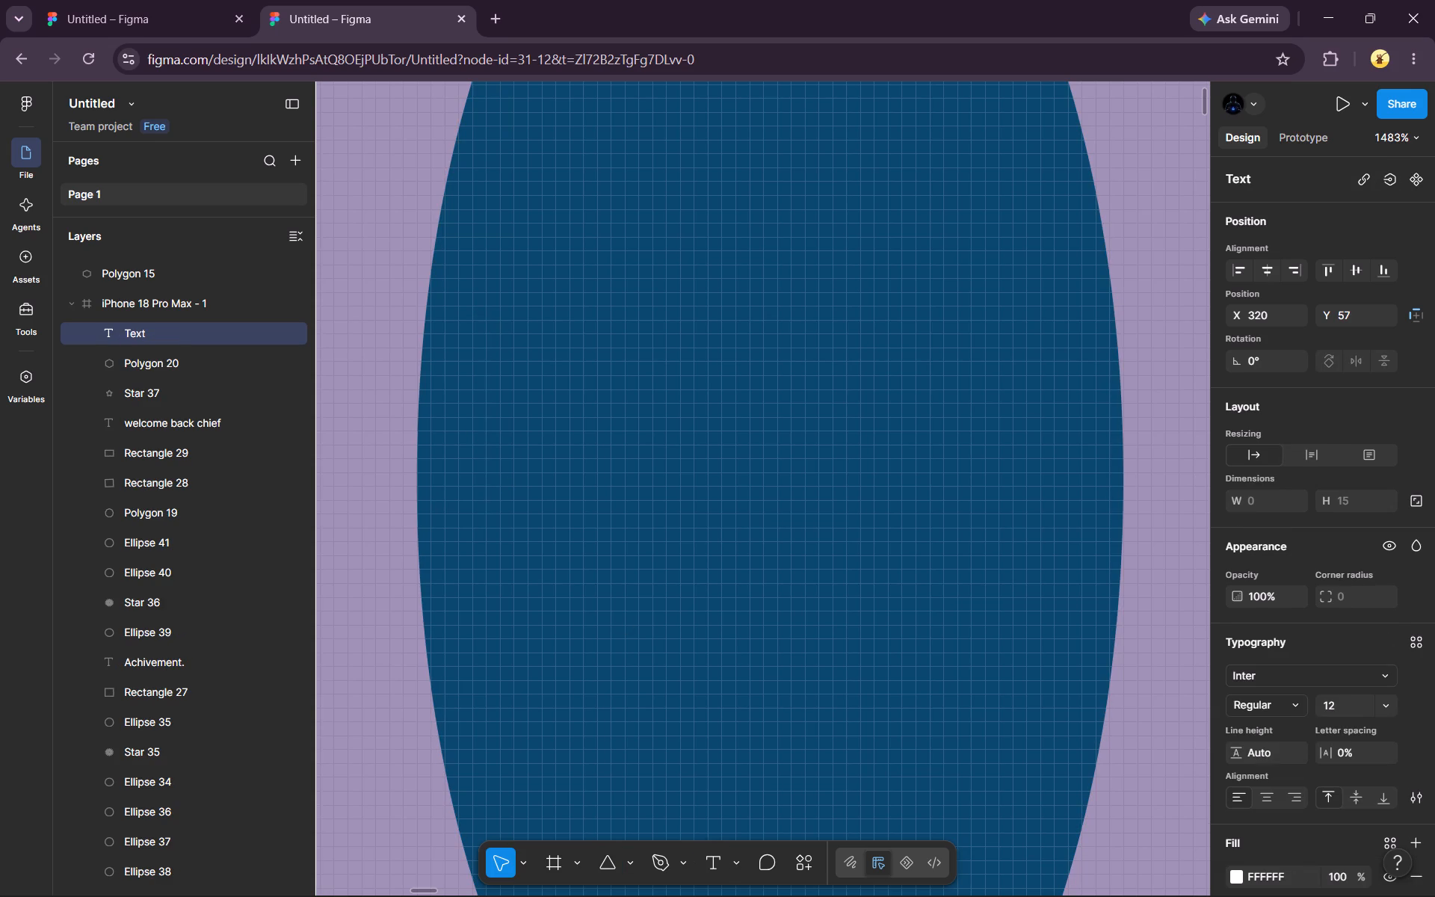
pyautogui.click(1380, 709)
pyautogui.click(1363, 493)
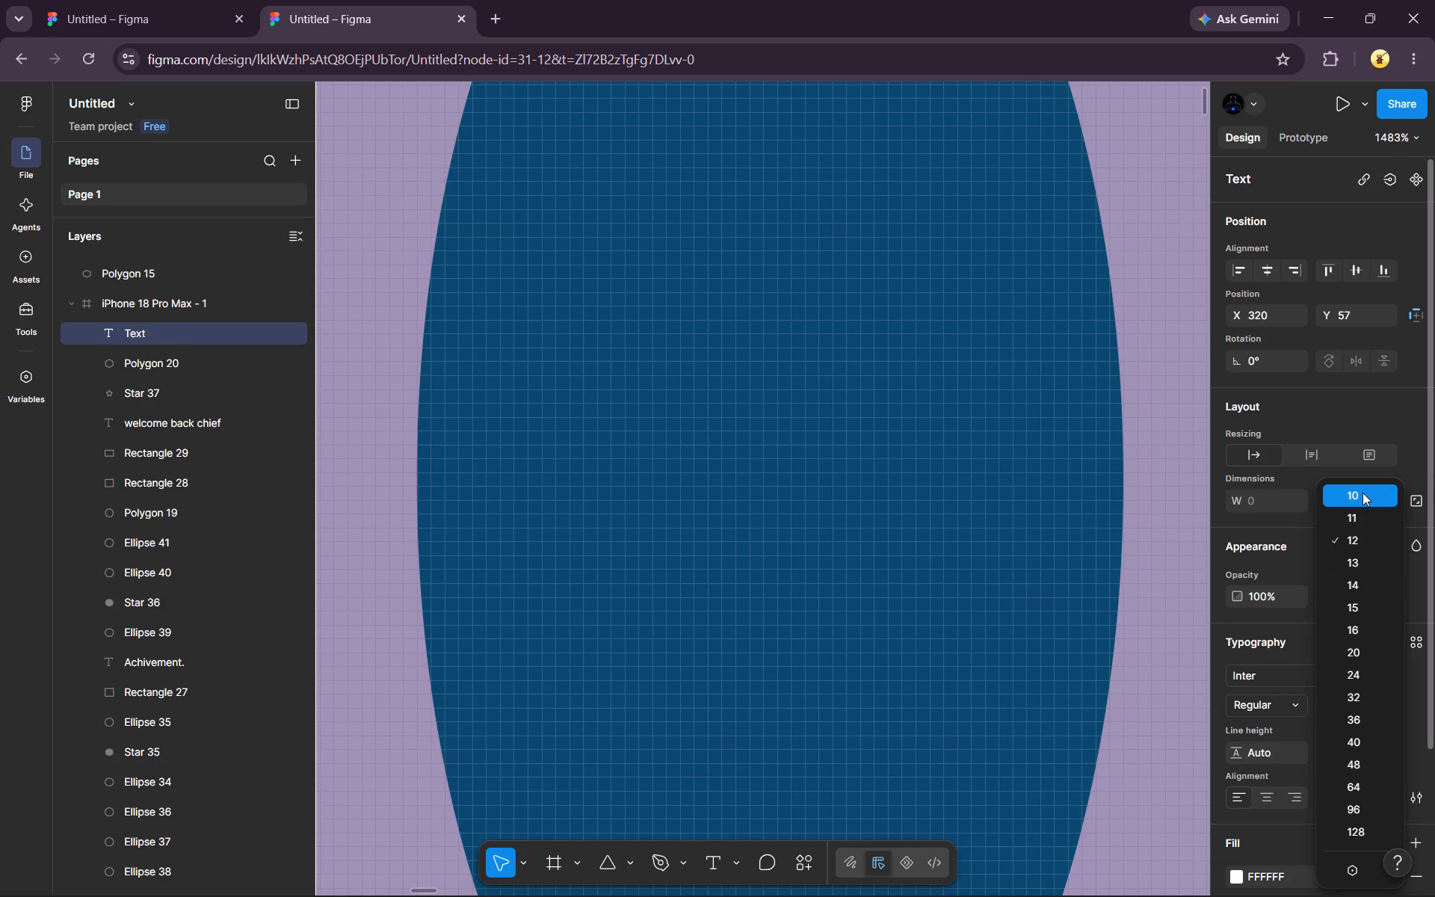
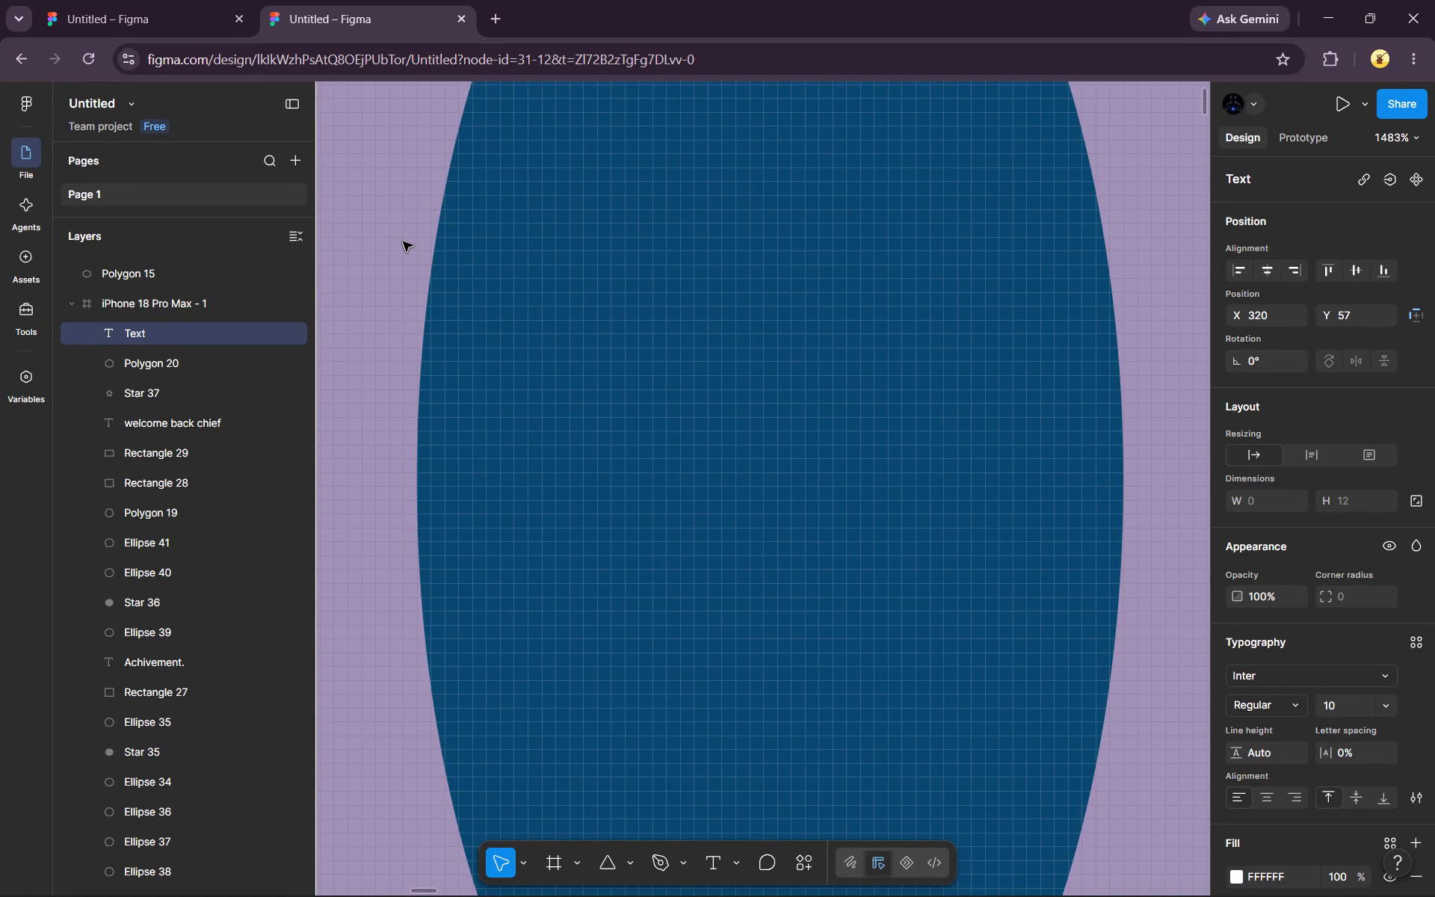
# Examine the labelled Contribution and Development ovals in the header as reference for the text in the empty dark blue oval.
pyautogui.hscroll(1, 485, 361)
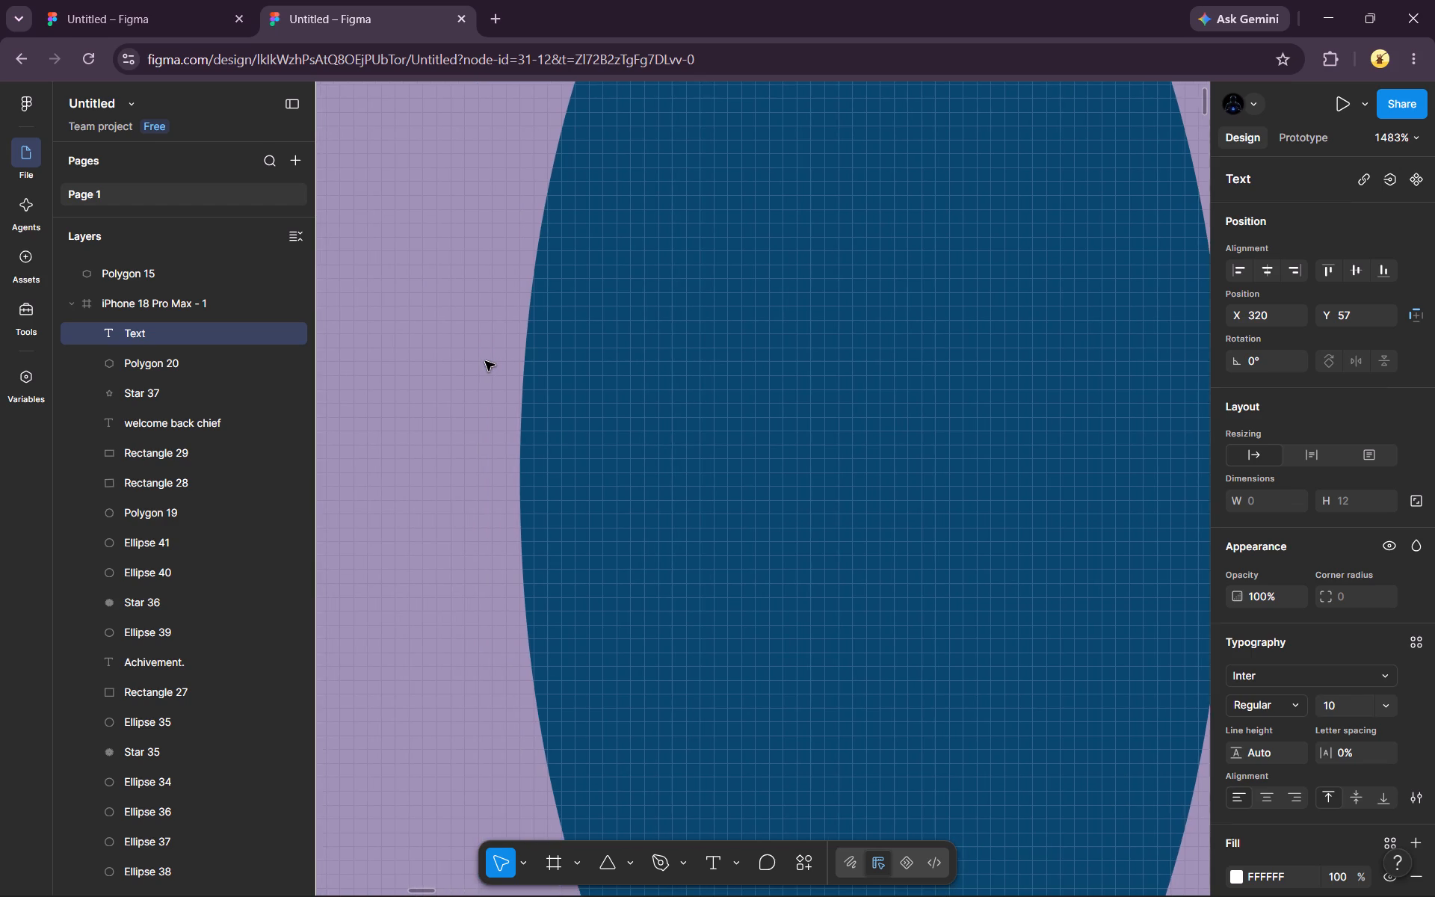
pyautogui.hscroll(6, 485, 361)
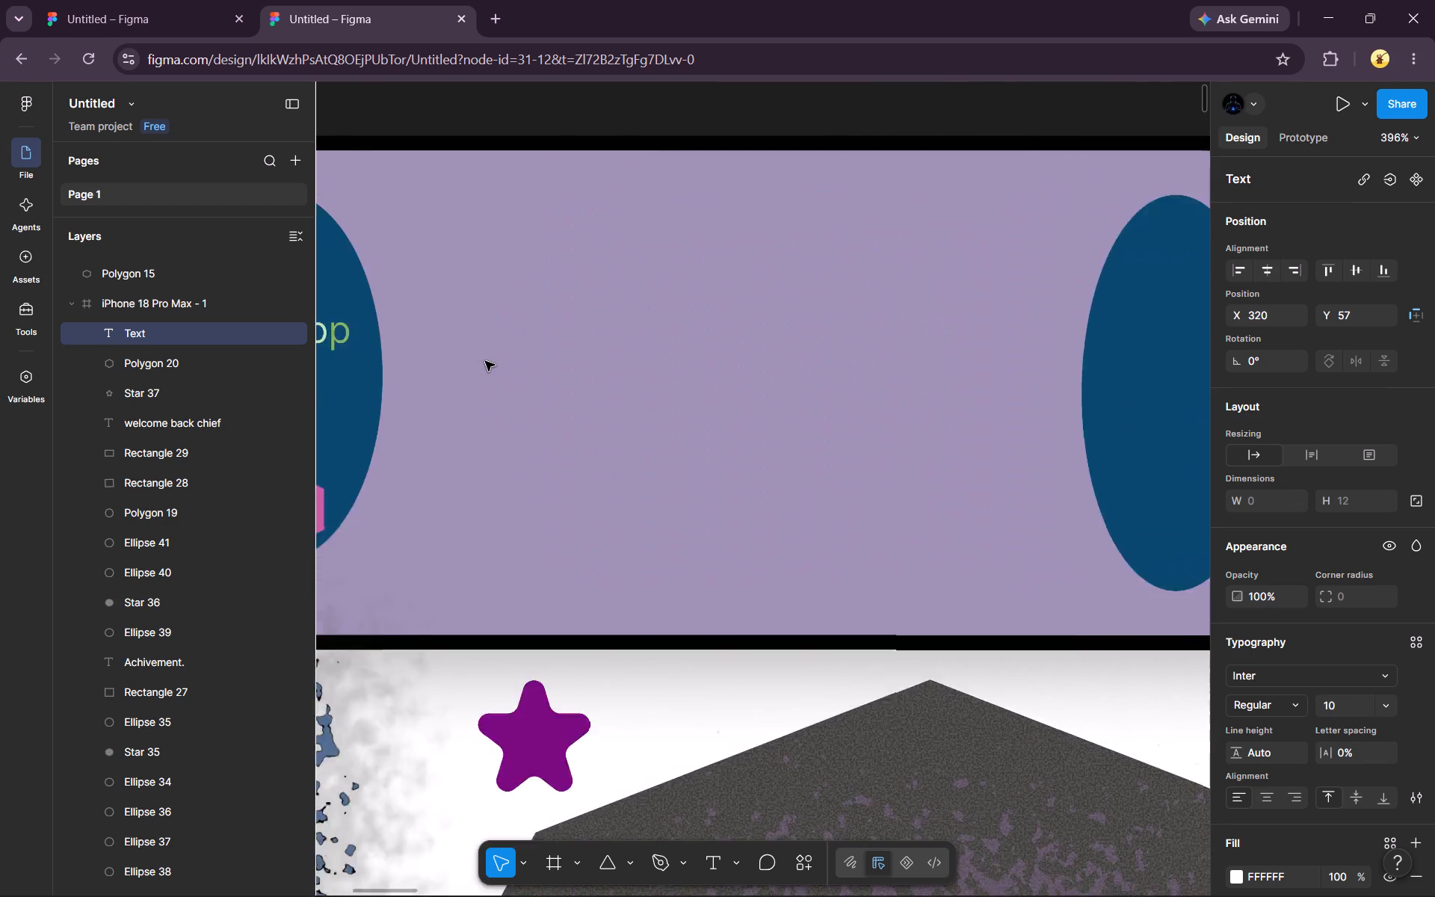
pyautogui.hscroll(2, 485, 361)
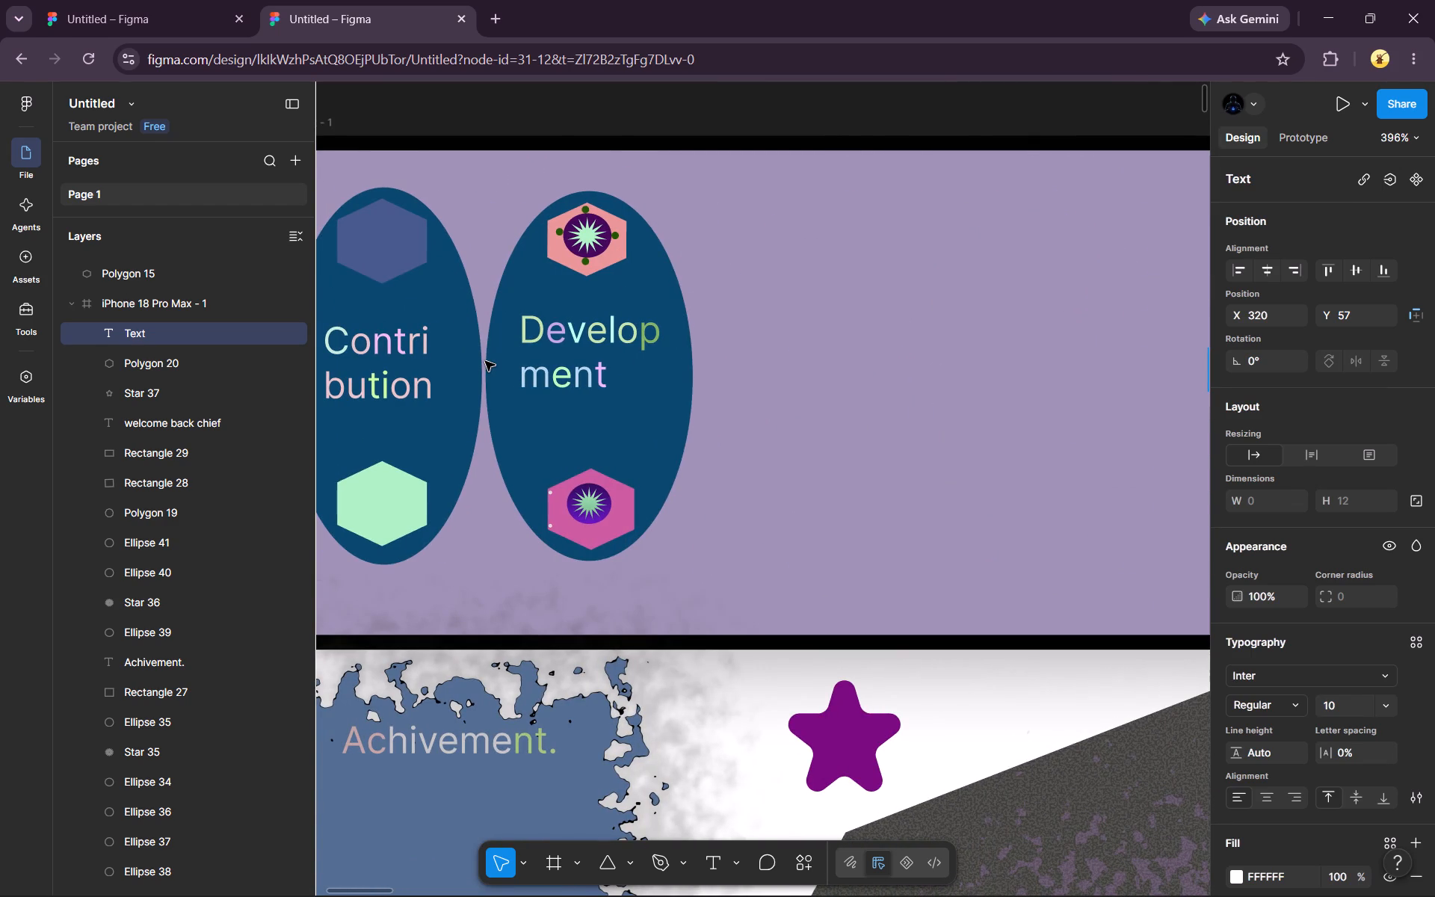
pyautogui.hscroll(2, 485, 361)
pyautogui.hscroll(-2, 485, 361)
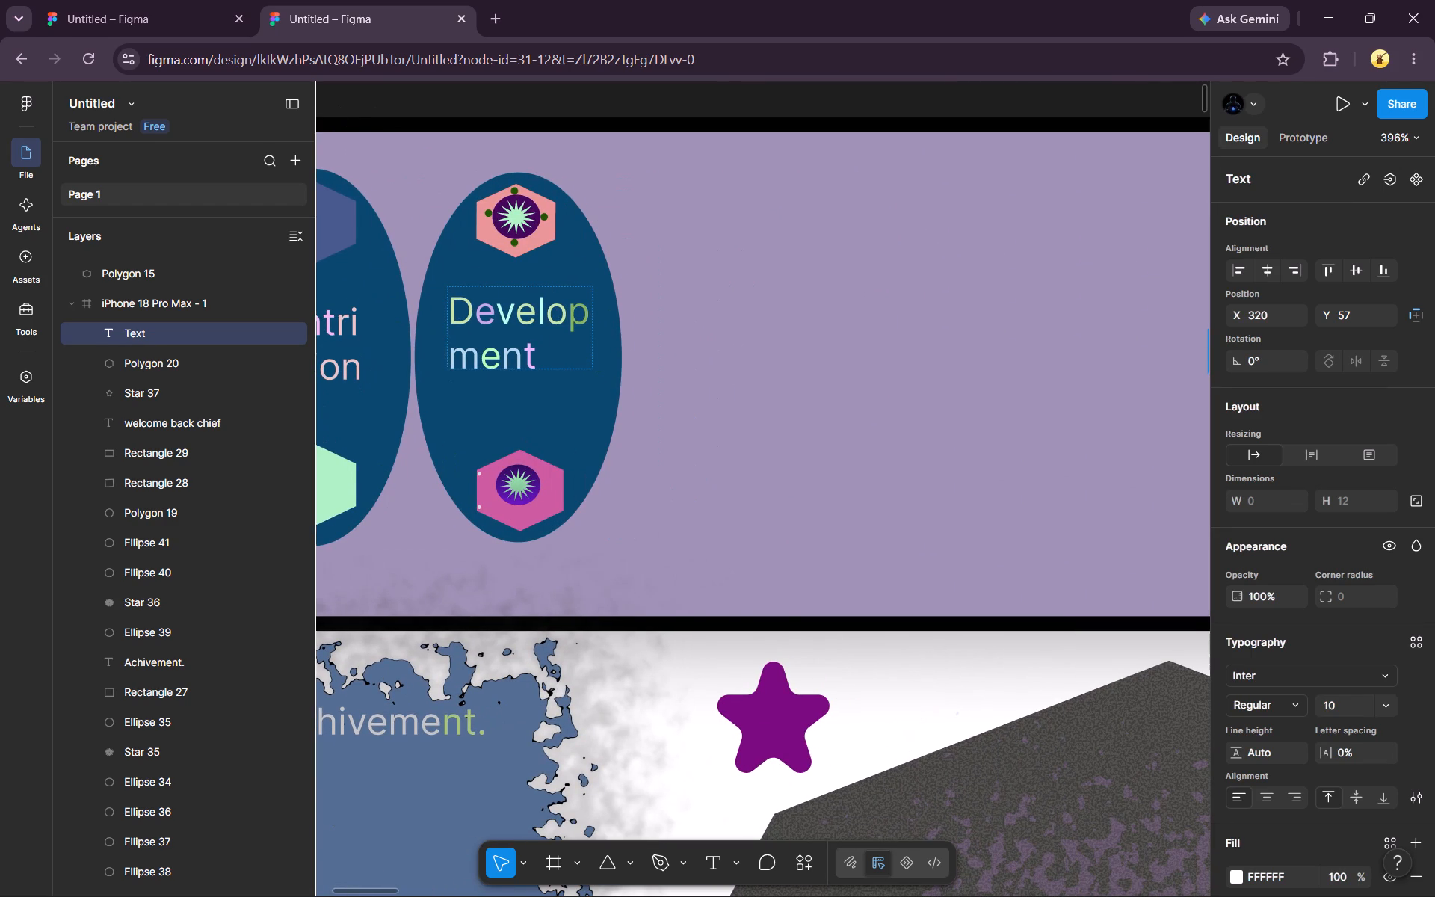
pyautogui.hscroll(-2, 485, 361)
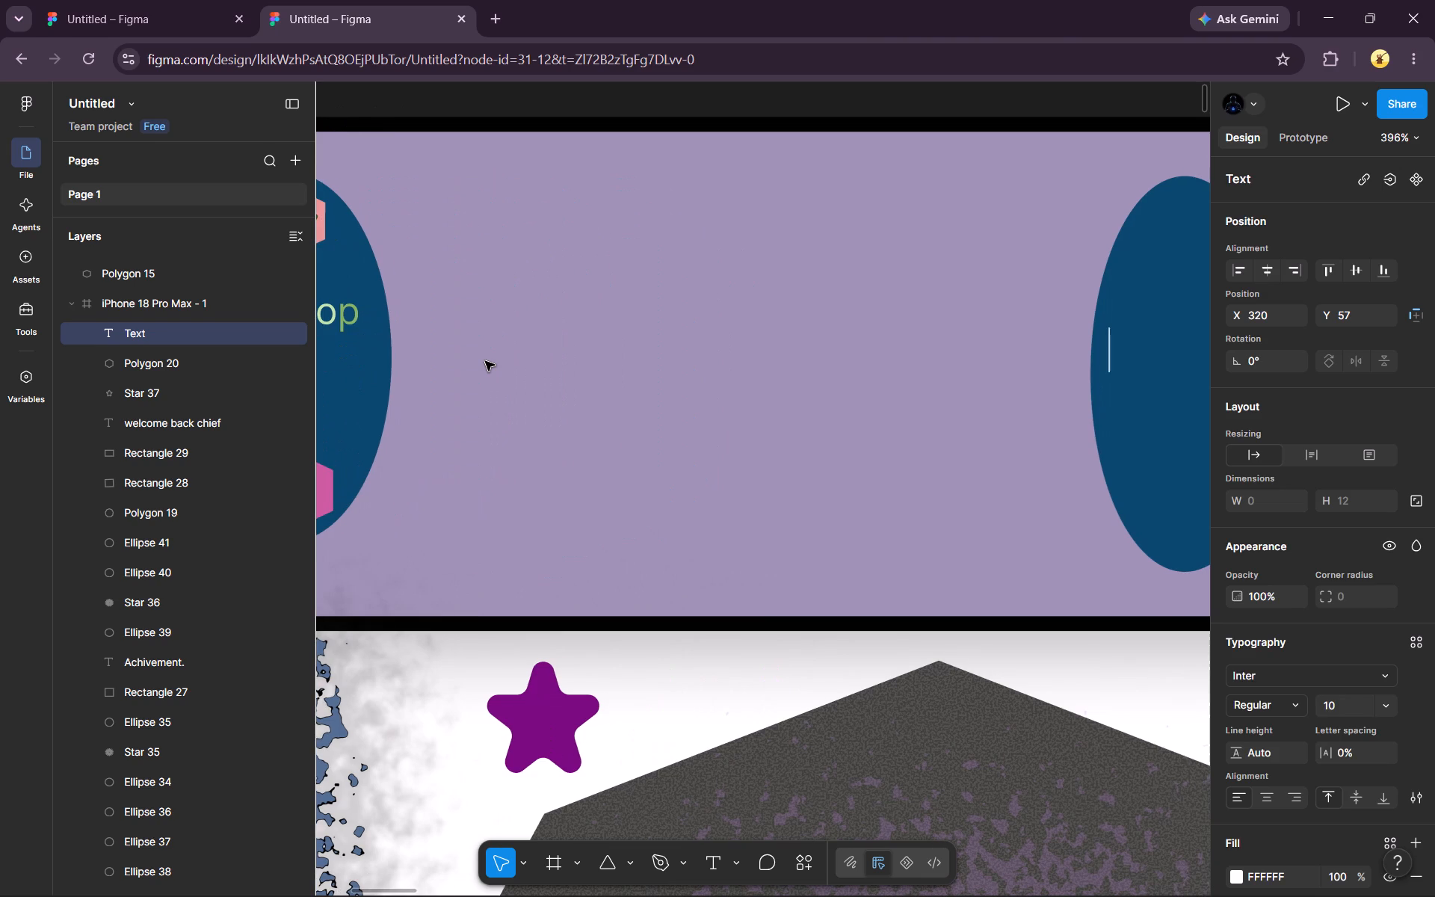
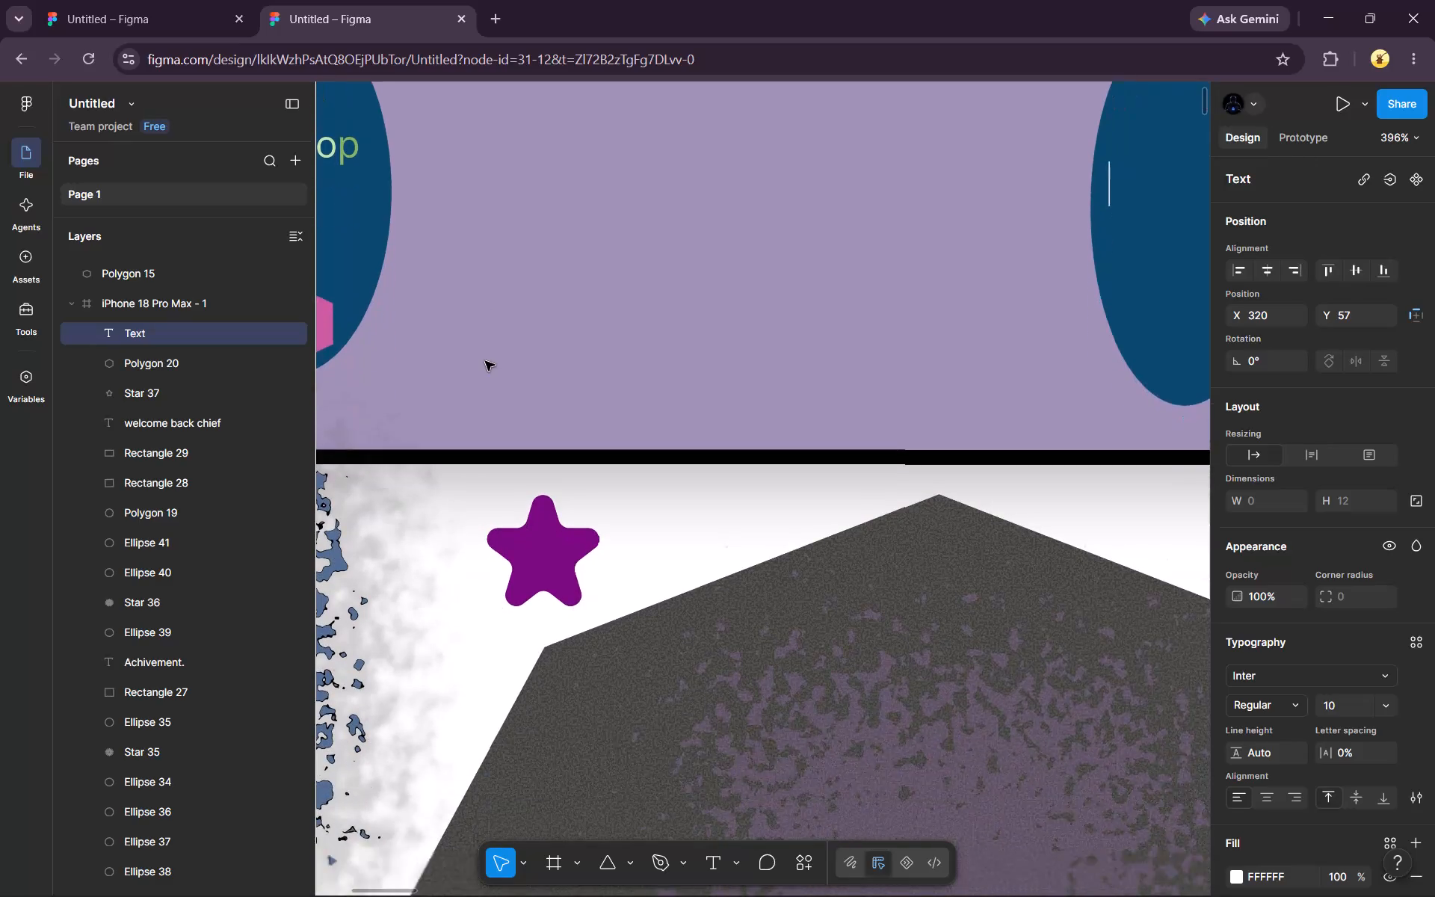
# Leave the empty text and move the small glass hexagon up on the dark polygon to about X 135, Y 244.
pyautogui.scroll(-5, 485, 361)
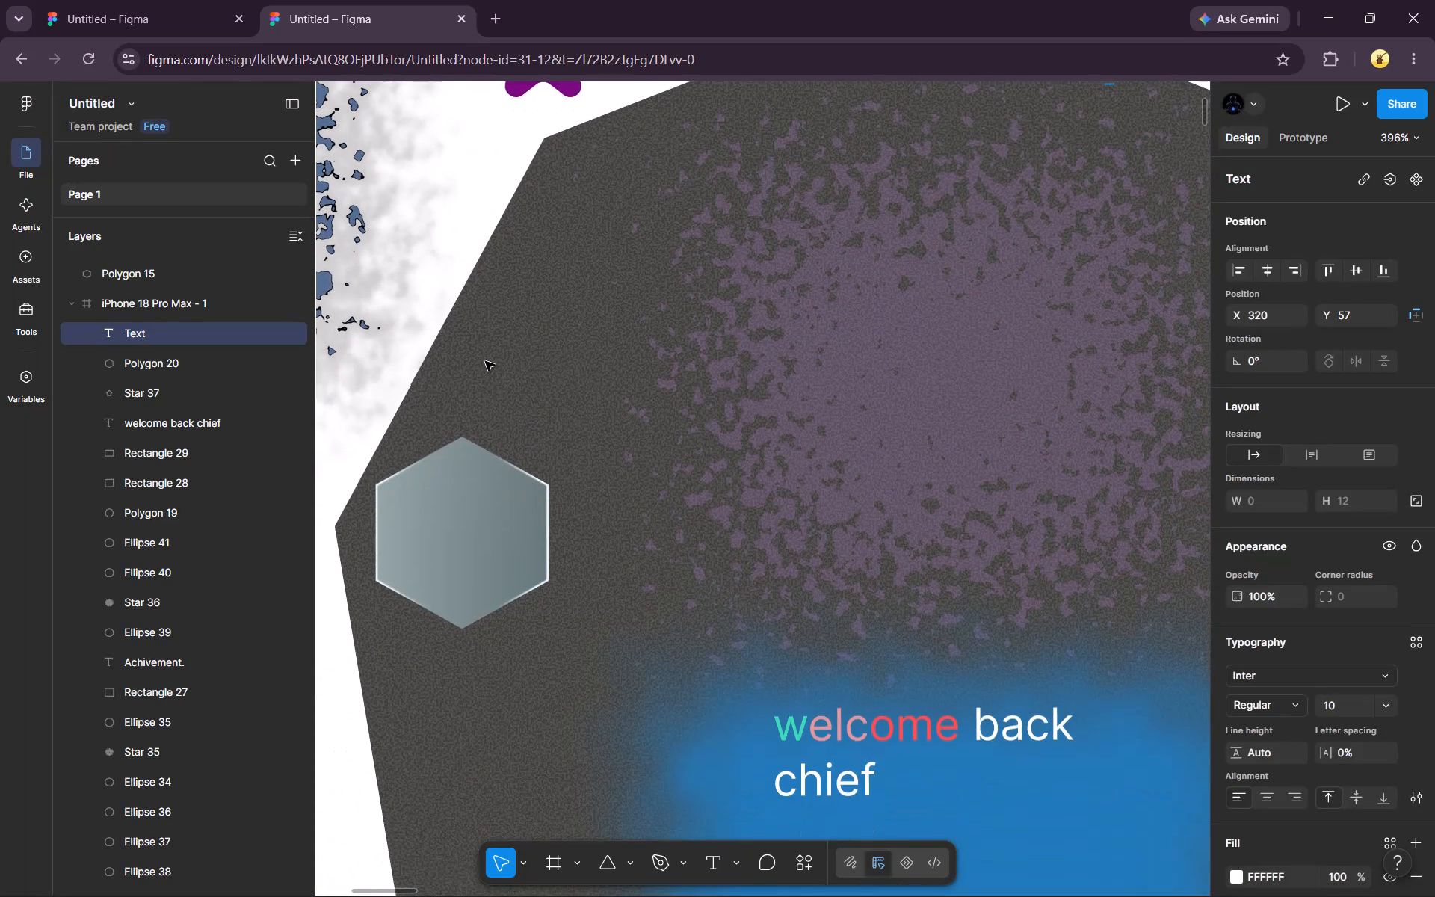
pyautogui.click(471, 491)
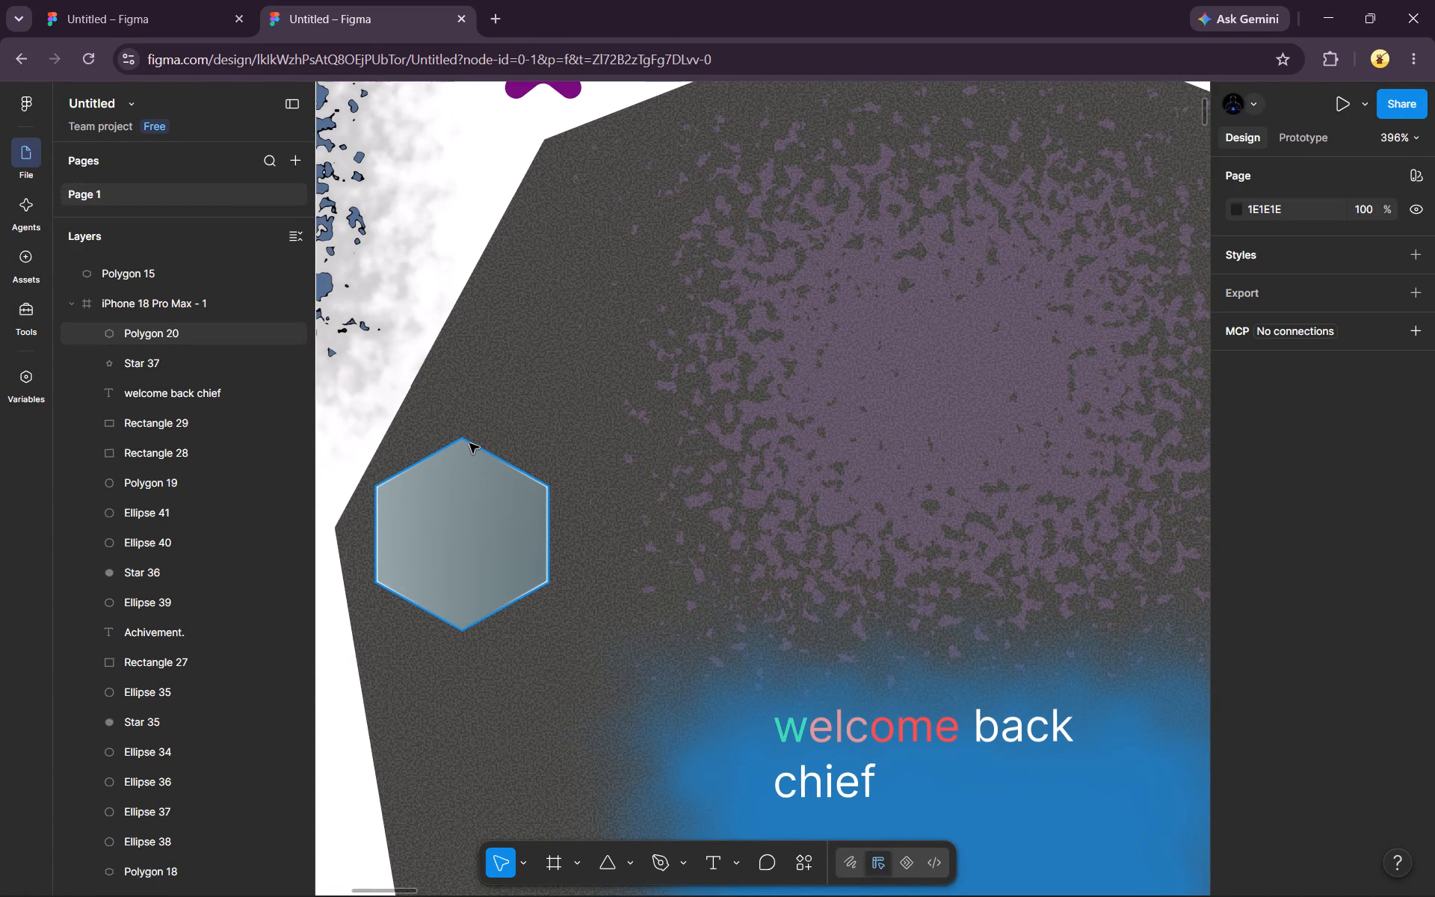
pyautogui.moveTo(460, 437); pyautogui.dragTo(516, 394)
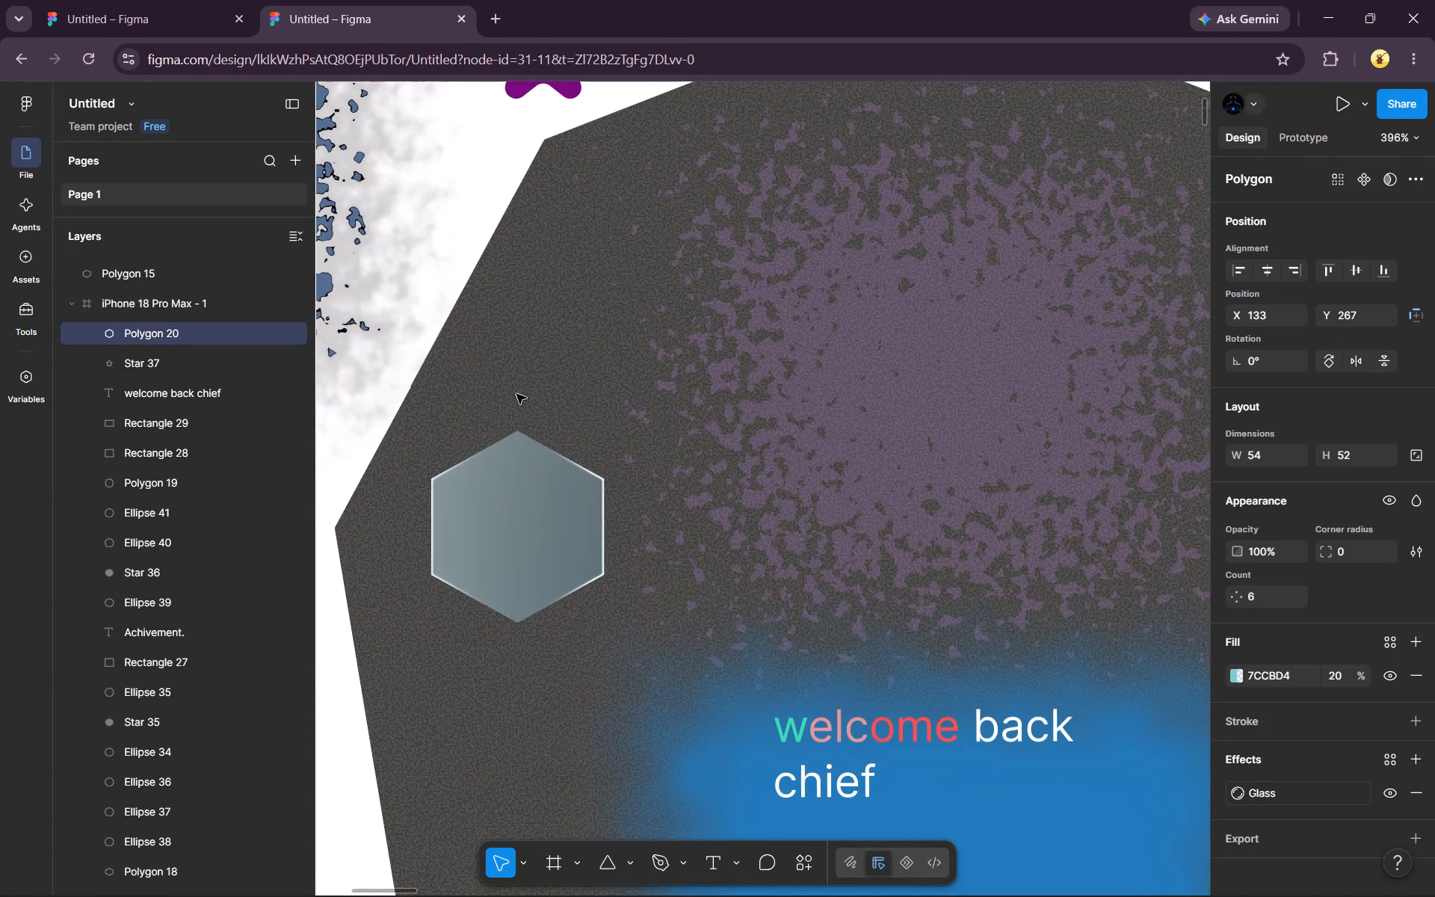
pyautogui.moveTo(516, 394); pyautogui.dragTo(522, 344)
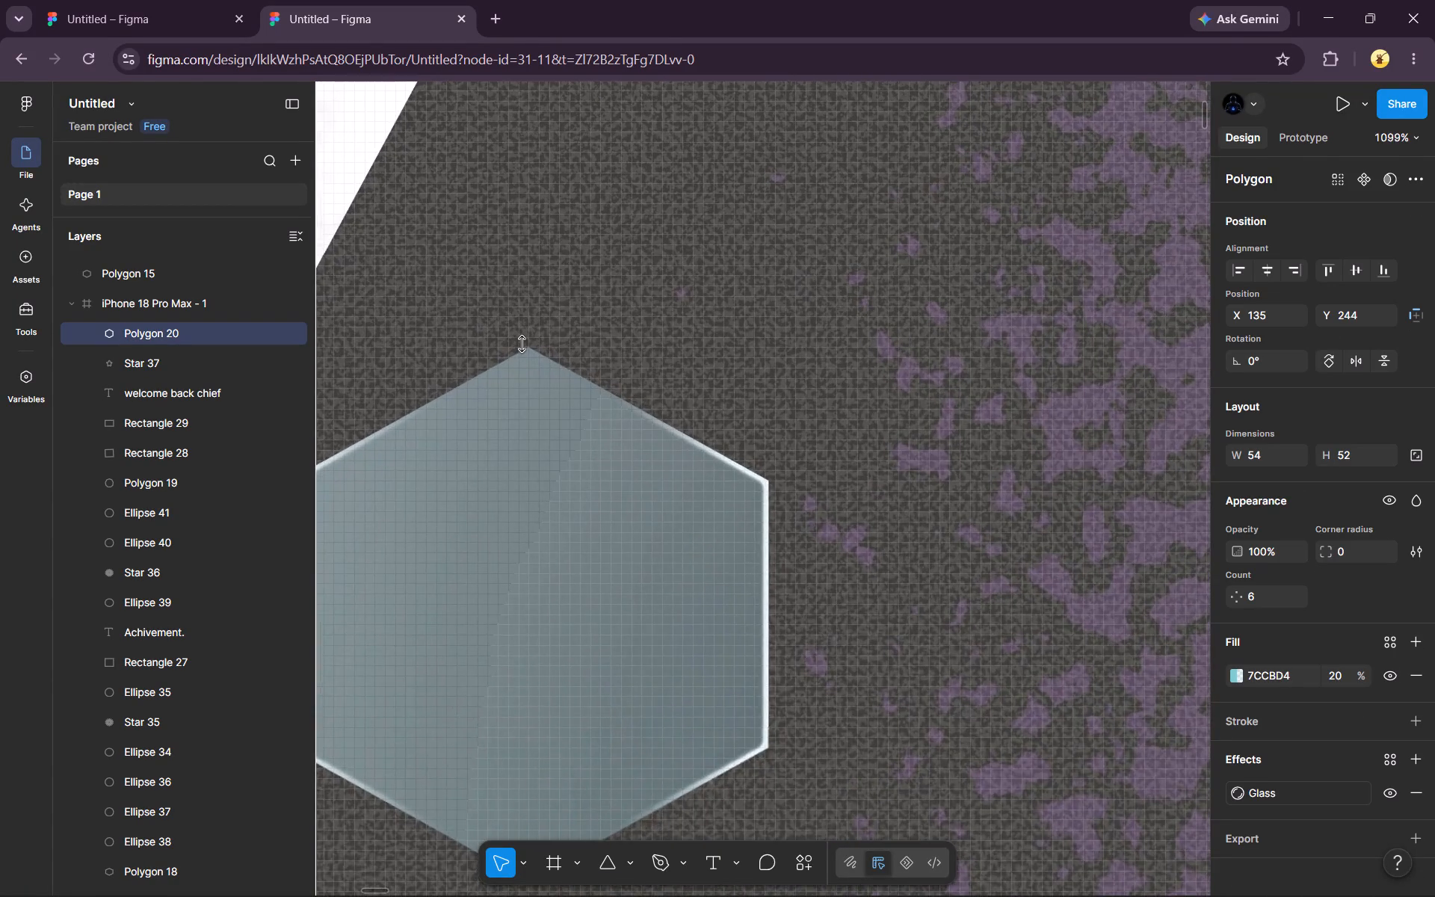
# Draw an upright ellipse about 11 × 17 inside the glass hexagon near its right edge, at about X 169, Y 262.
pyautogui.scroll(-4, 522, 344)
pyautogui.hscroll(1, 522, 344)
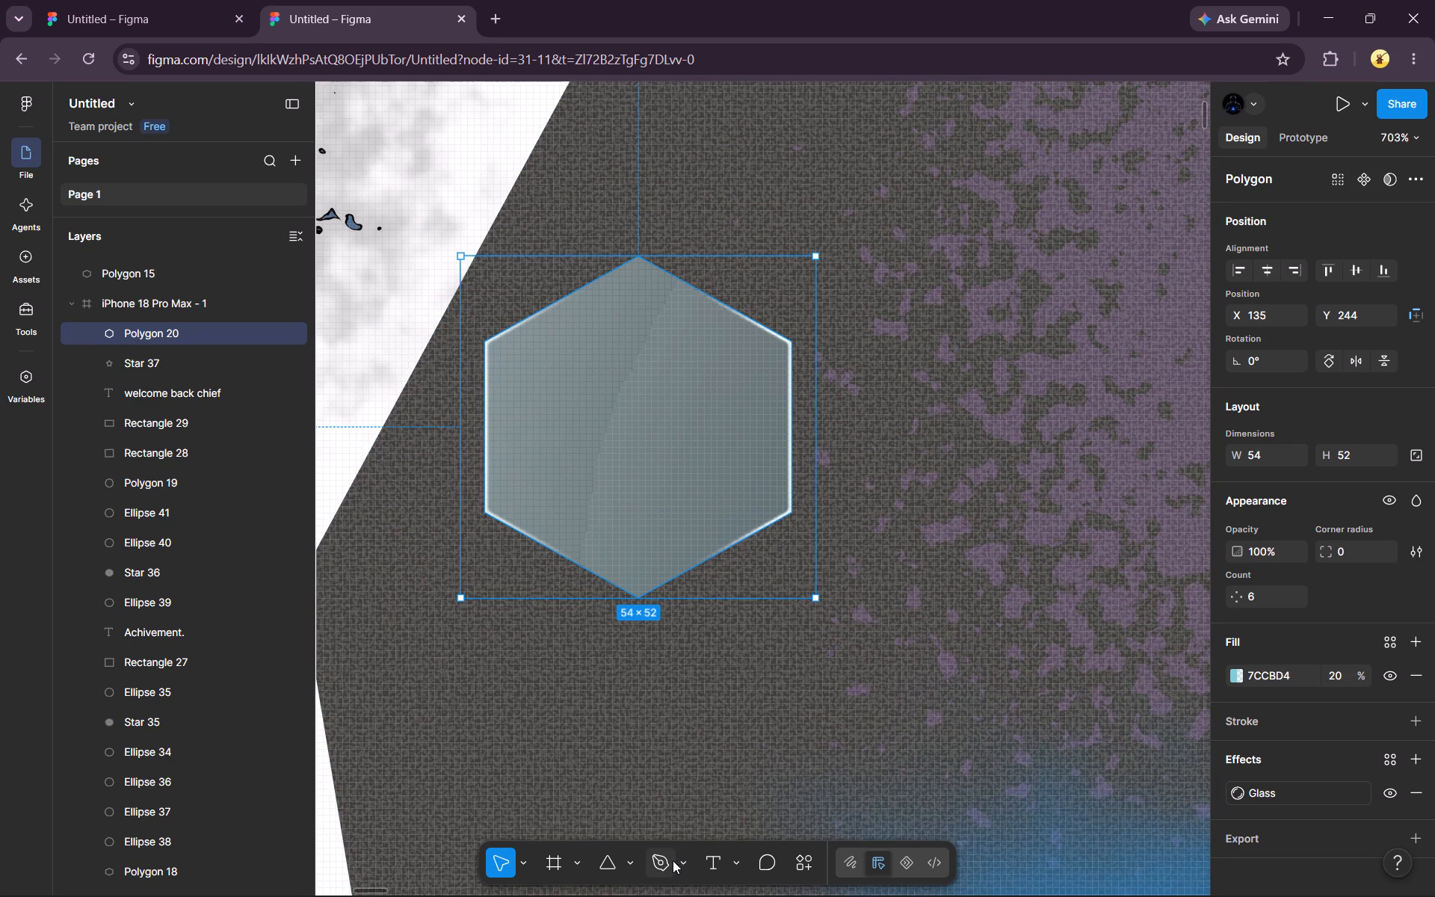
pyautogui.click(638, 864)
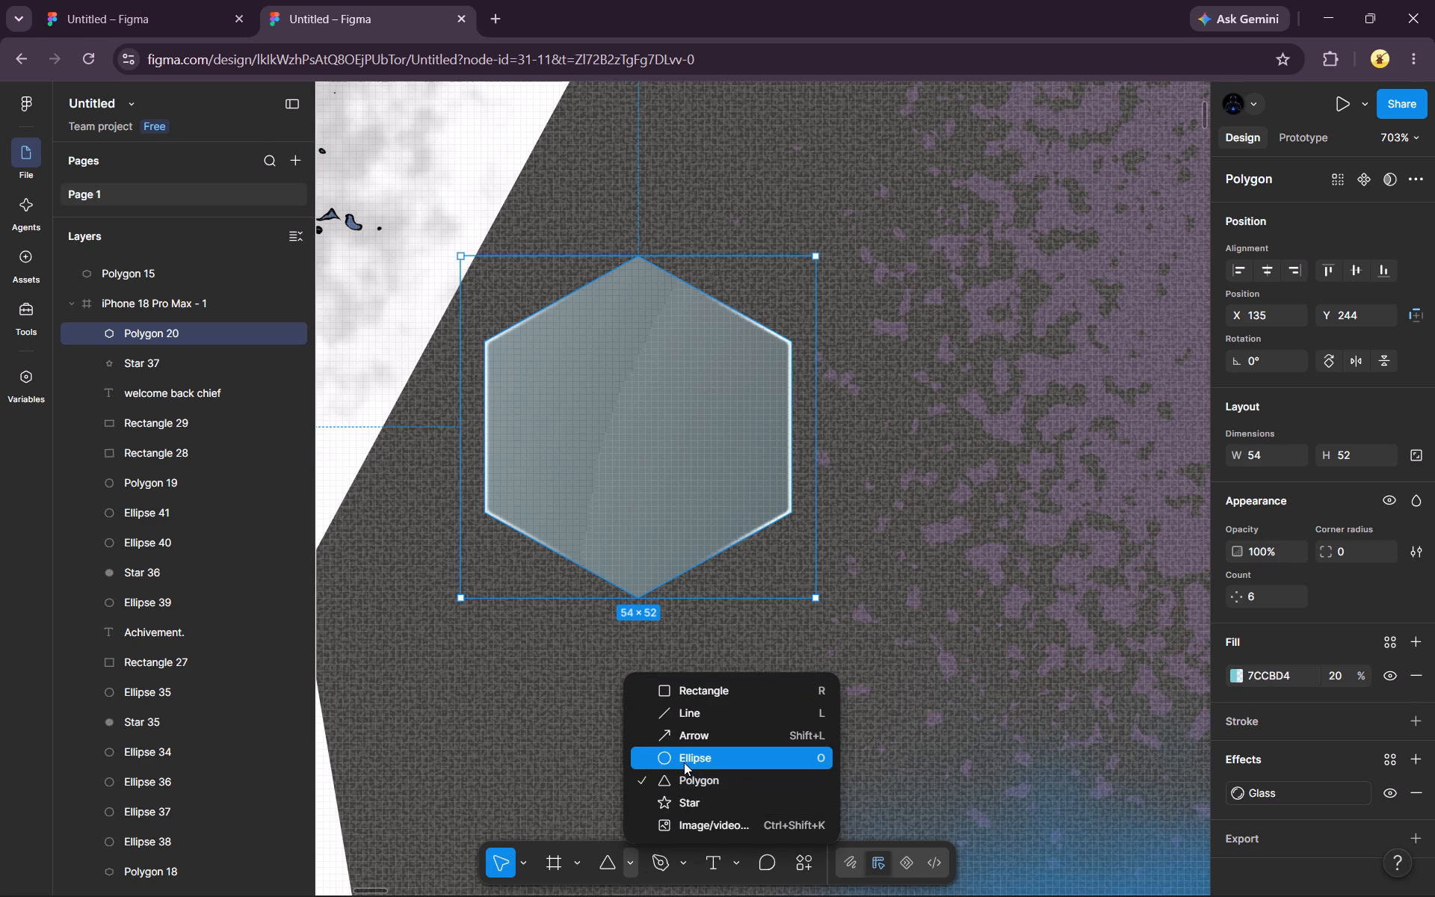
pyautogui.click(684, 762)
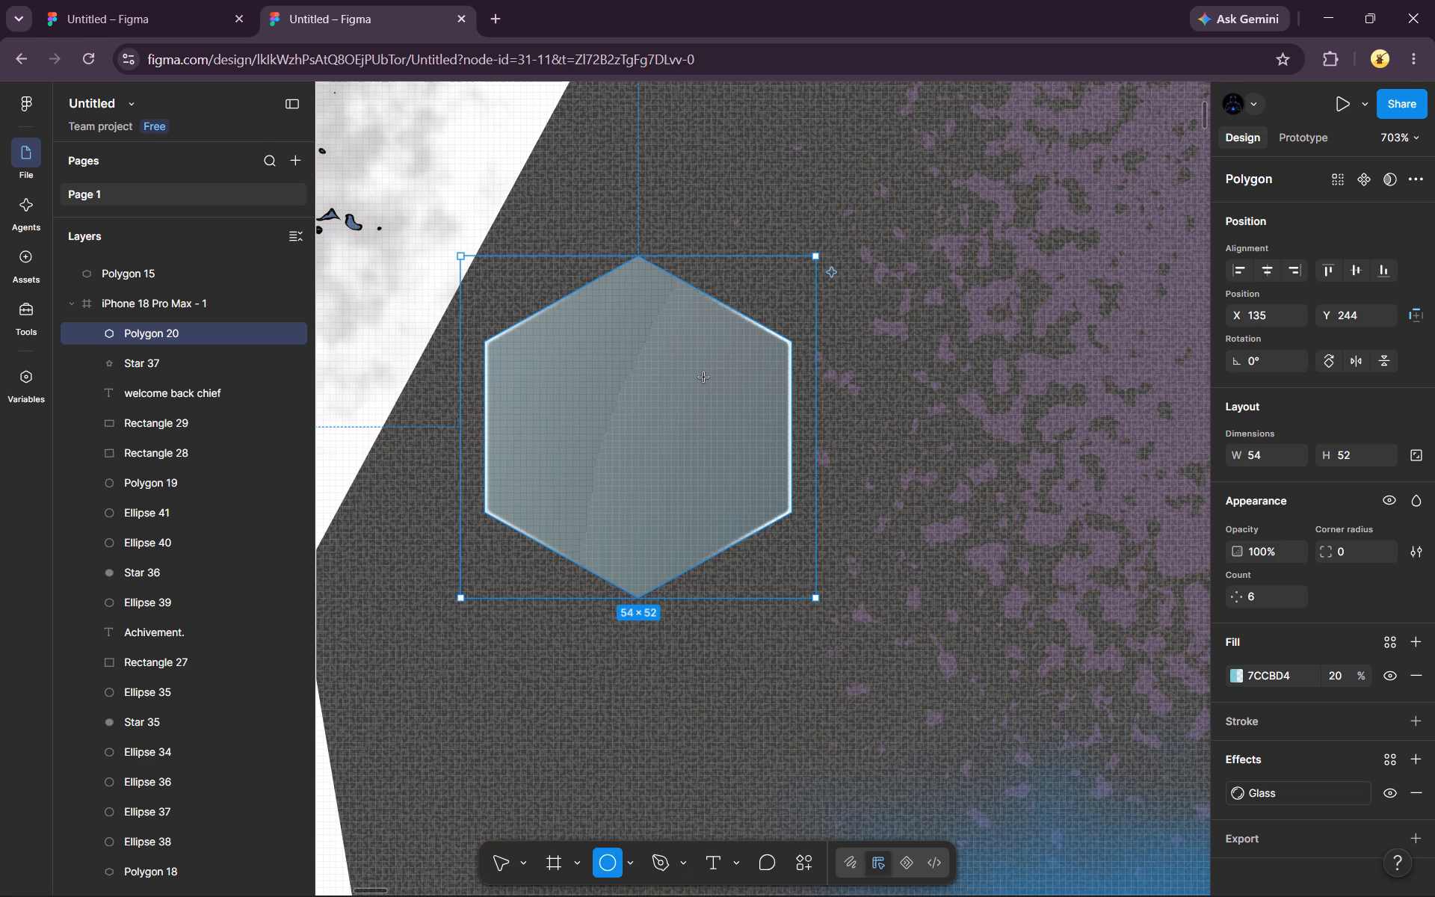
pyautogui.moveTo(704, 377); pyautogui.dragTo(753, 518)
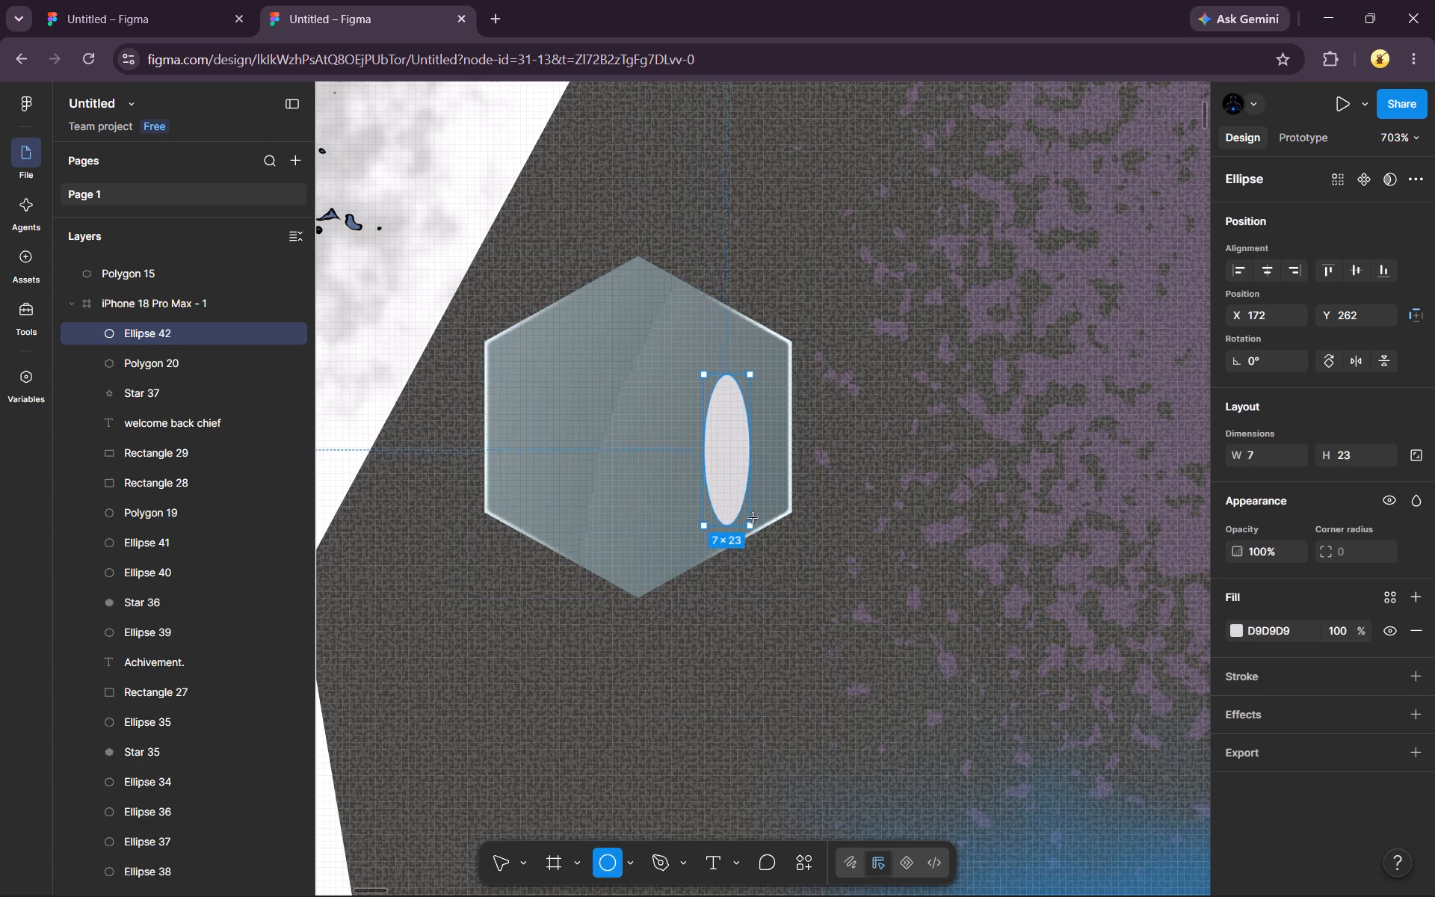
pyautogui.moveTo(753, 518); pyautogui.dragTo(774, 487)
pyautogui.moveTo(753, 447); pyautogui.dragTo(748, 446)
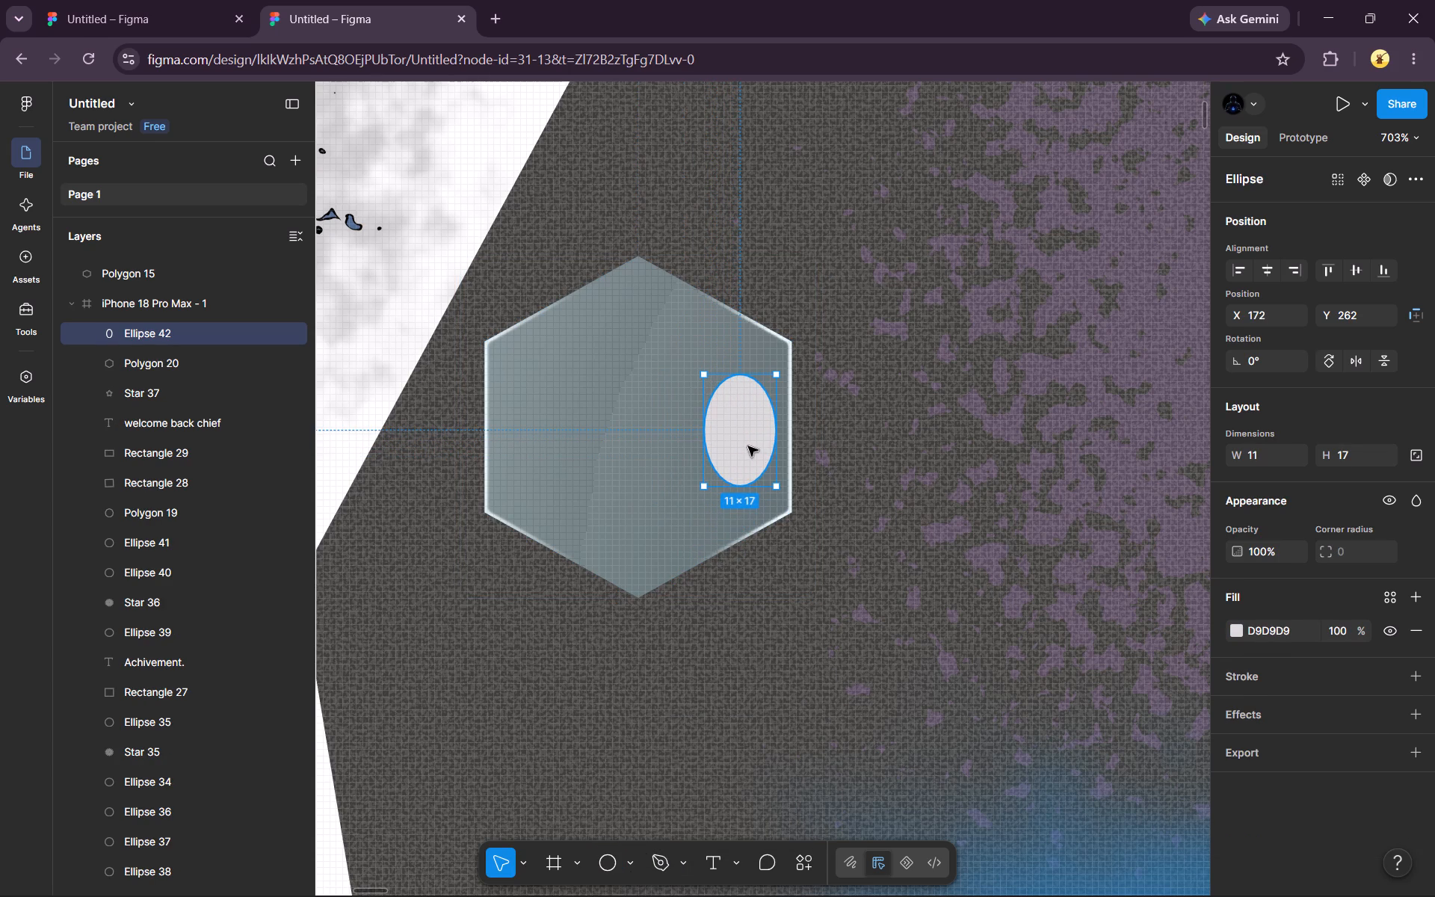
pyautogui.moveTo(748, 446); pyautogui.dragTo(731, 446)
# Shift the glass hexagon slightly left to about X 131, Y 244, keeping the ellipse just inside its right edge.
pyautogui.moveTo(515, 363); pyautogui.dragTo(528, 379)
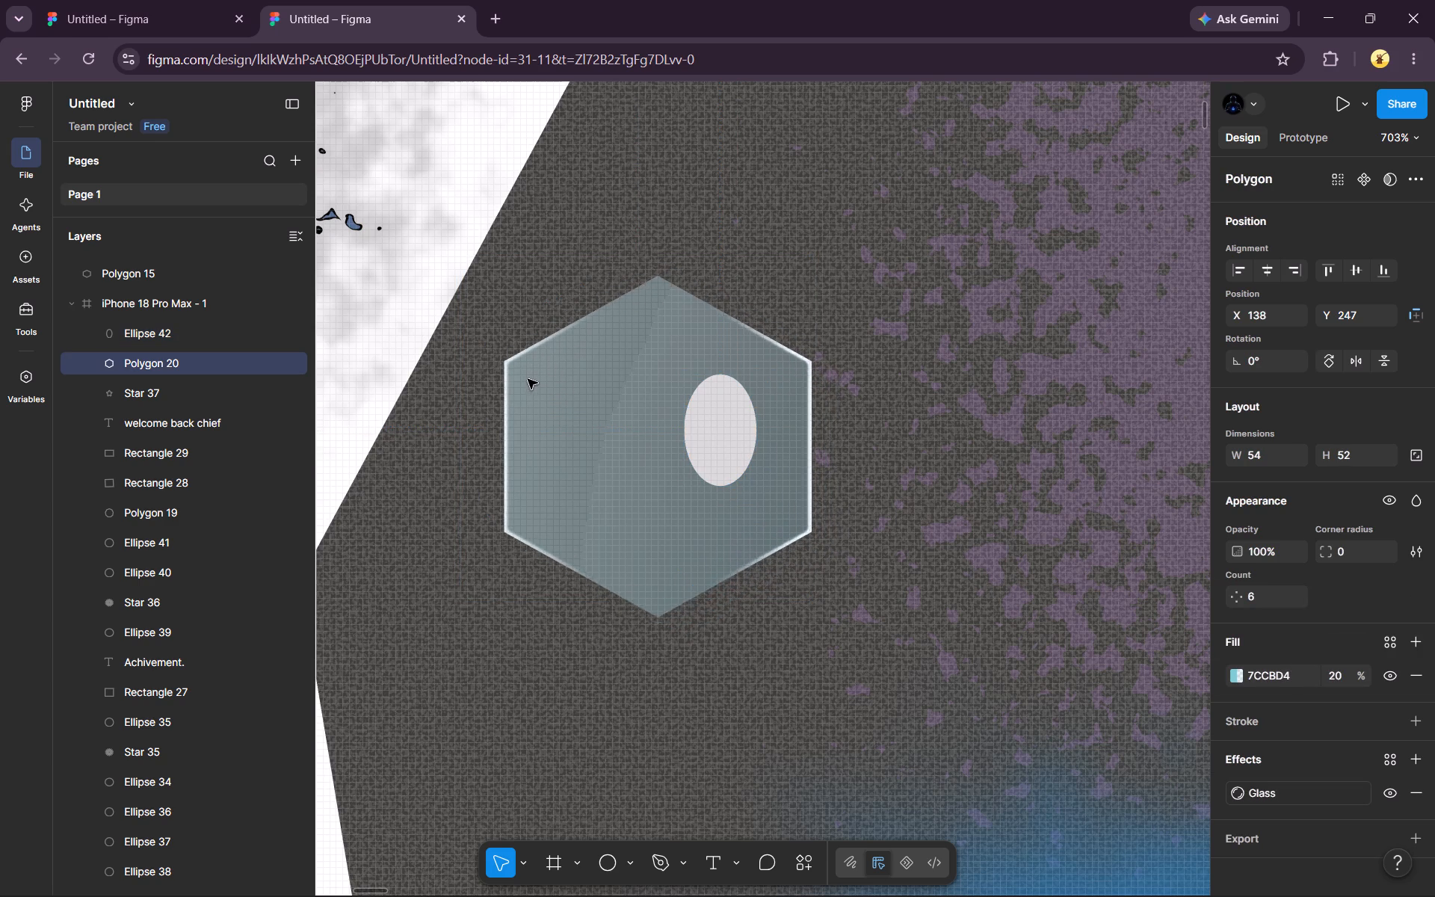
pyautogui.moveTo(528, 379); pyautogui.dragTo(504, 365)
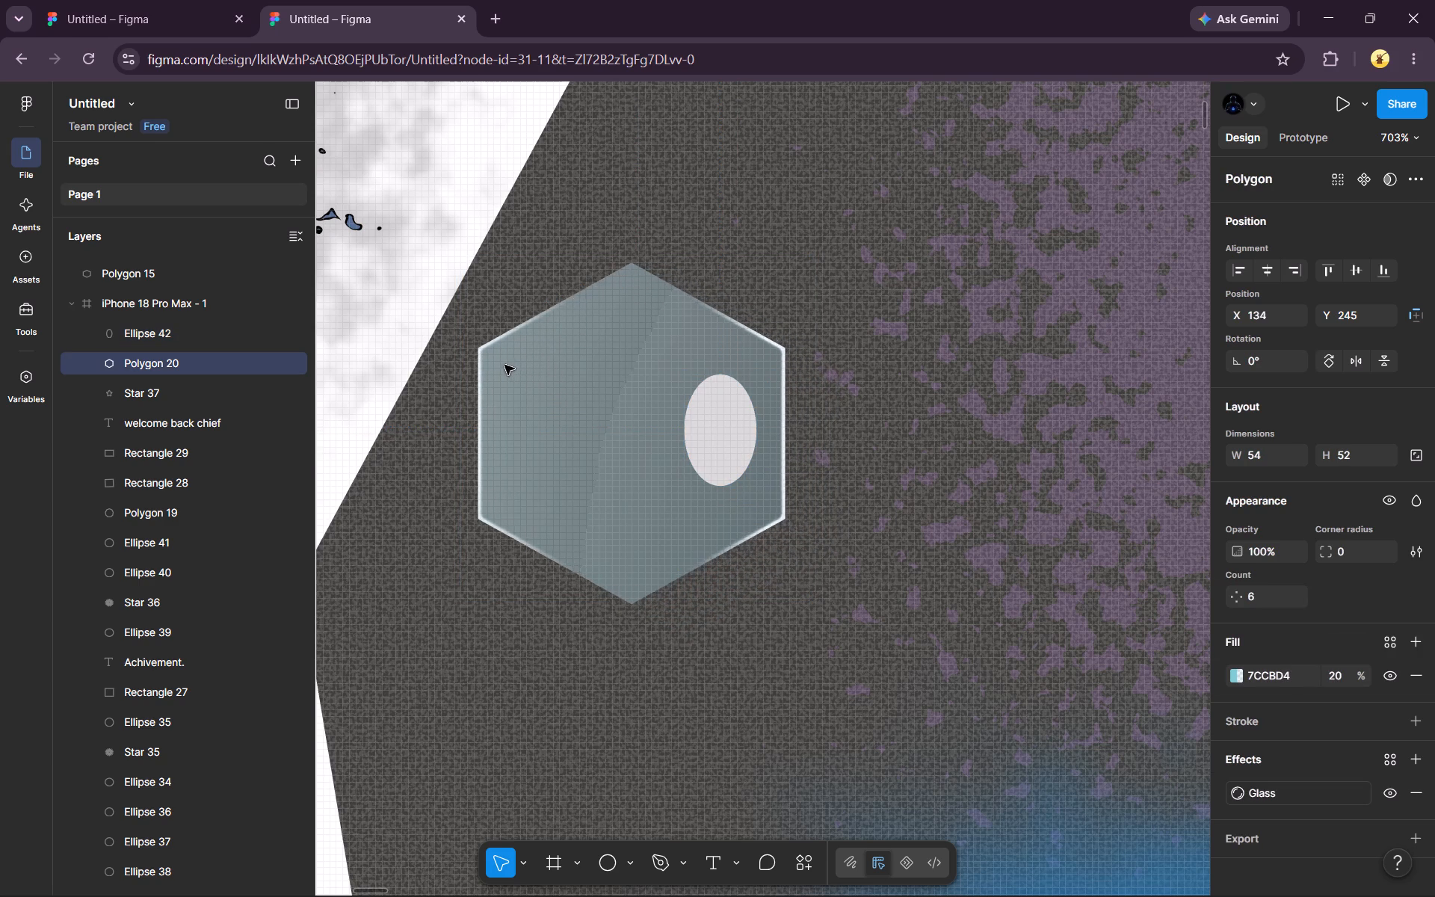
pyautogui.moveTo(504, 365); pyautogui.dragTo(490, 363)
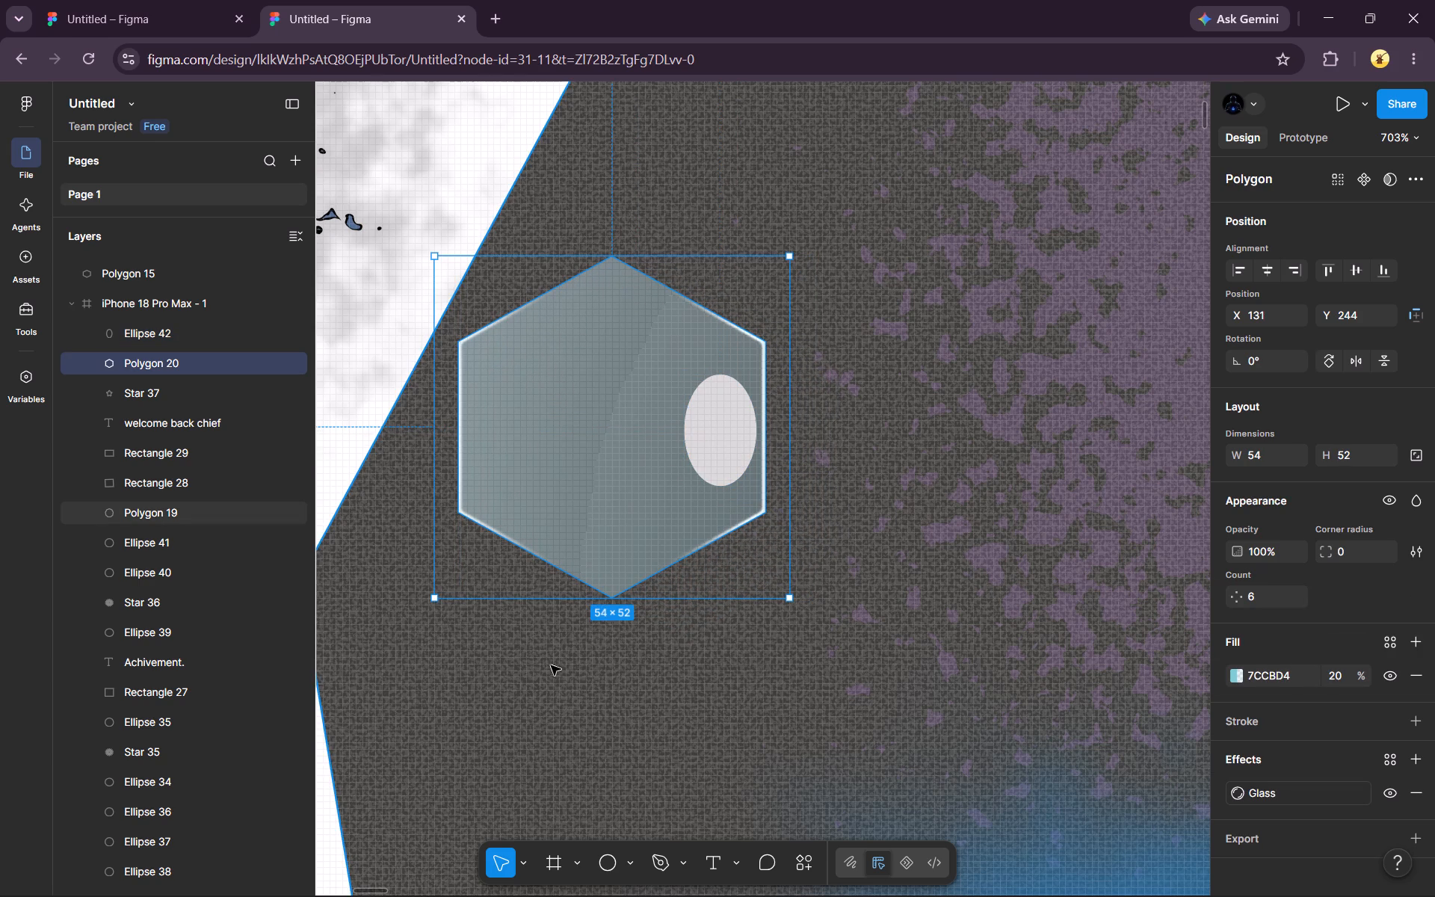
# Draw a second upright ellipse about 9 × 18 near the hexagon's left edge, at about X 139, Y 261.
pyautogui.click(626, 859)
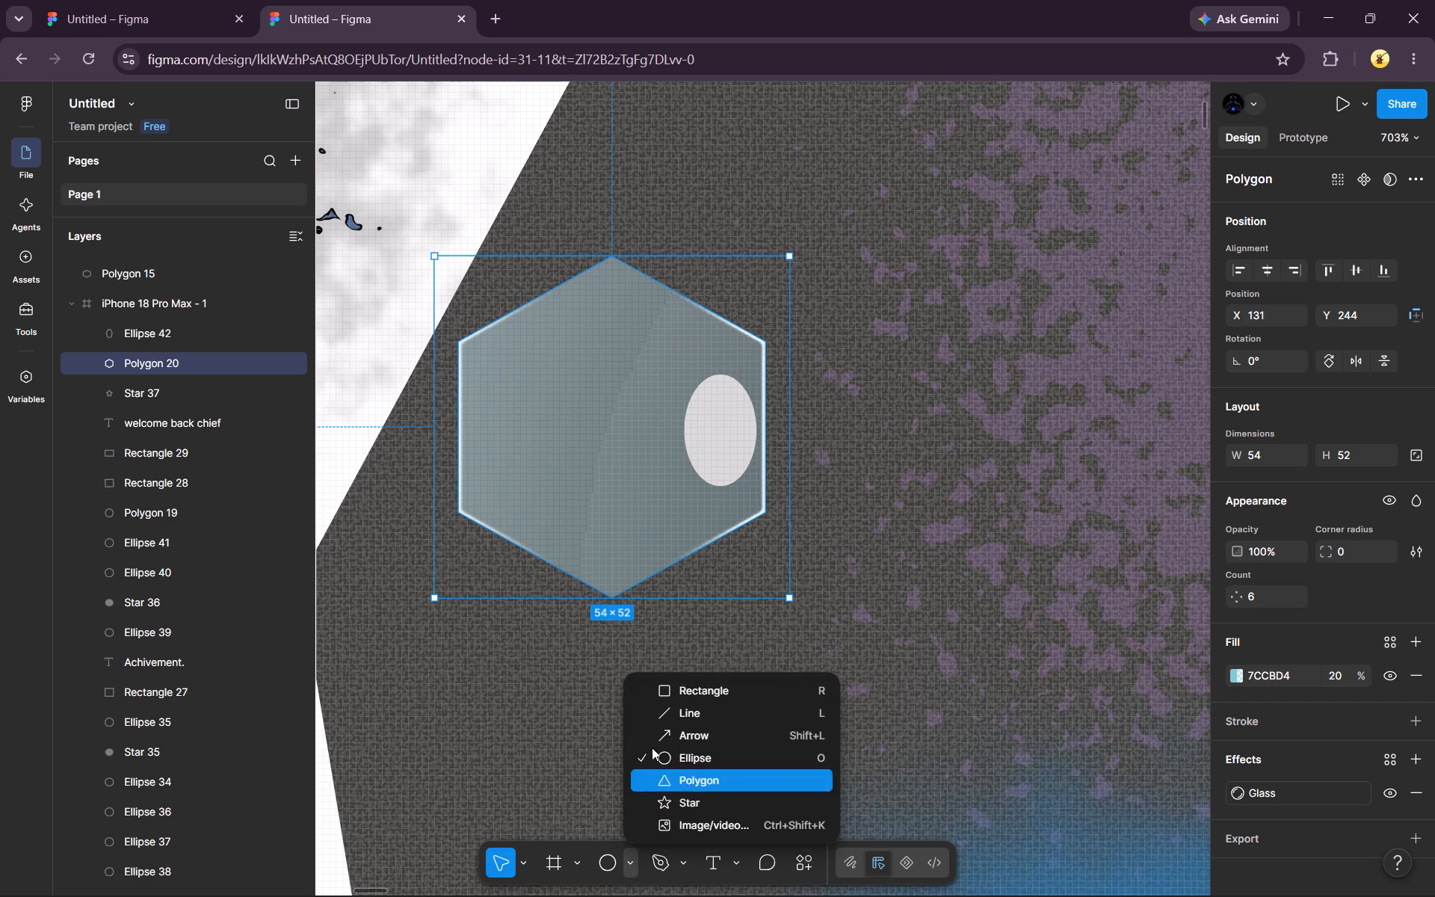
pyautogui.click(602, 859)
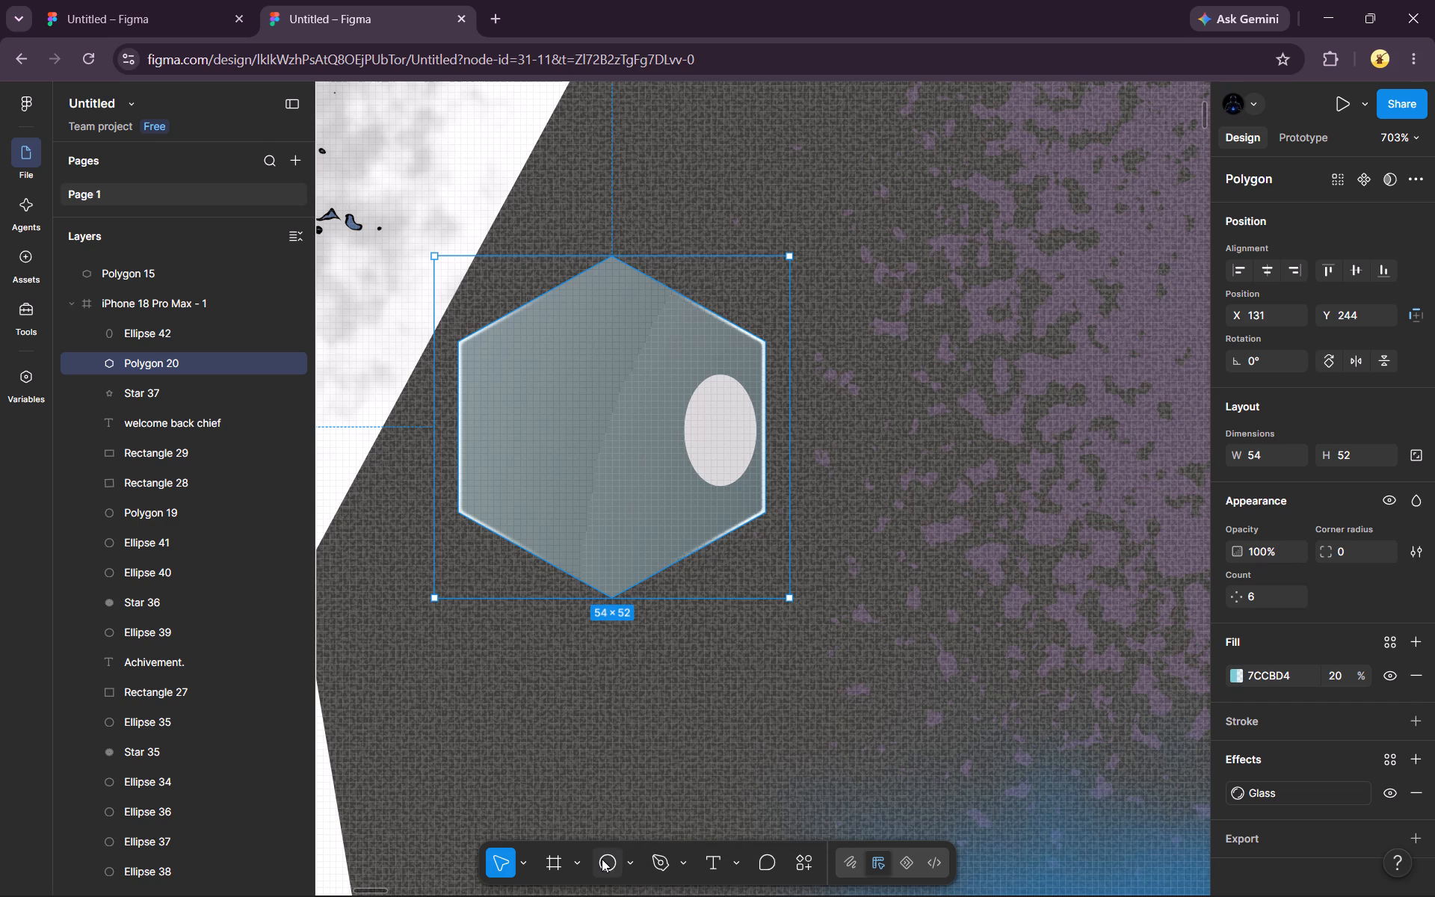
pyautogui.click(609, 862)
pyautogui.moveTo(492, 354); pyautogui.dragTo(552, 496)
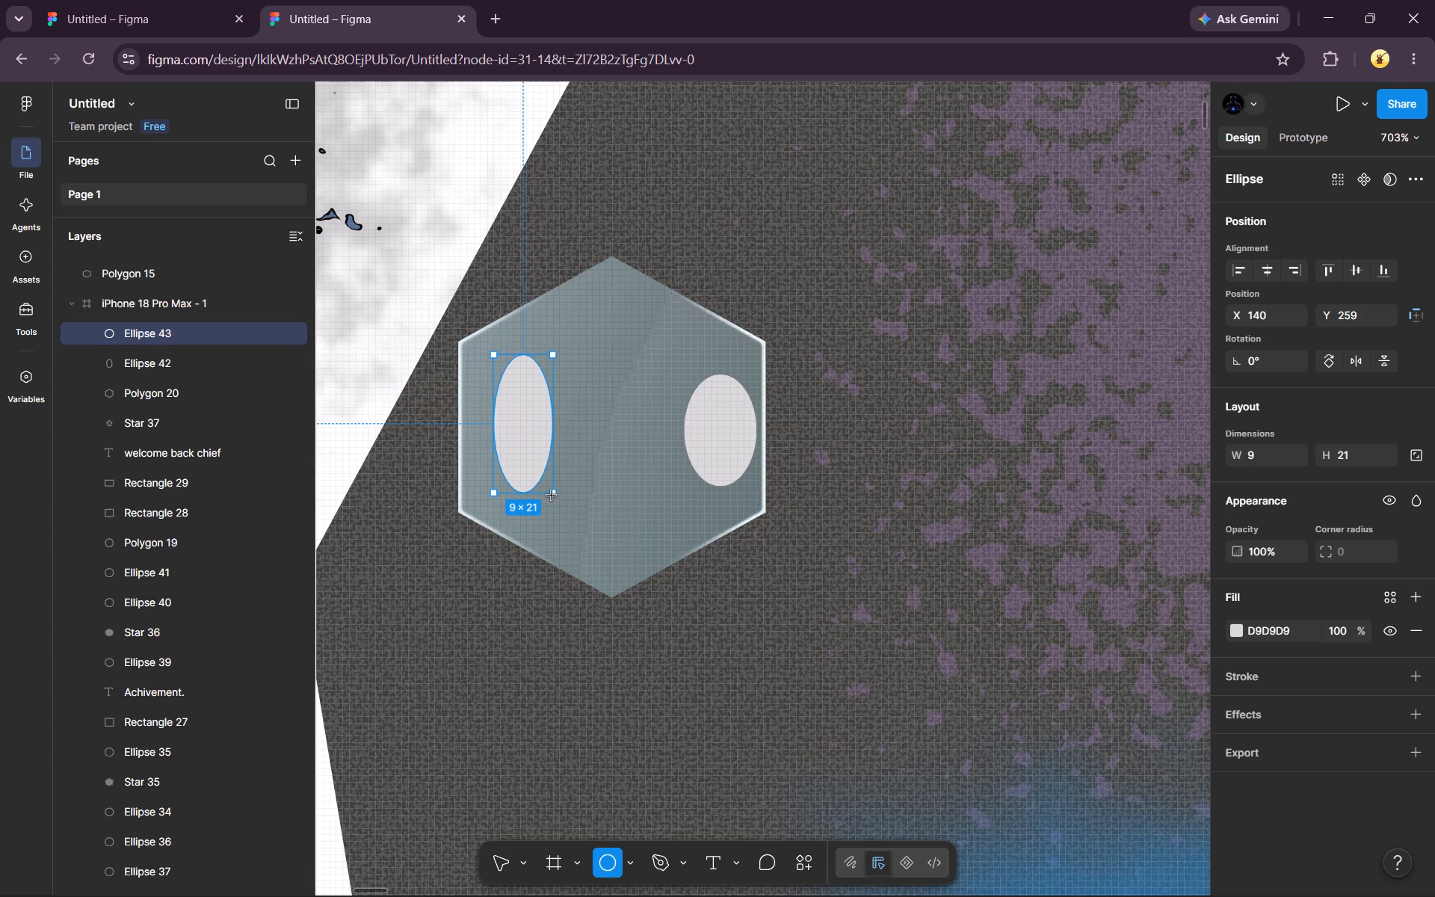
pyautogui.moveTo(552, 496); pyautogui.dragTo(549, 475)
pyautogui.moveTo(507, 425); pyautogui.dragTo(505, 463)
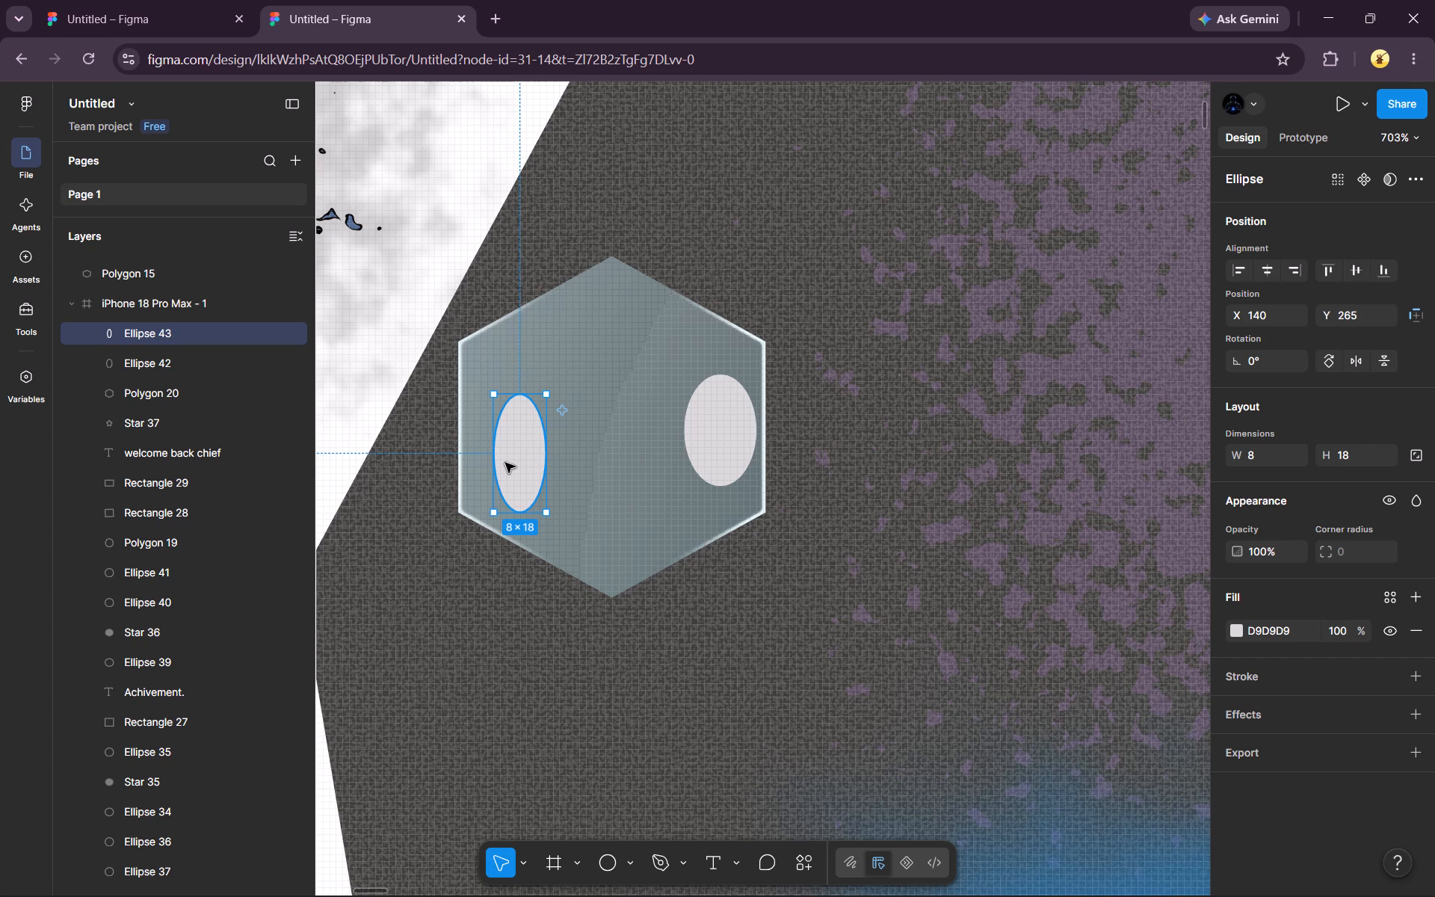
pyautogui.moveTo(508, 448); pyautogui.dragTo(502, 419)
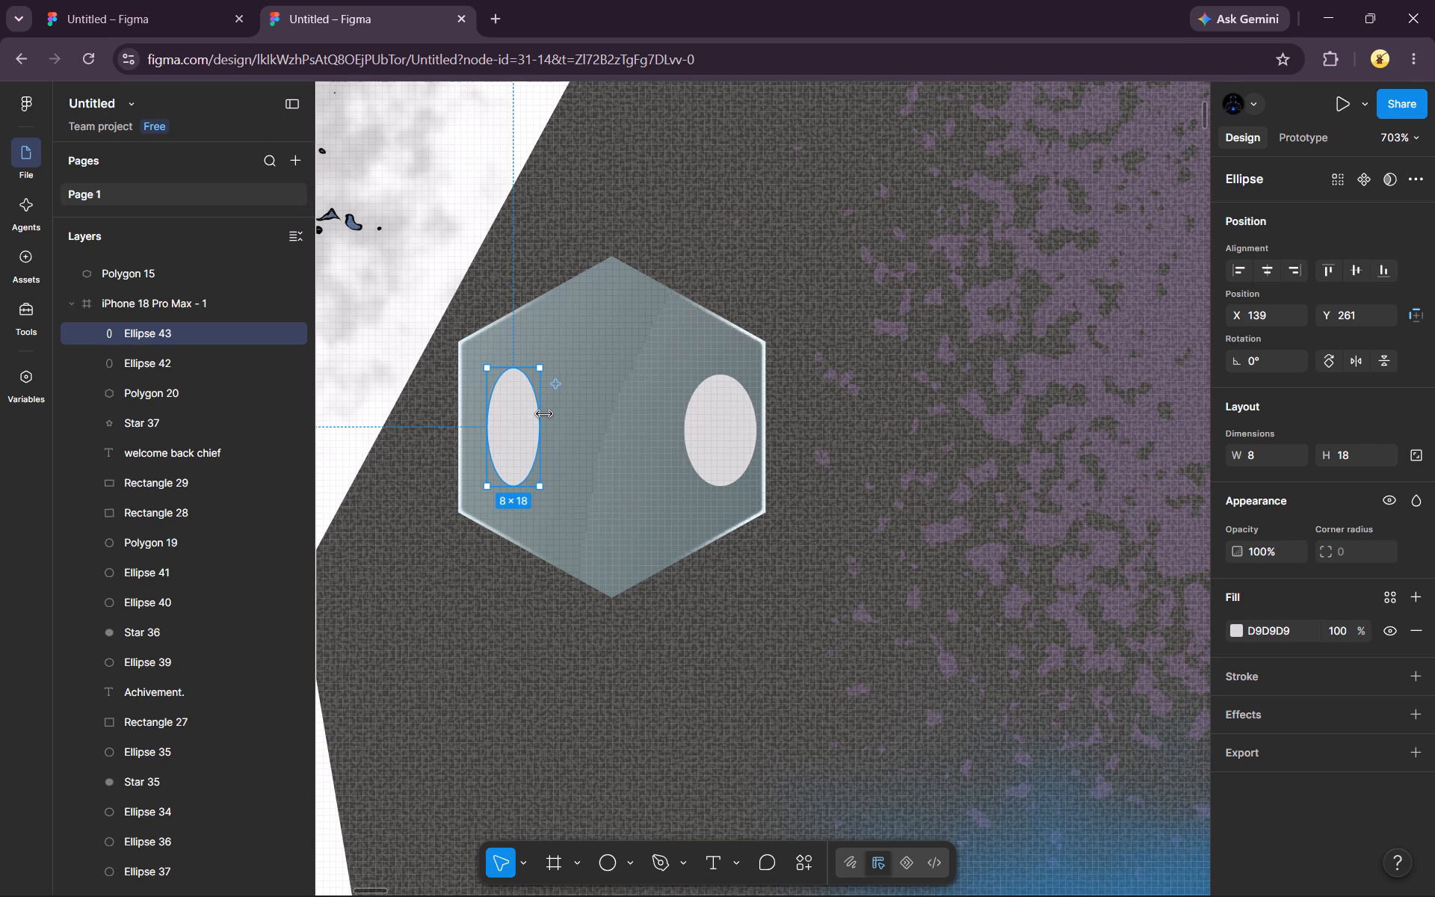
pyautogui.click(539, 413)
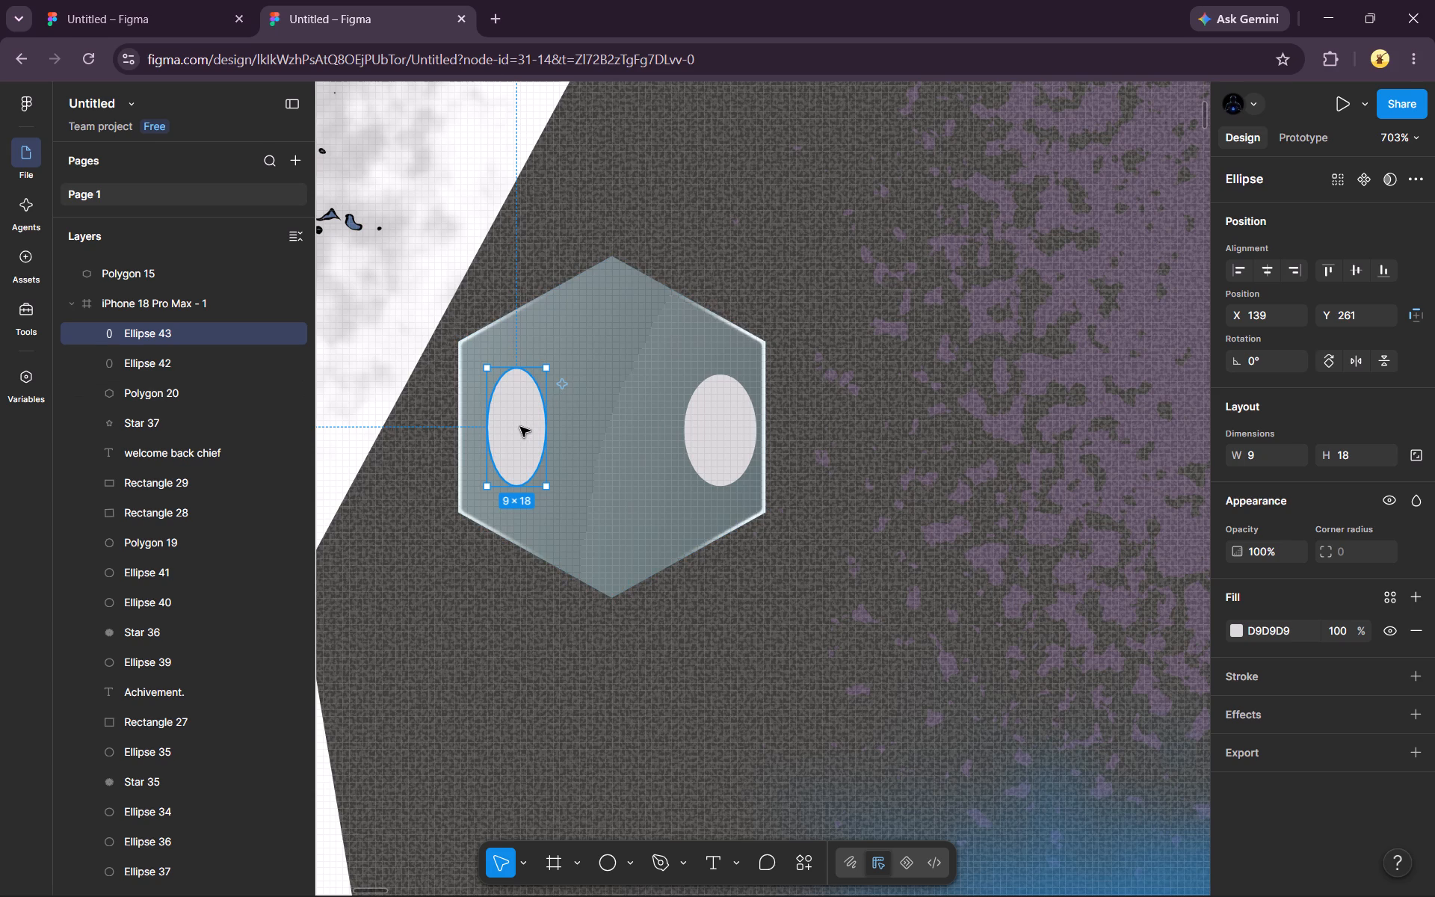
# Fill the ellipse near the hexagon's left edge with dark blue 2F2881.
pyautogui.click(520, 427)
pyautogui.click(1235, 629)
pyautogui.click(1141, 686)
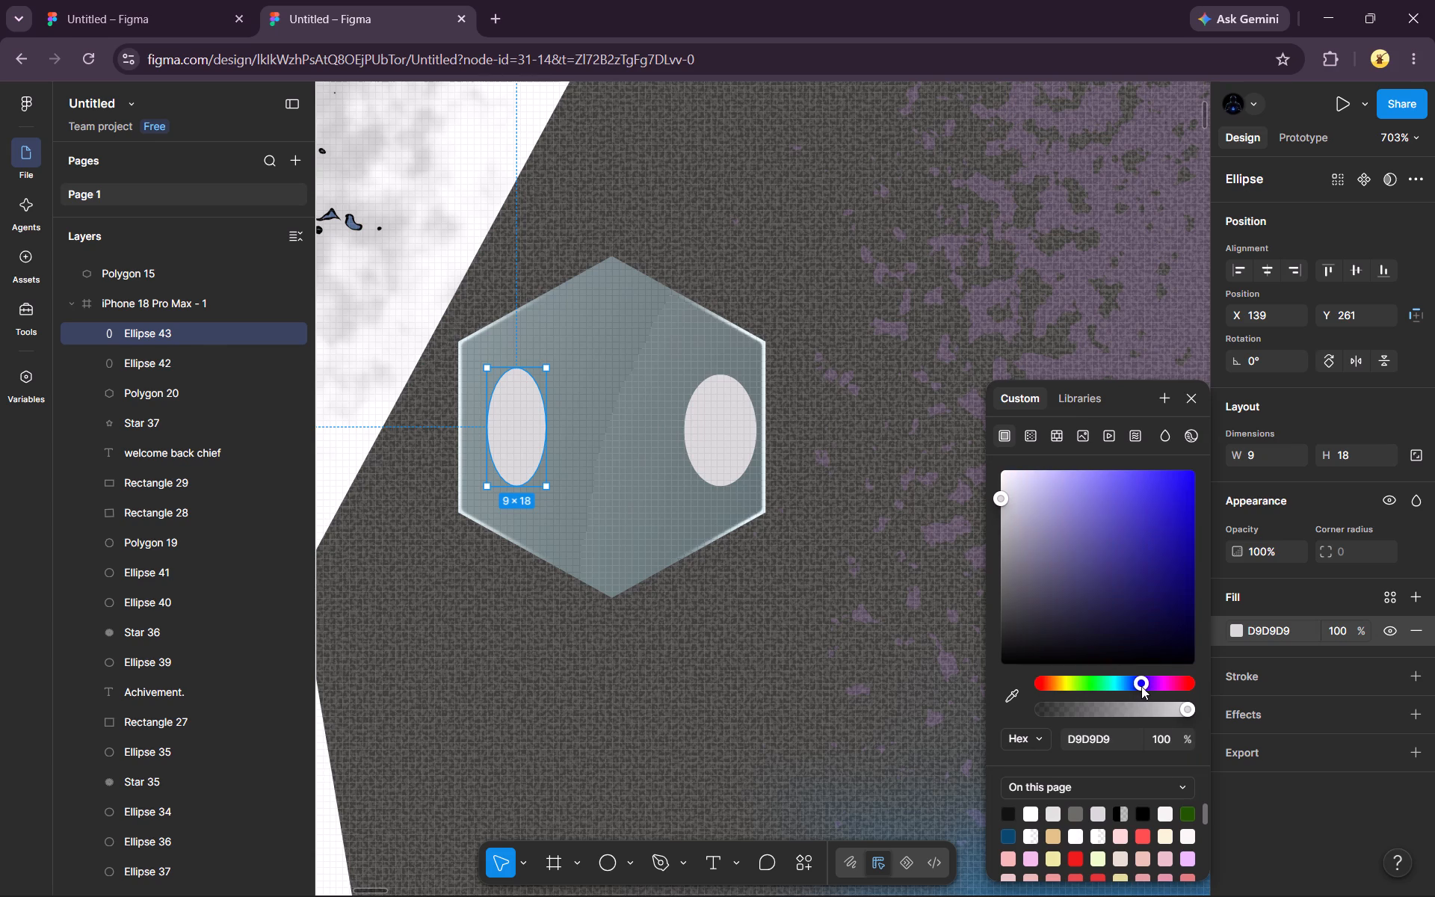
pyautogui.click(1135, 566)
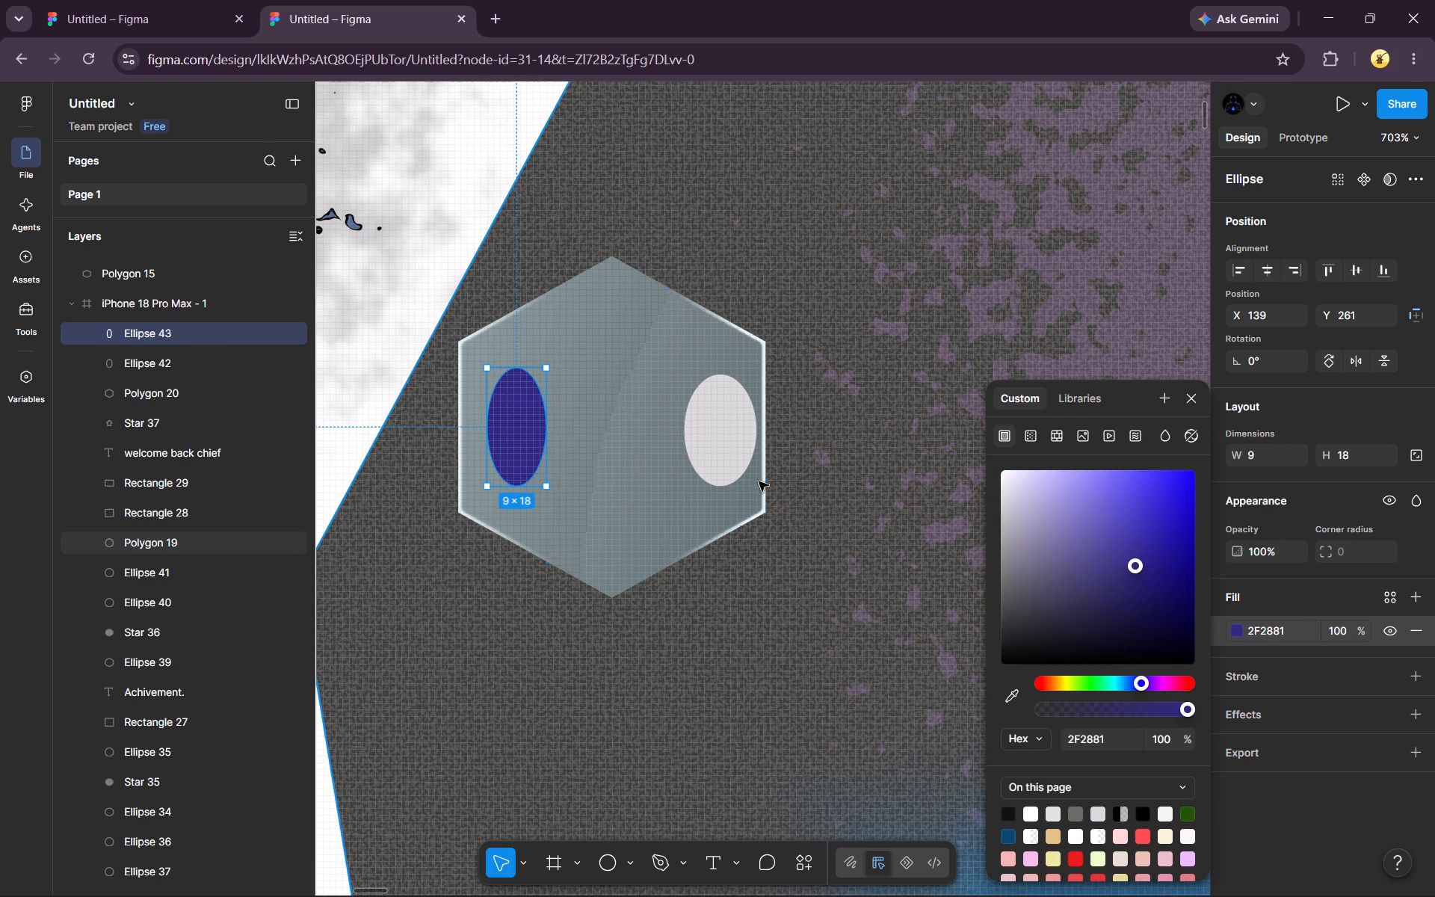
# Fill the ellipse near the hexagon's right edge with the magenta B01E9D already used on the page.
pyautogui.click(715, 451)
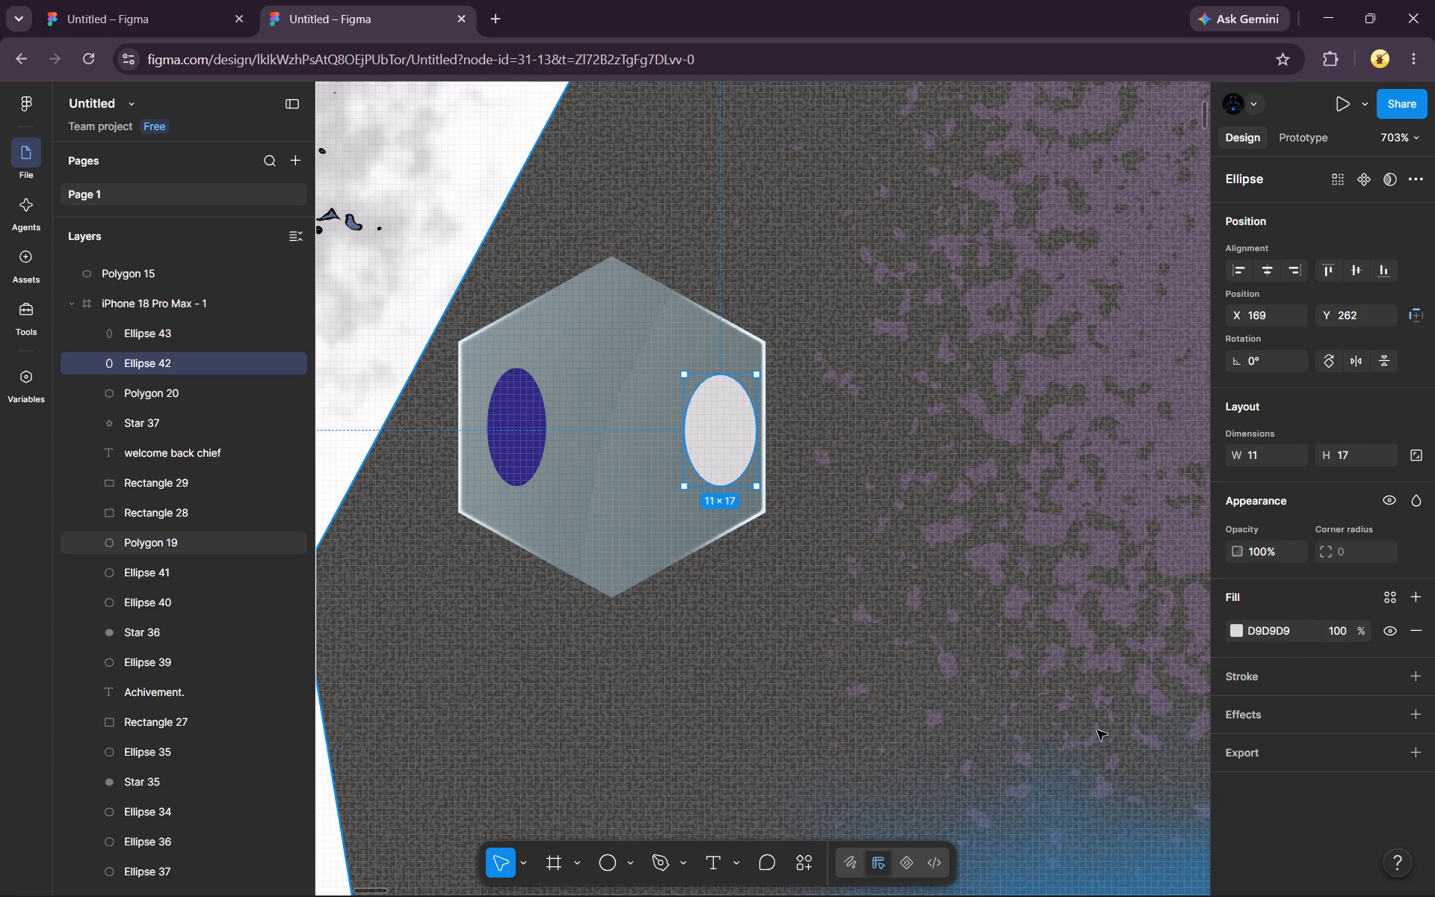
pyautogui.click(1235, 629)
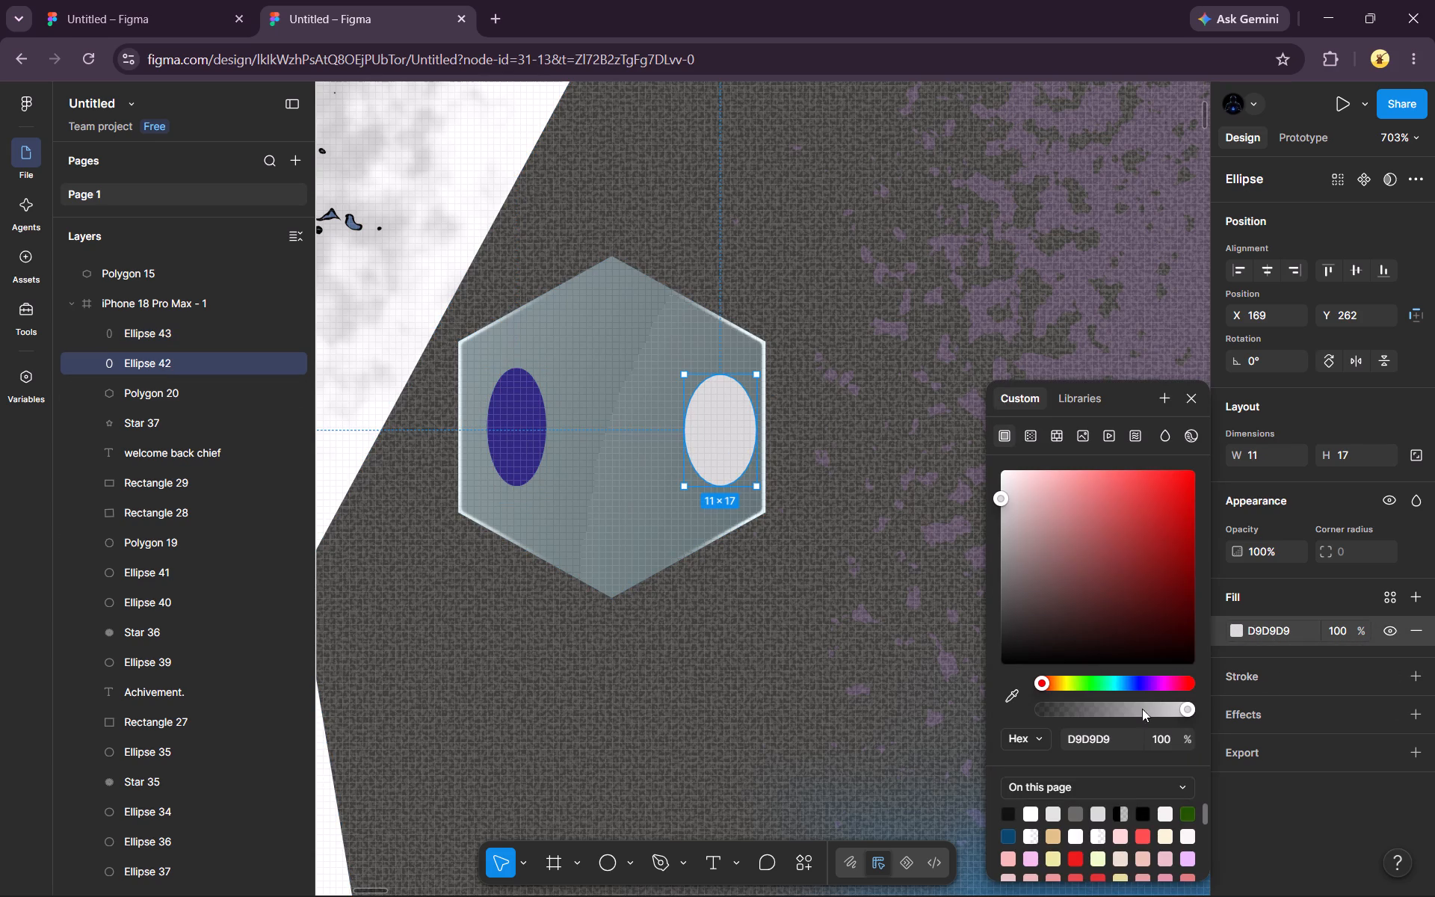
pyautogui.scroll(-1, 1124, 813)
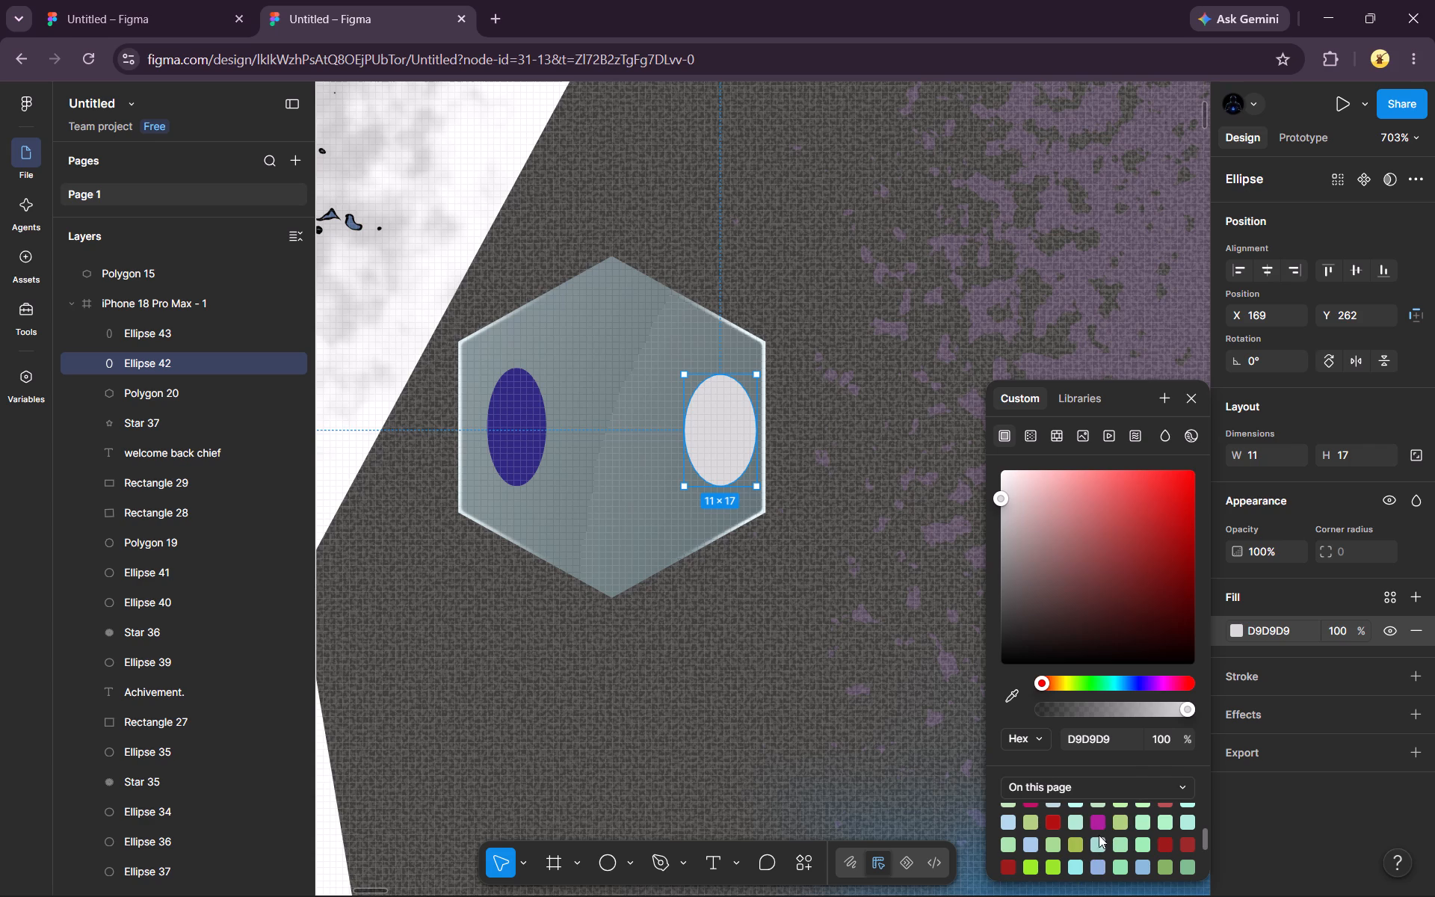
pyautogui.click(1094, 834)
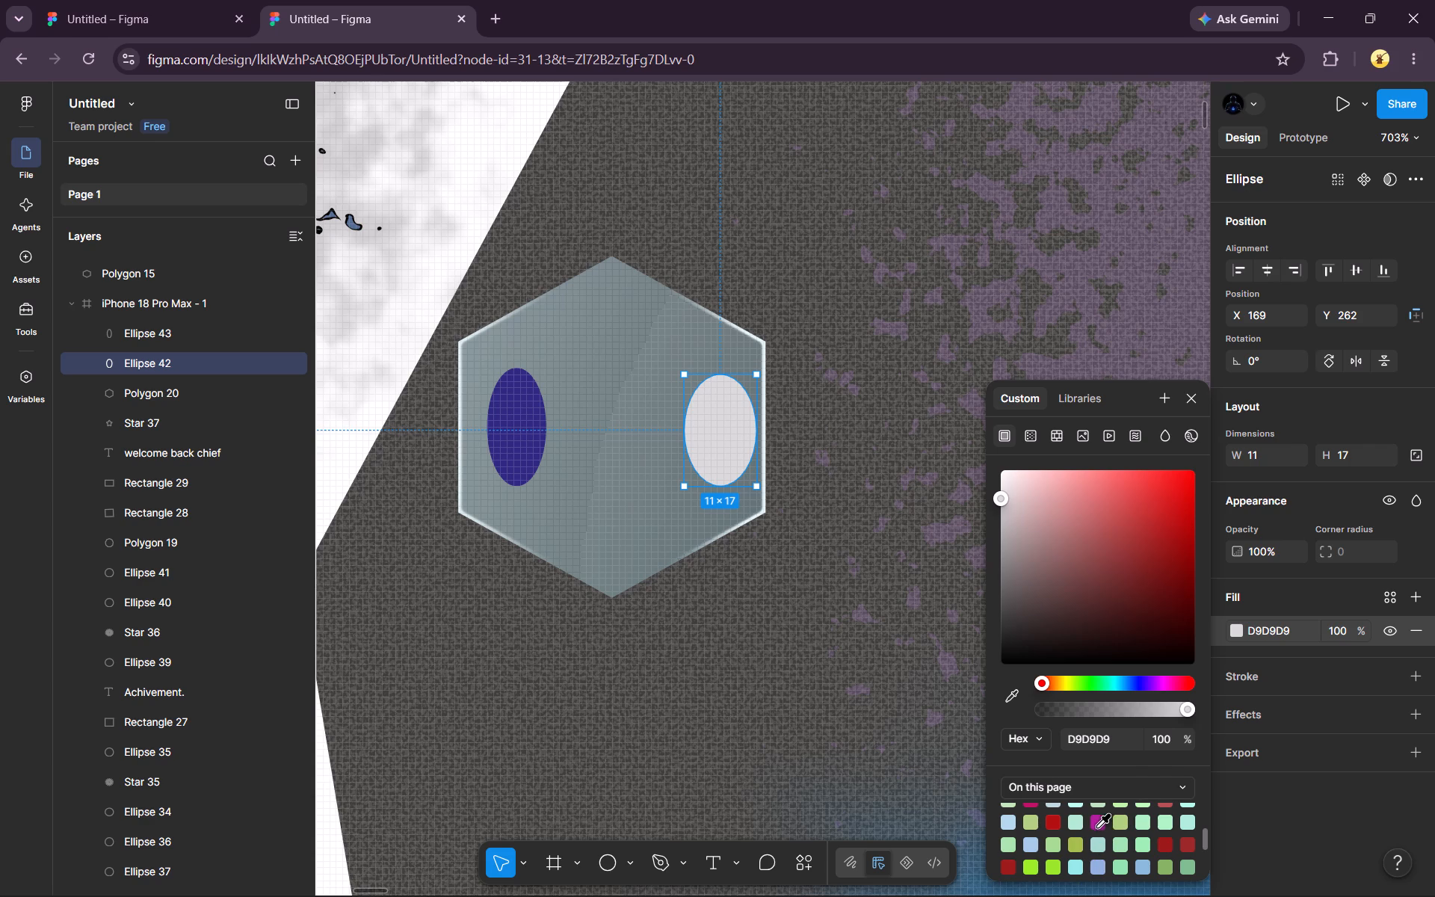
pyautogui.click(1097, 826)
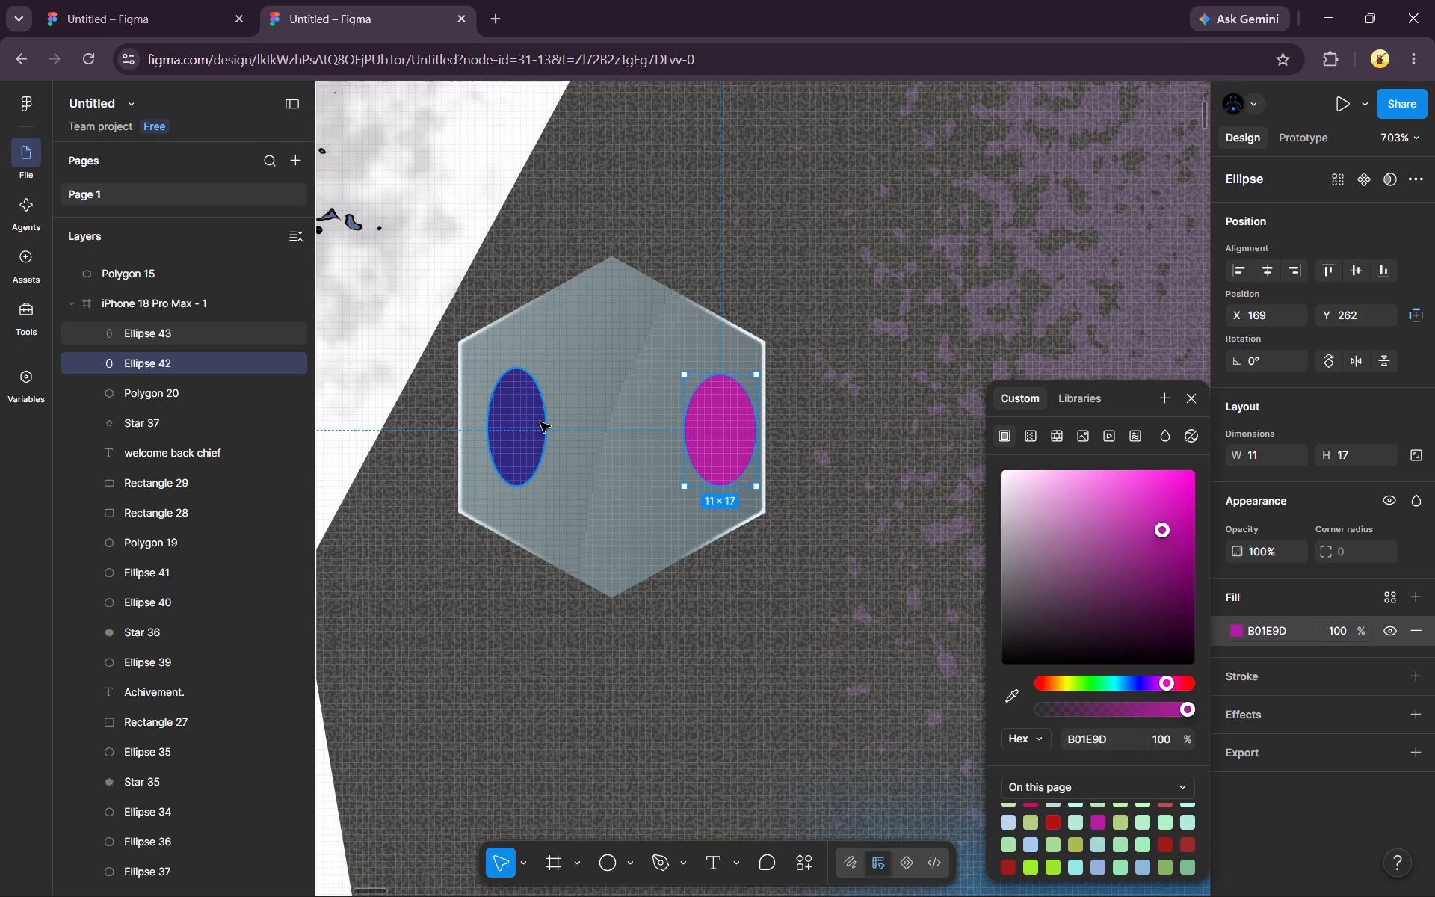
# Draw a thin vertical ellipse about 1 × 50 down the hexagon's centre from its top corner to its bottom corner.
pyautogui.click(629, 863)
pyautogui.click(676, 761)
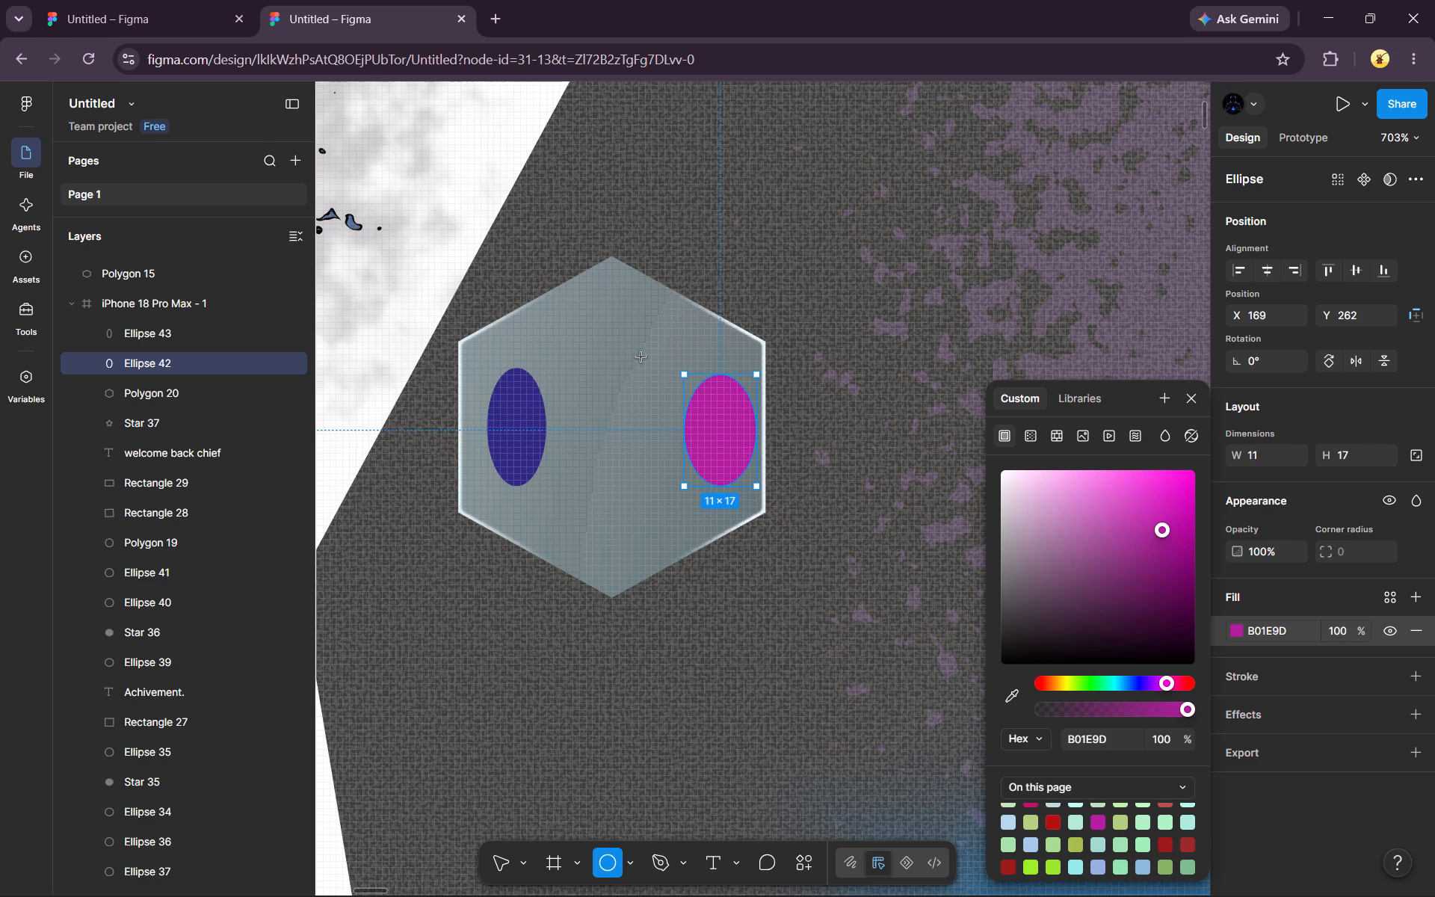
pyautogui.moveTo(610, 260); pyautogui.dragTo(614, 280)
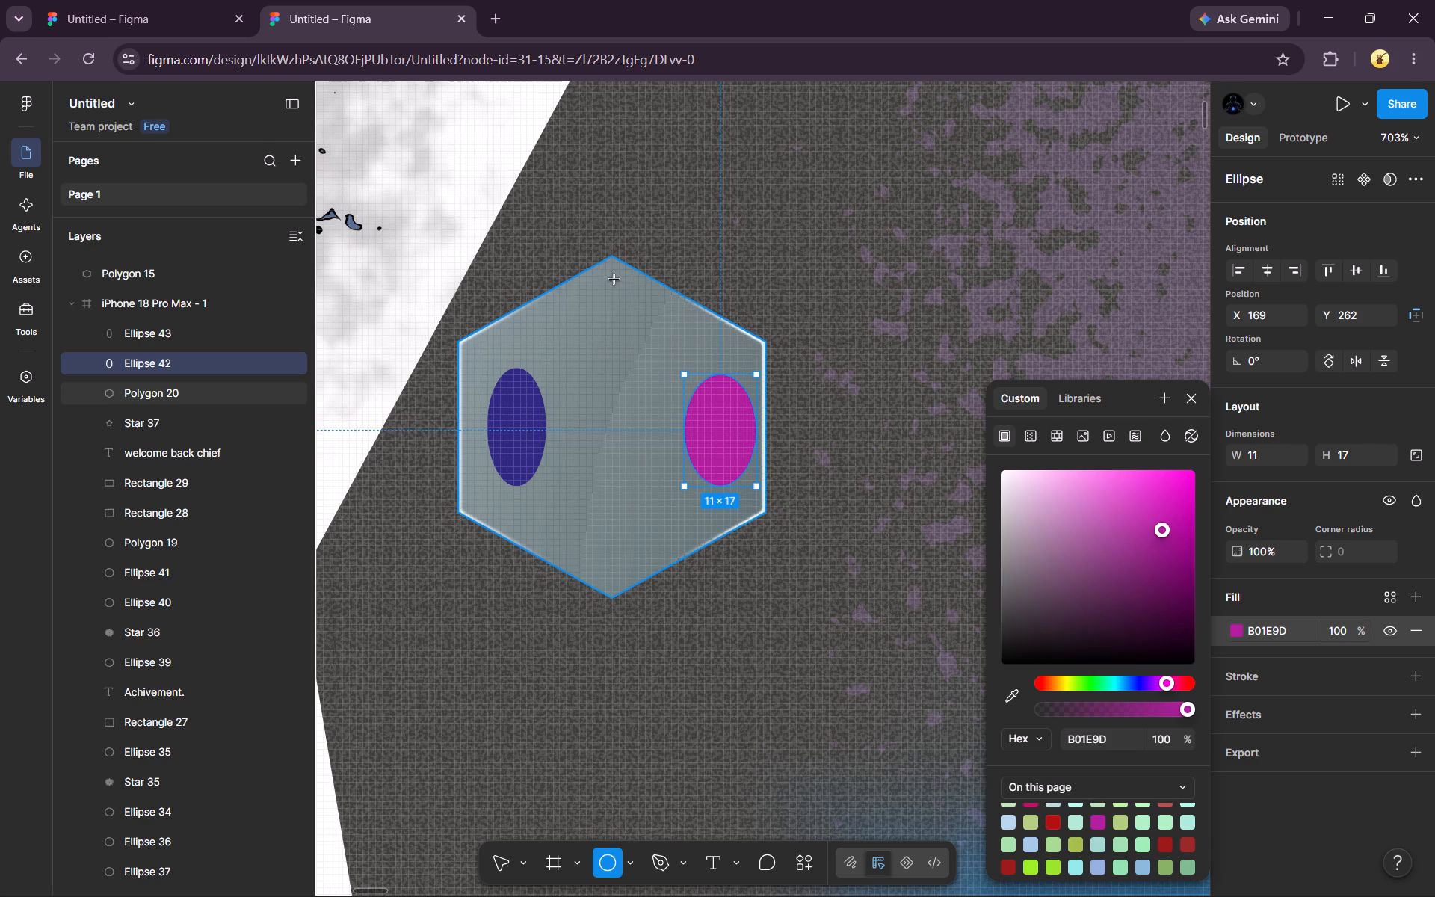
pyautogui.moveTo(614, 280); pyautogui.dragTo(614, 478)
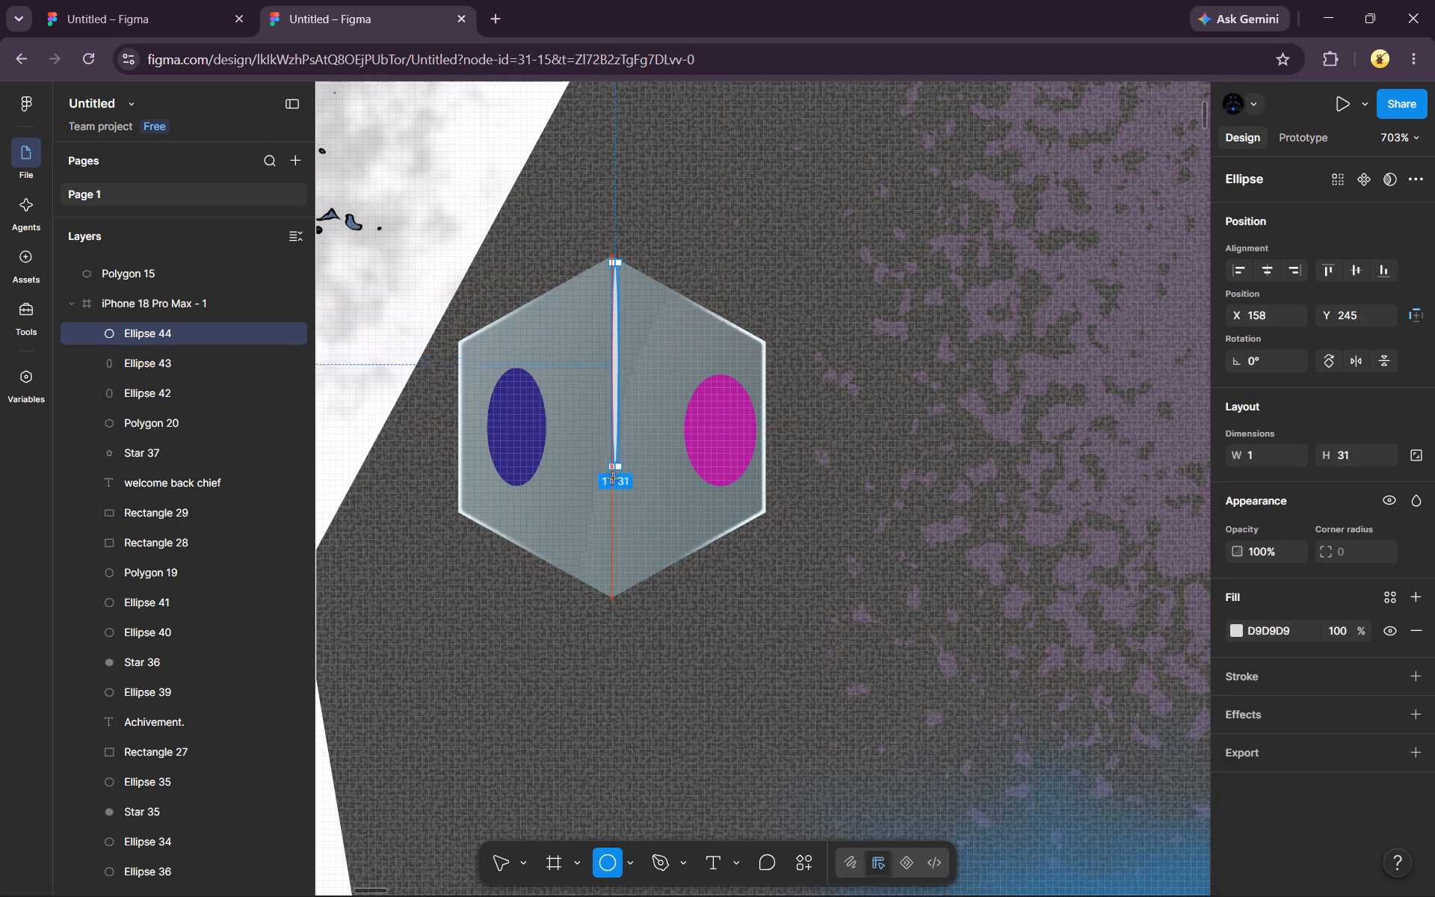
pyautogui.moveTo(614, 478); pyautogui.dragTo(610, 591)
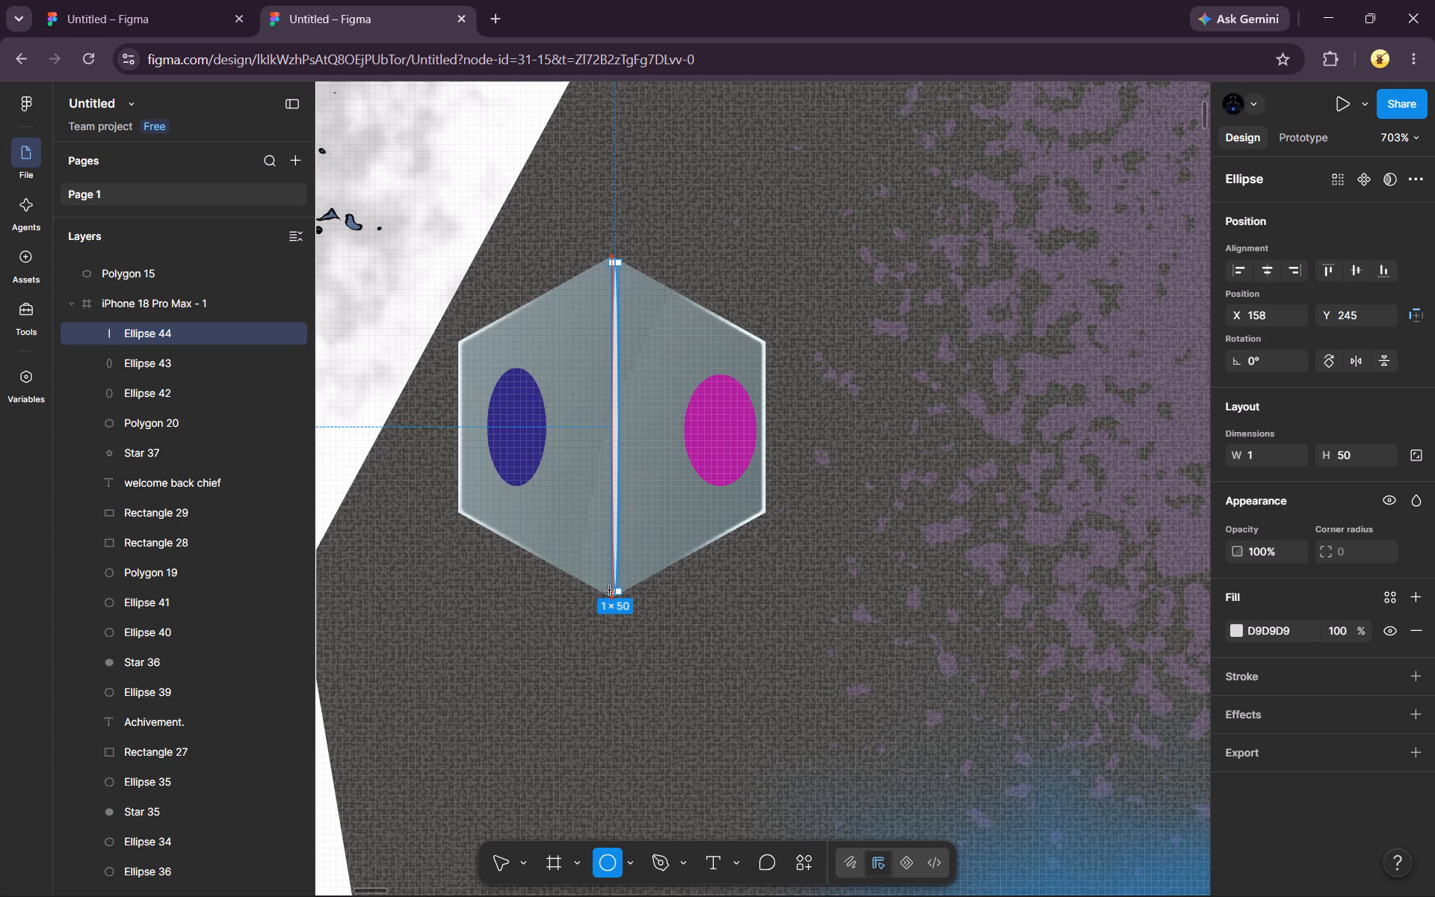
pyautogui.moveTo(610, 591); pyautogui.dragTo(613, 589)
# Fill the thin central ellipse with the page's grey colour 6B6B66.
pyautogui.click(1233, 625)
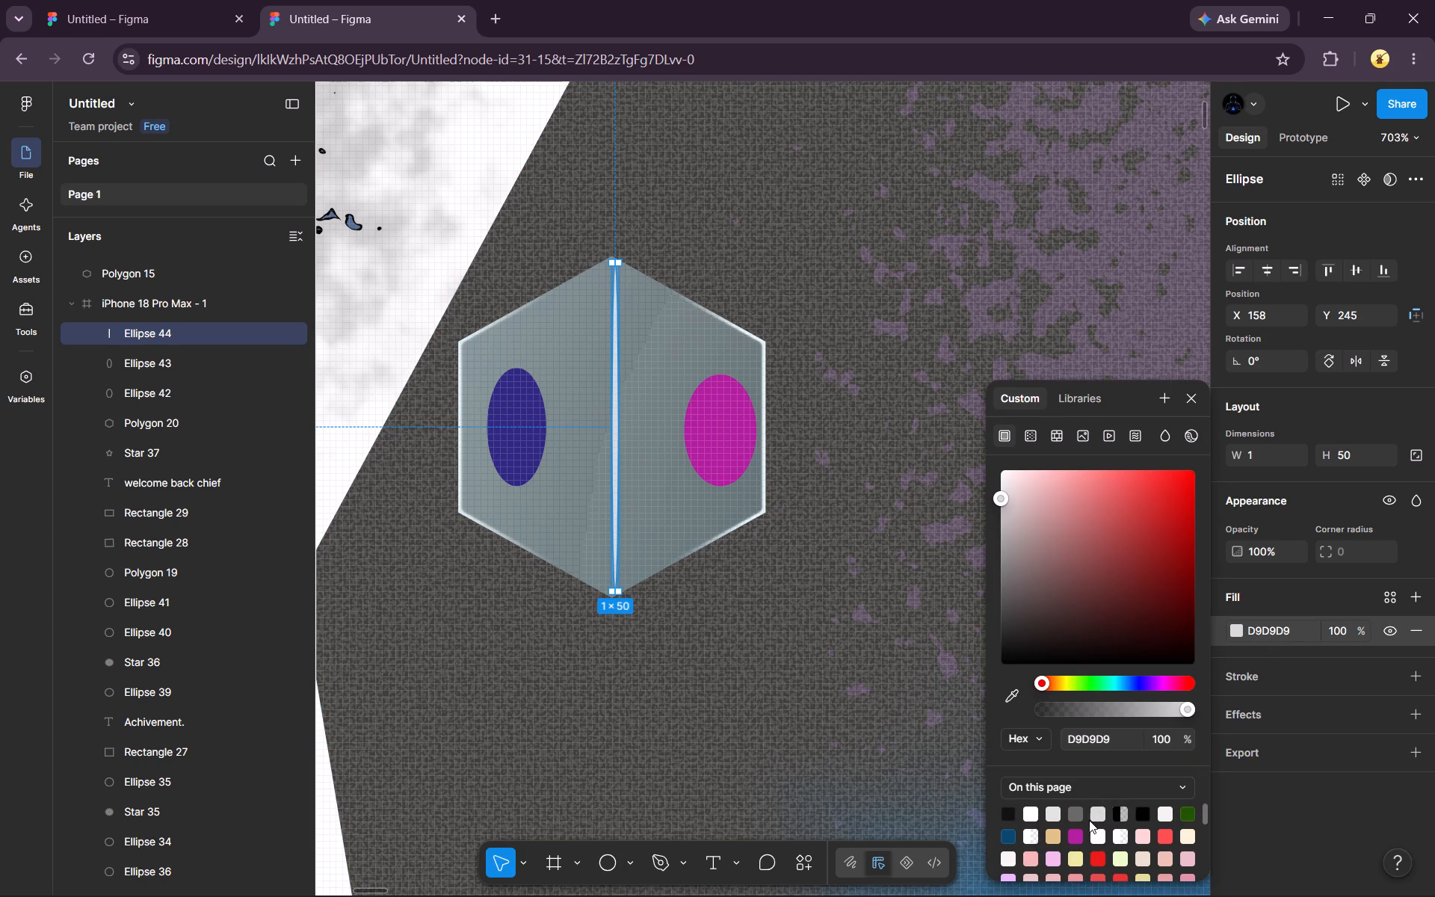
pyautogui.click(1080, 817)
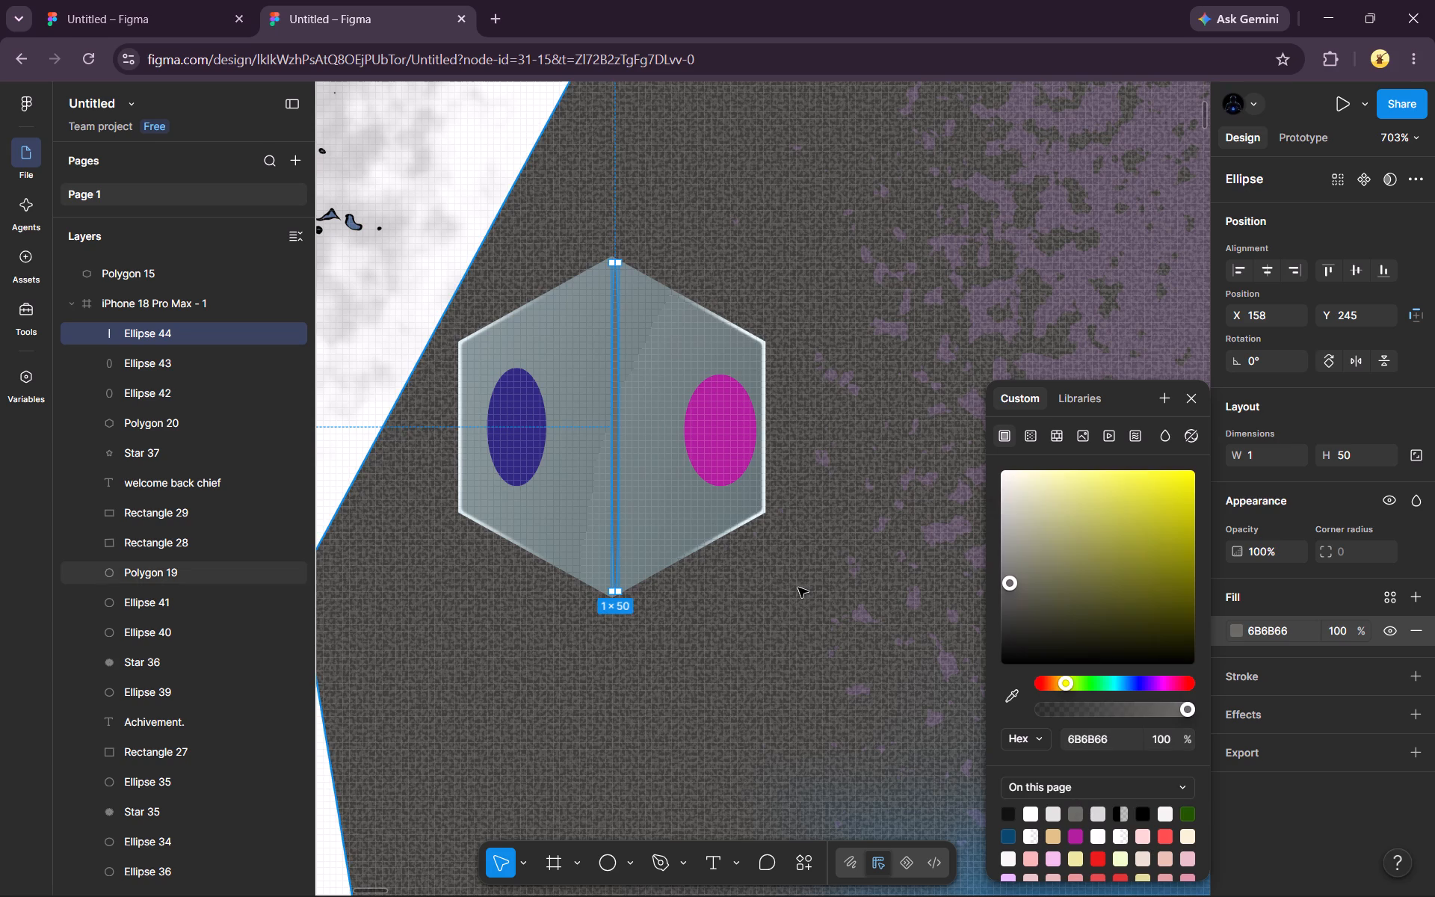
pyautogui.click(649, 454)
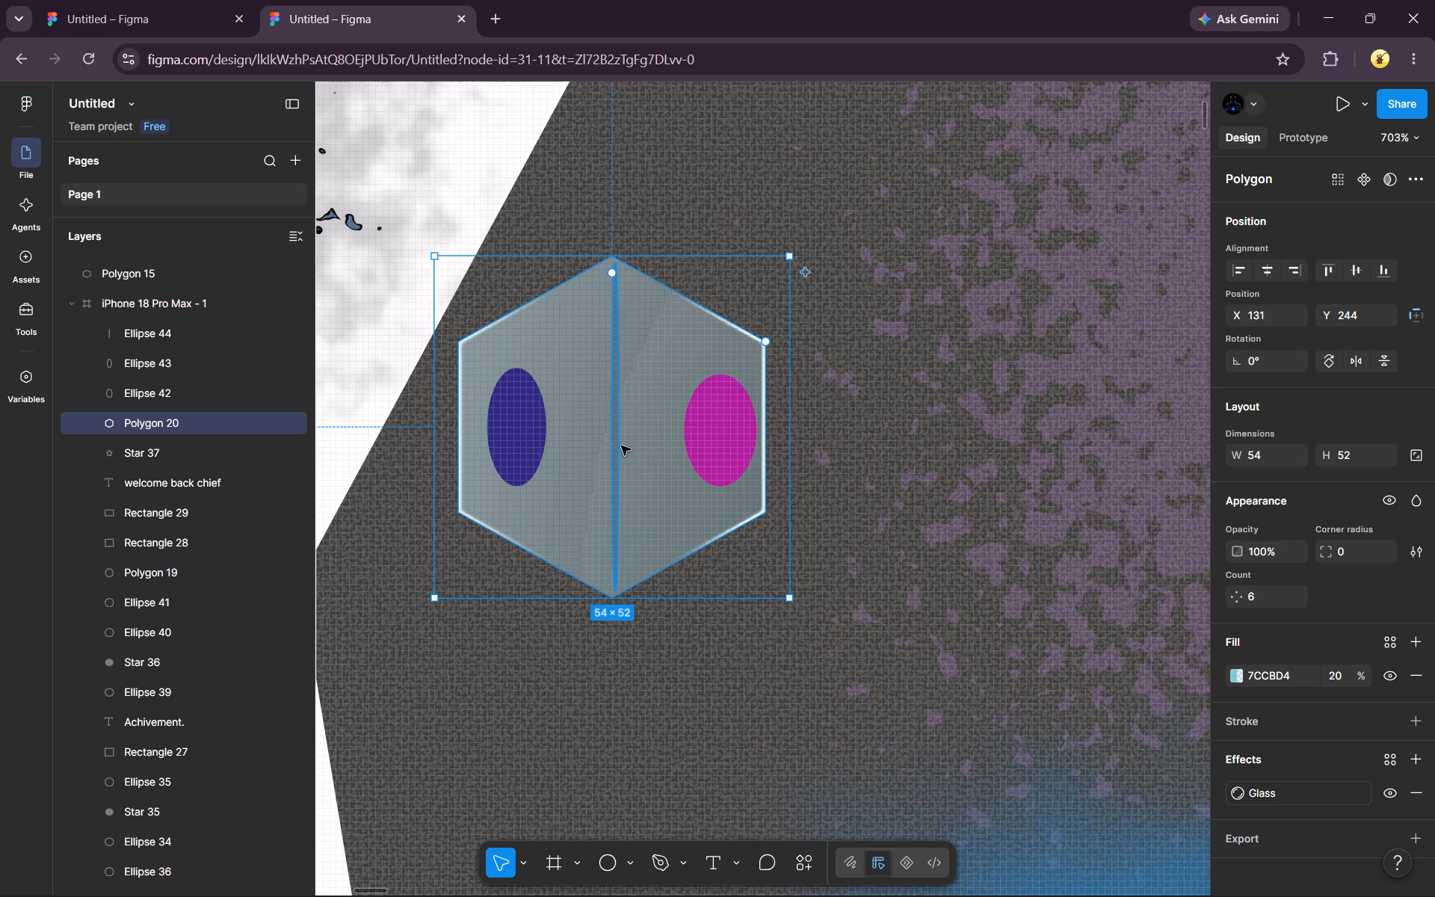
# Apply a Glass effect and a uniform layer blur to the thin central ellipse of the hexagon.
pyautogui.click(619, 445)
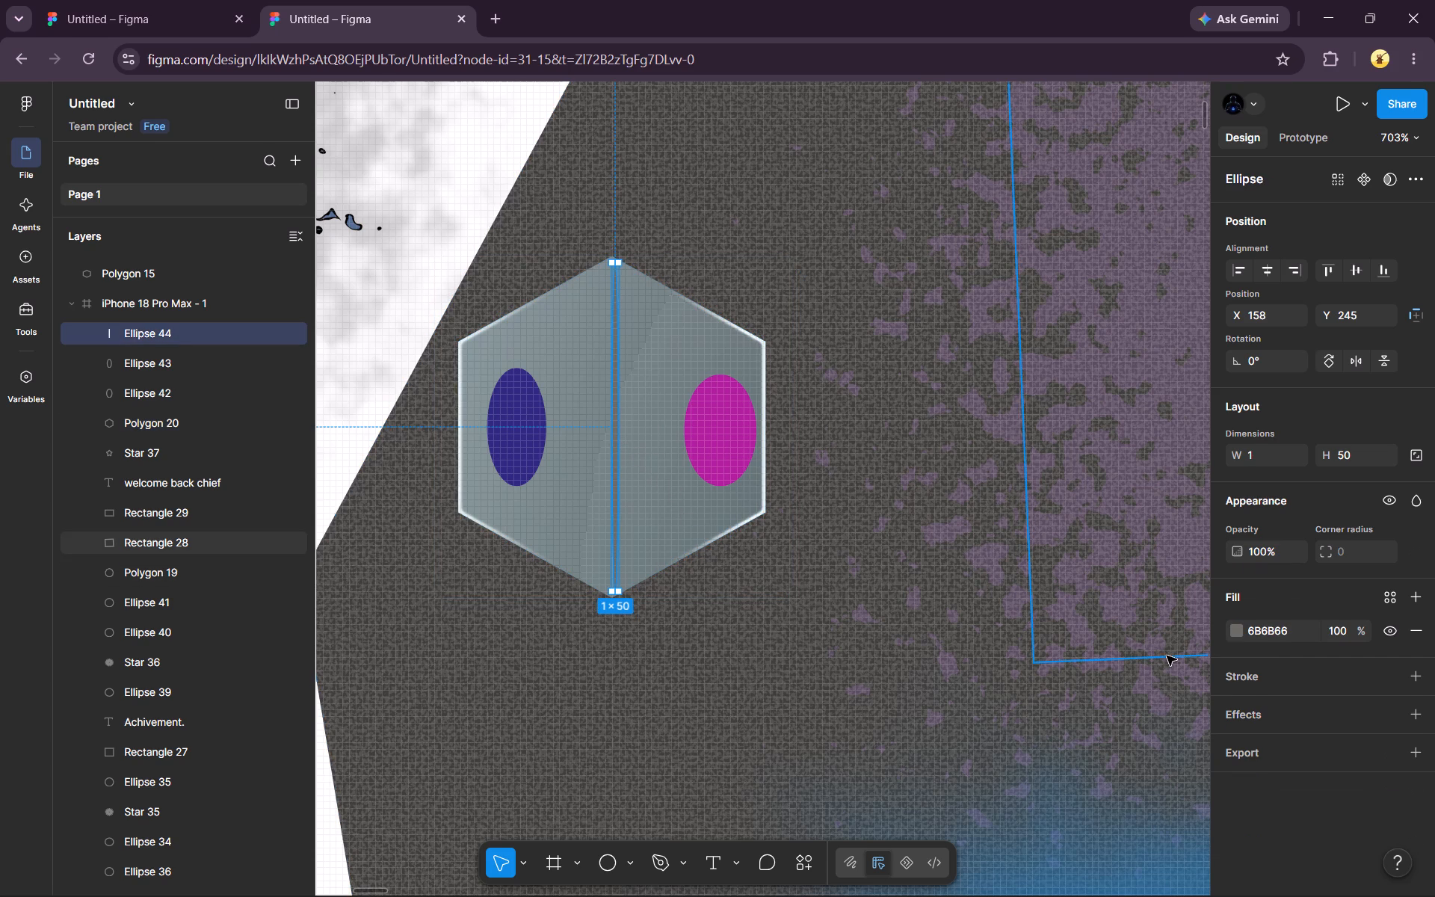
pyautogui.click(1263, 704)
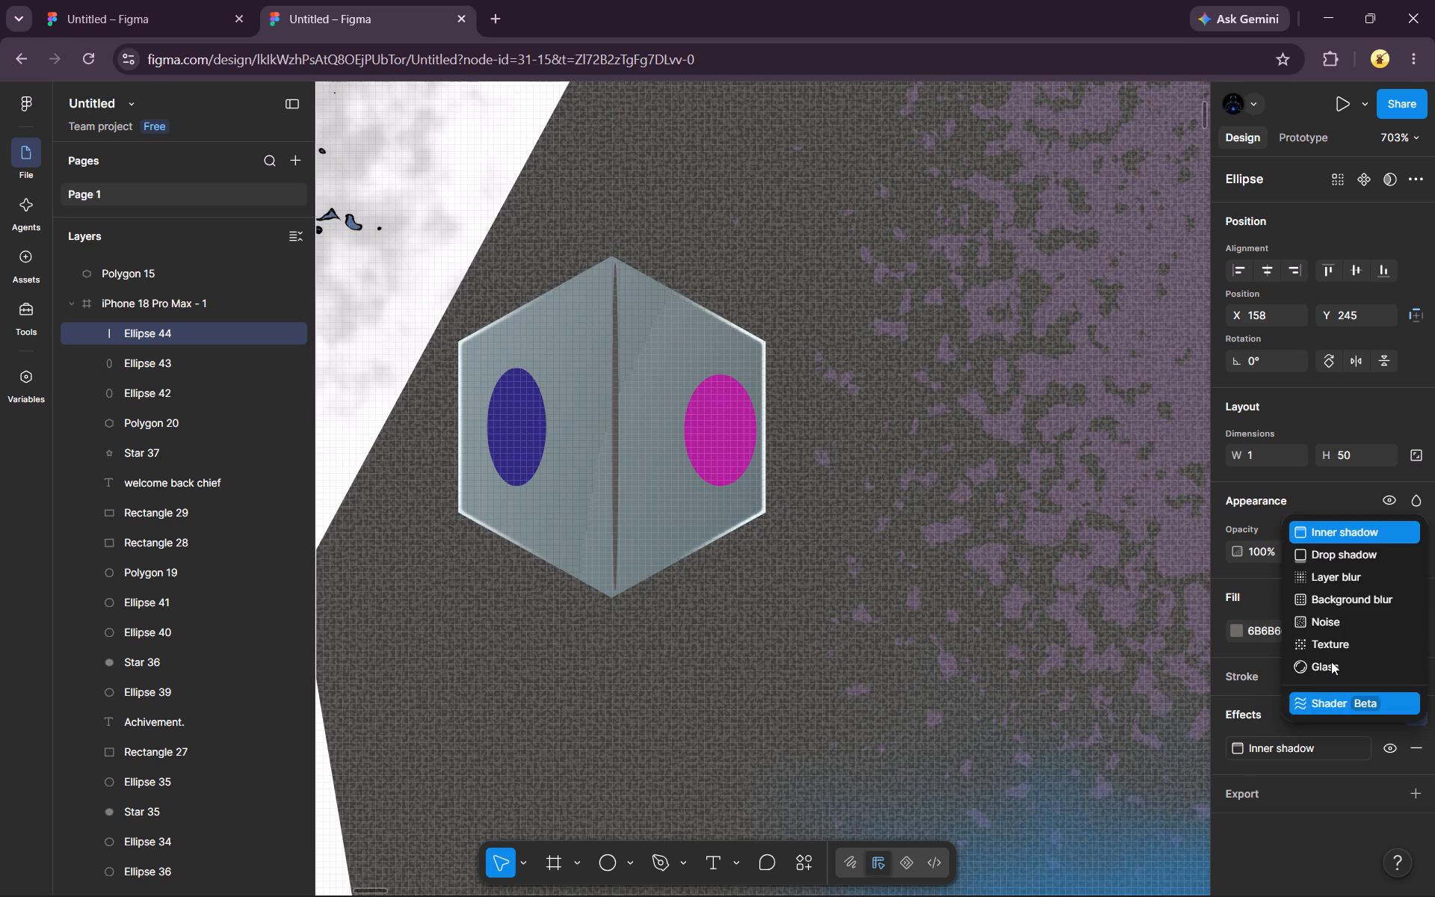
pyautogui.click(1326, 662)
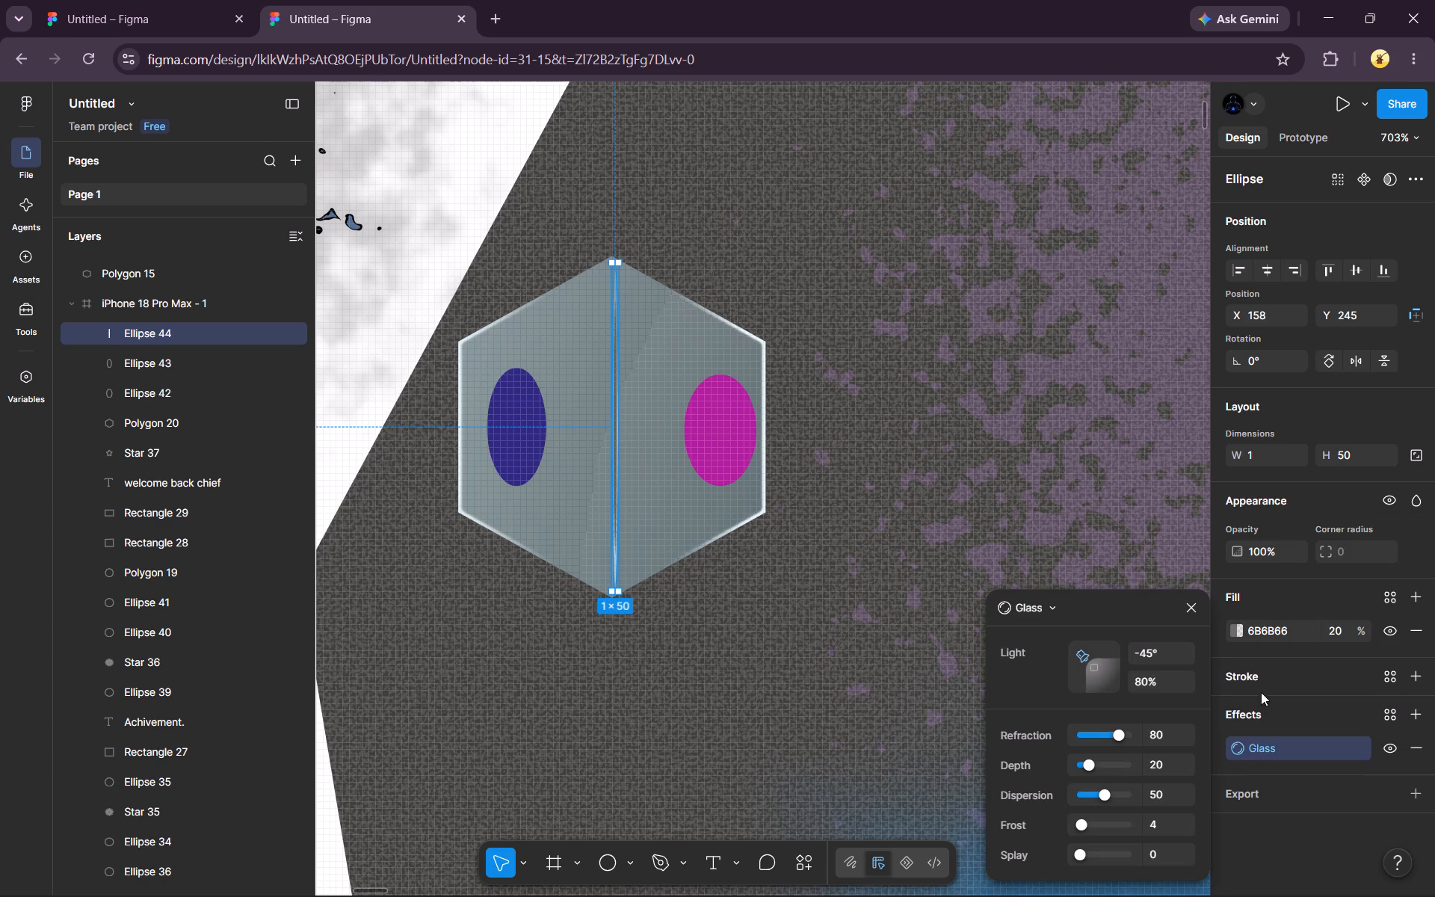
pyautogui.click(1412, 709)
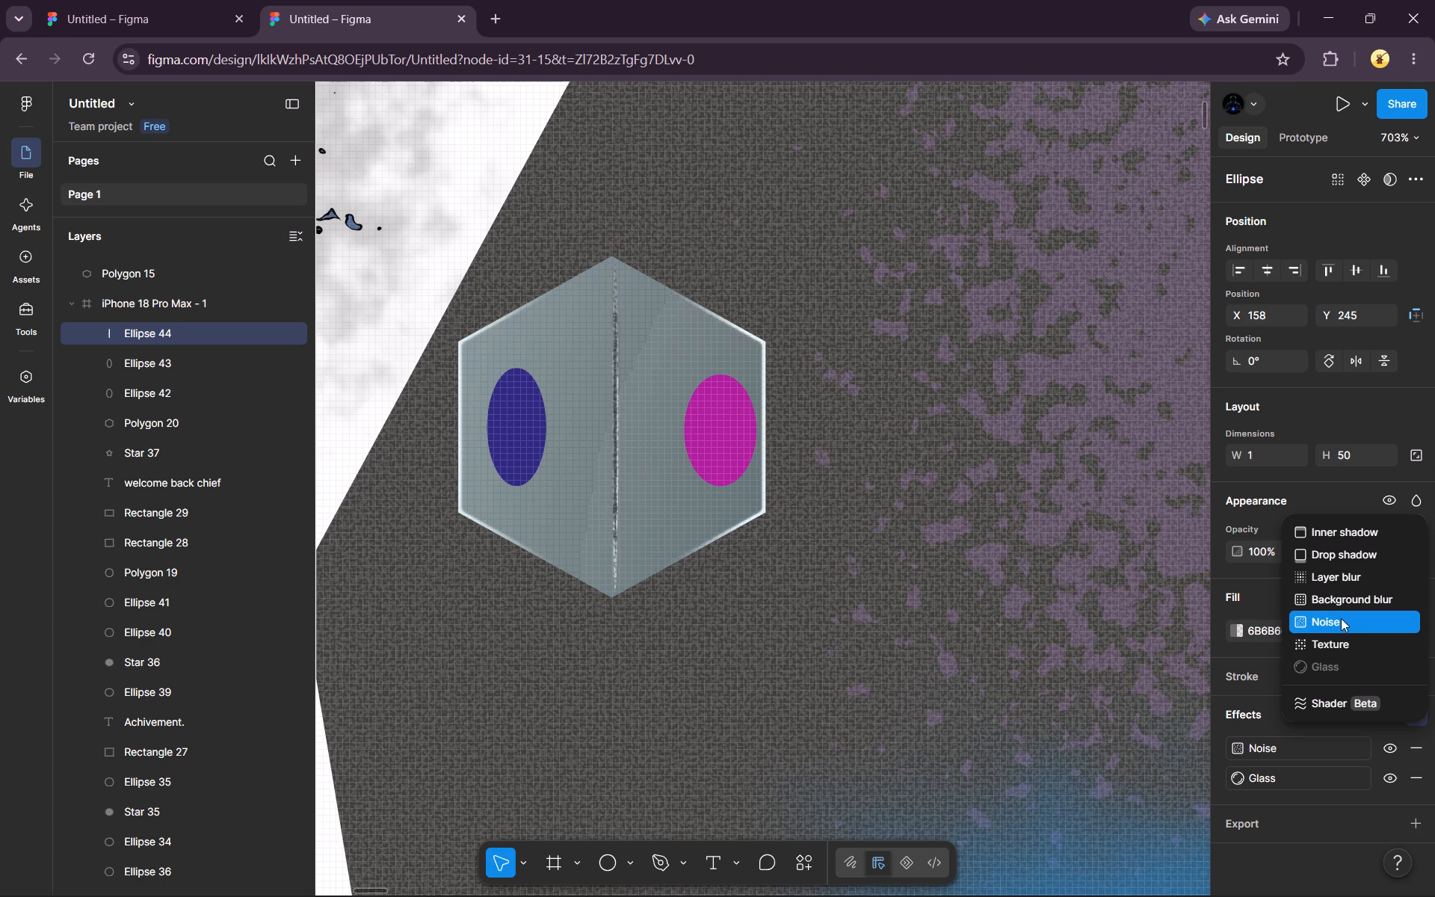
pyautogui.click(1323, 576)
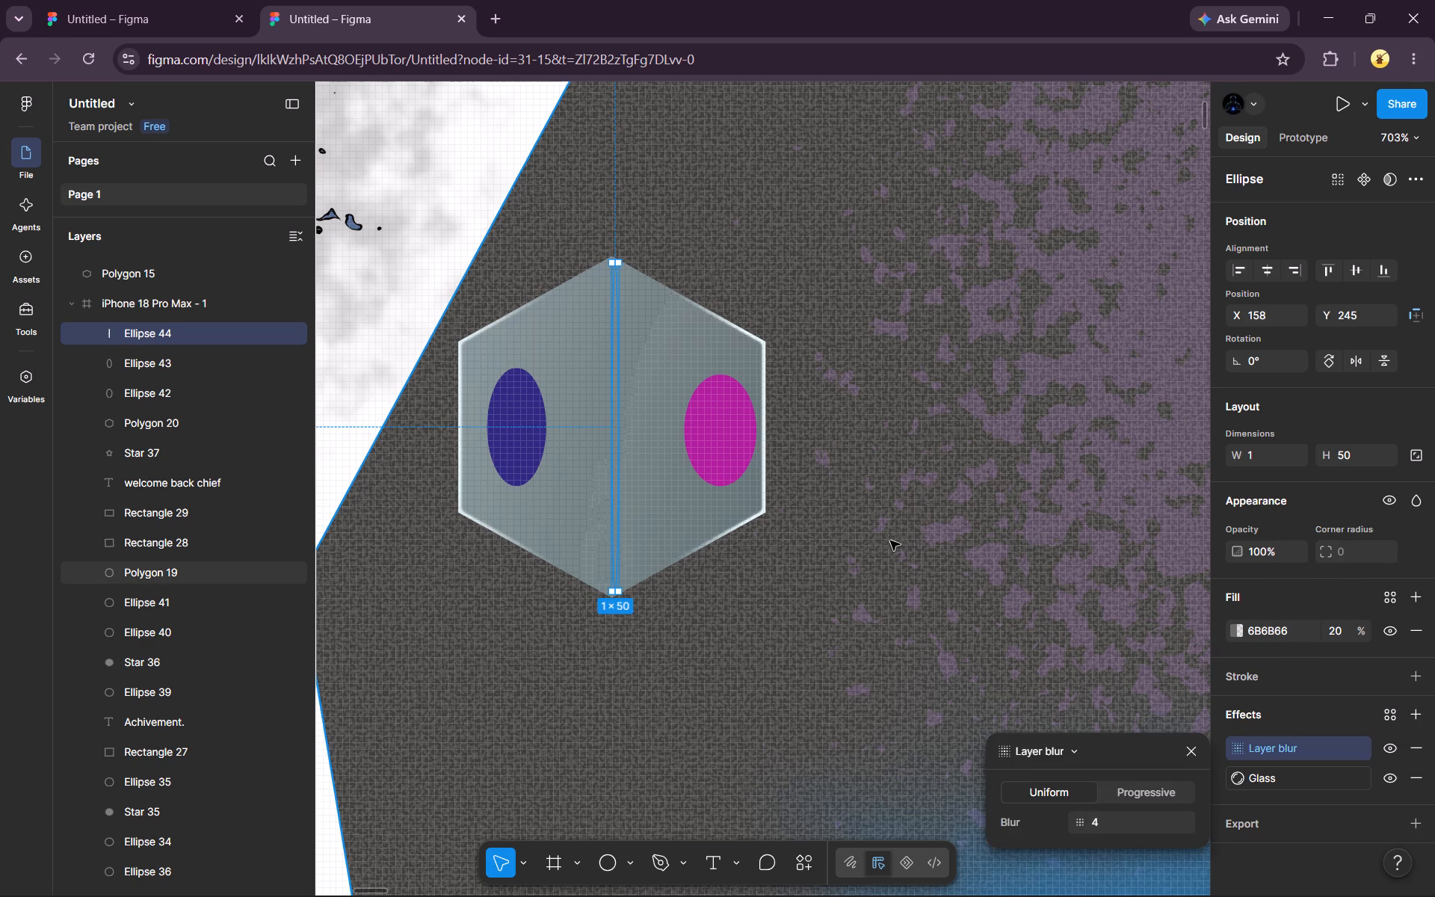
# Nudge the glass hexagon slightly upward to Y 243.
pyautogui.click(664, 487)
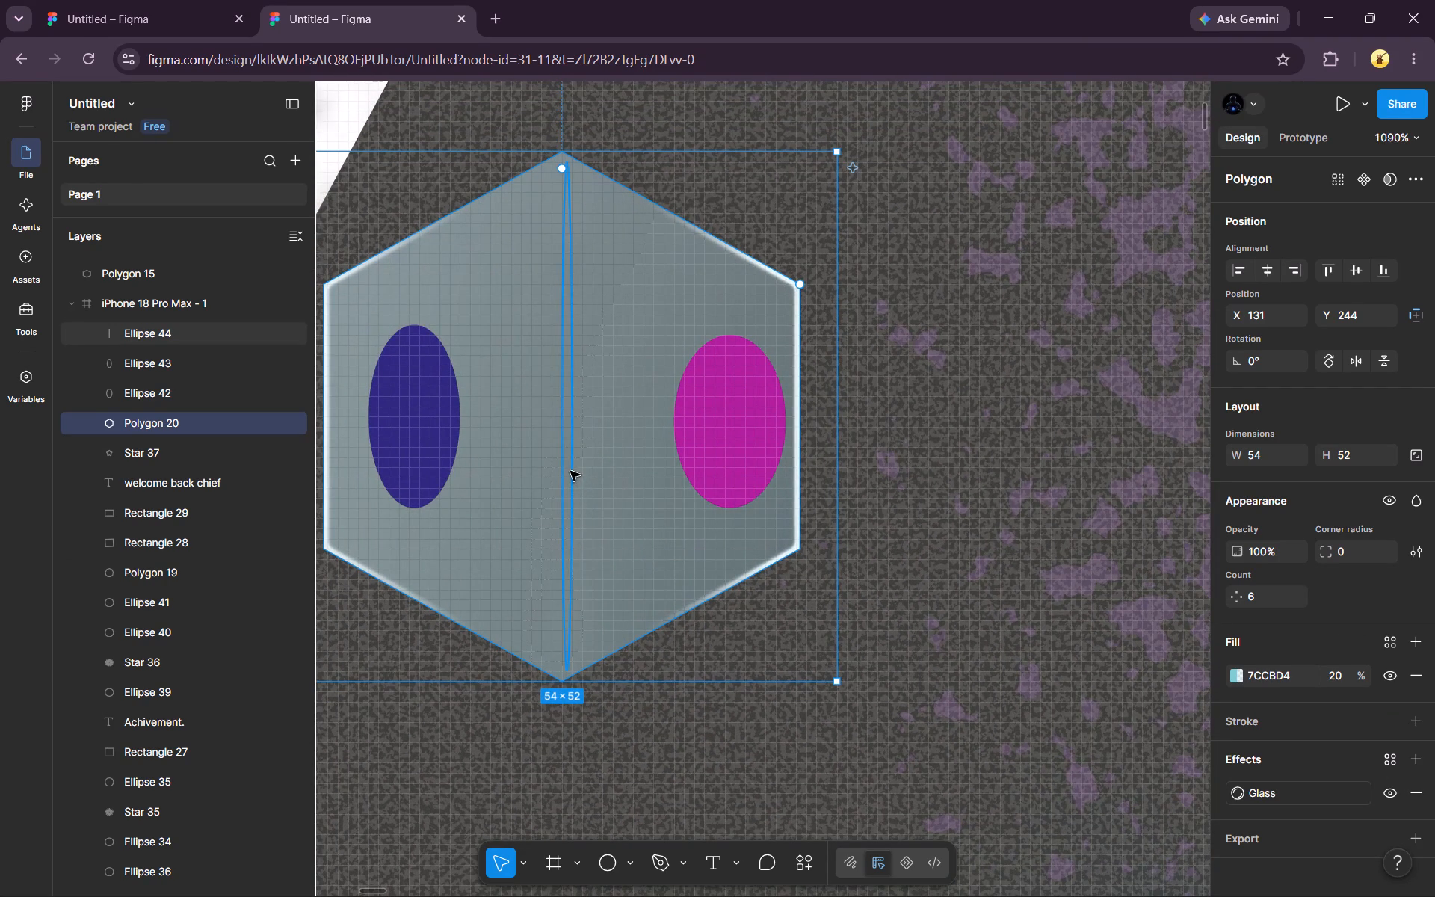
pyautogui.moveTo(570, 471); pyautogui.dragTo(569, 464)
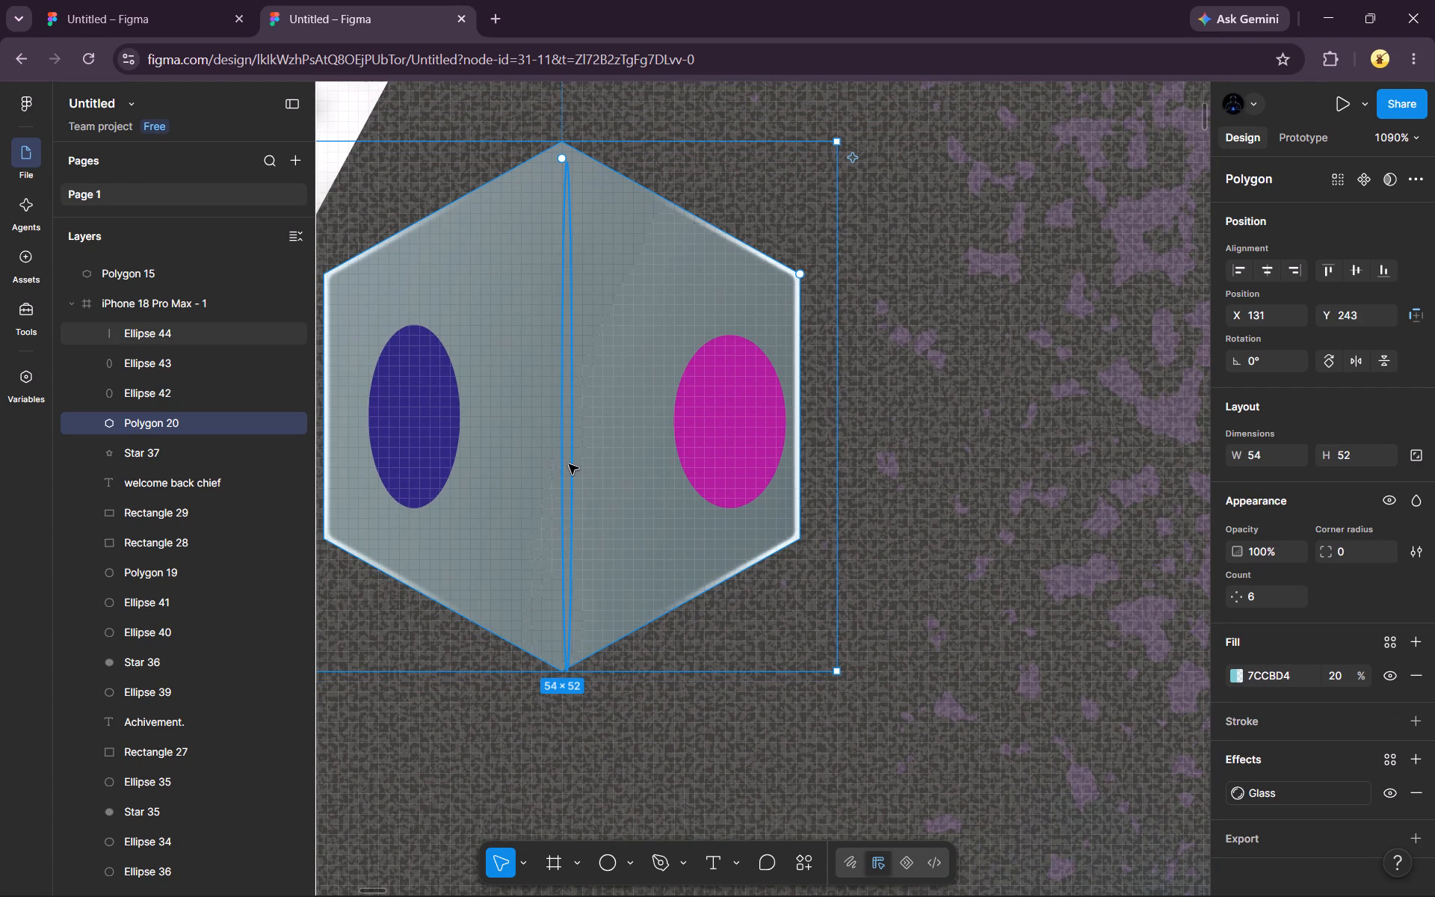
# Widen the blurred central ellipse to about 5 × 49 and reposition it along the hexagon's centre at about X 157, Y 245.
pyautogui.doubleClick(561, 448)
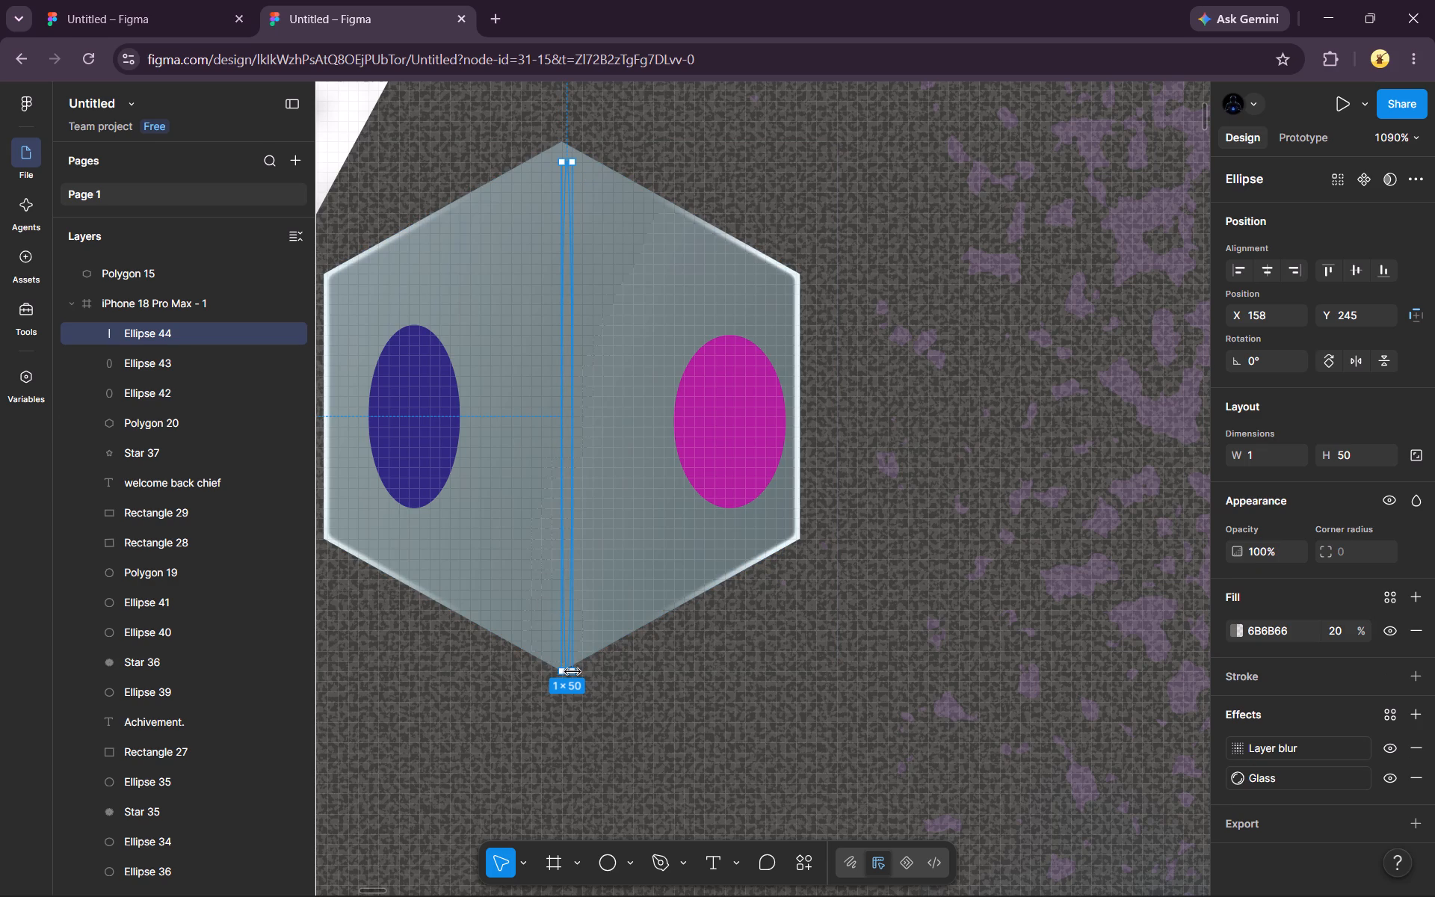
pyautogui.moveTo(572, 673); pyautogui.dragTo(591, 669)
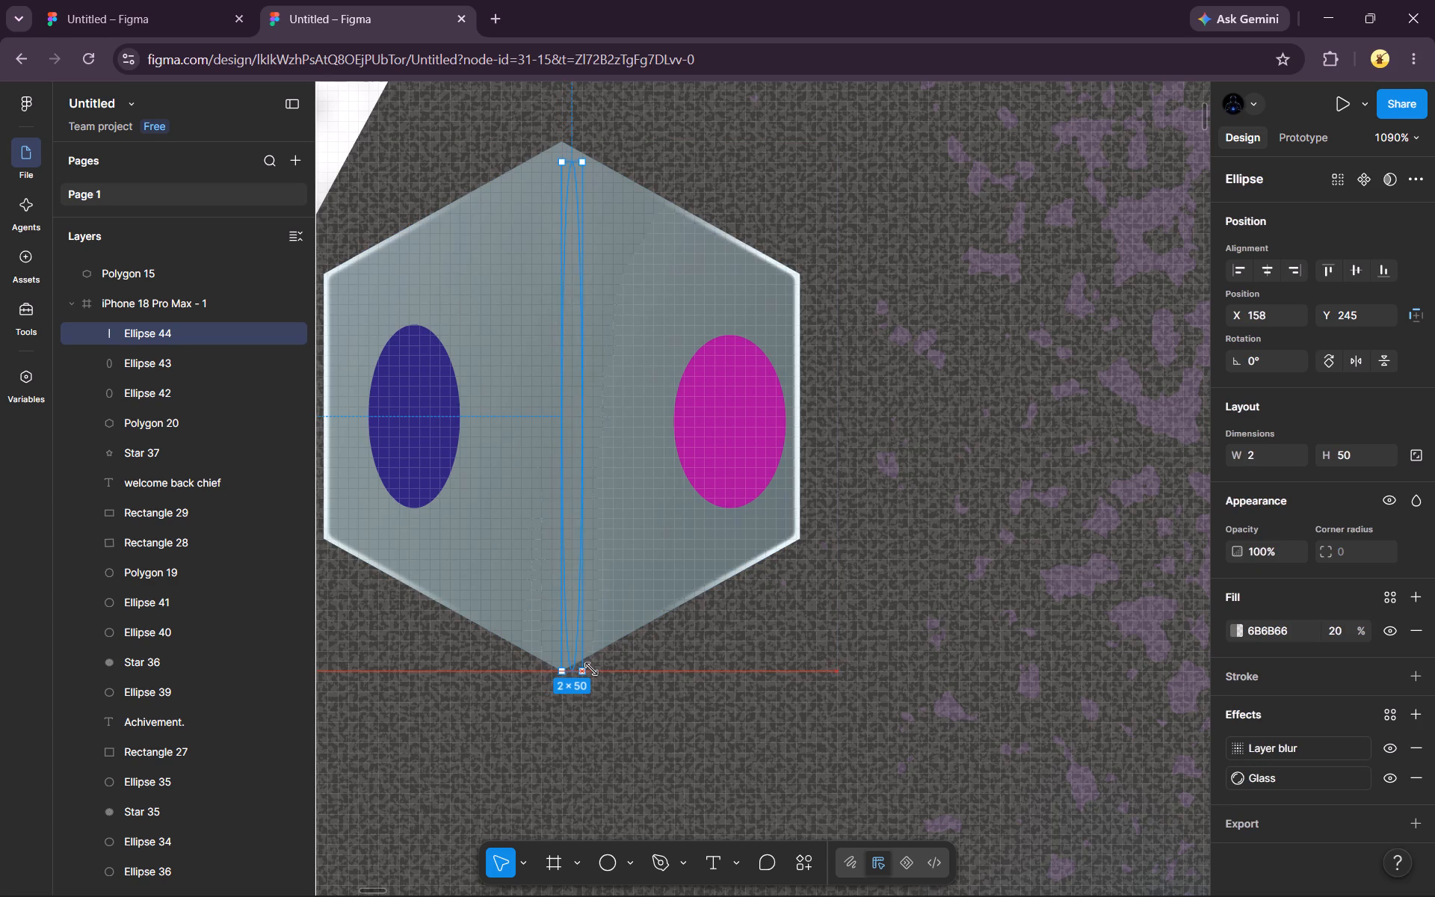
pyautogui.moveTo(591, 669); pyautogui.dragTo(611, 659)
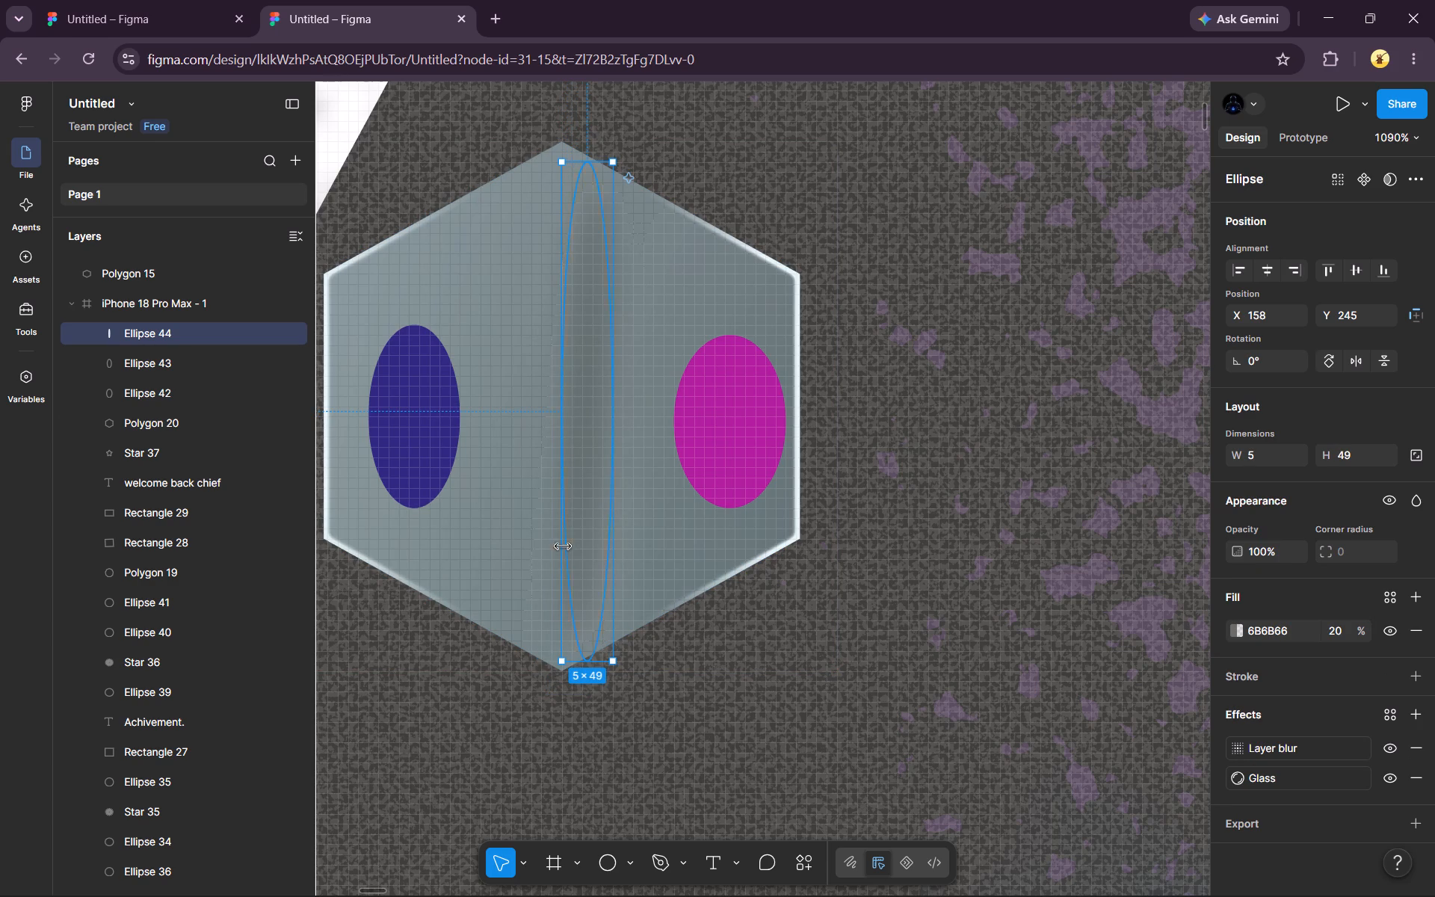
pyautogui.moveTo(573, 520); pyautogui.dragTo(547, 512)
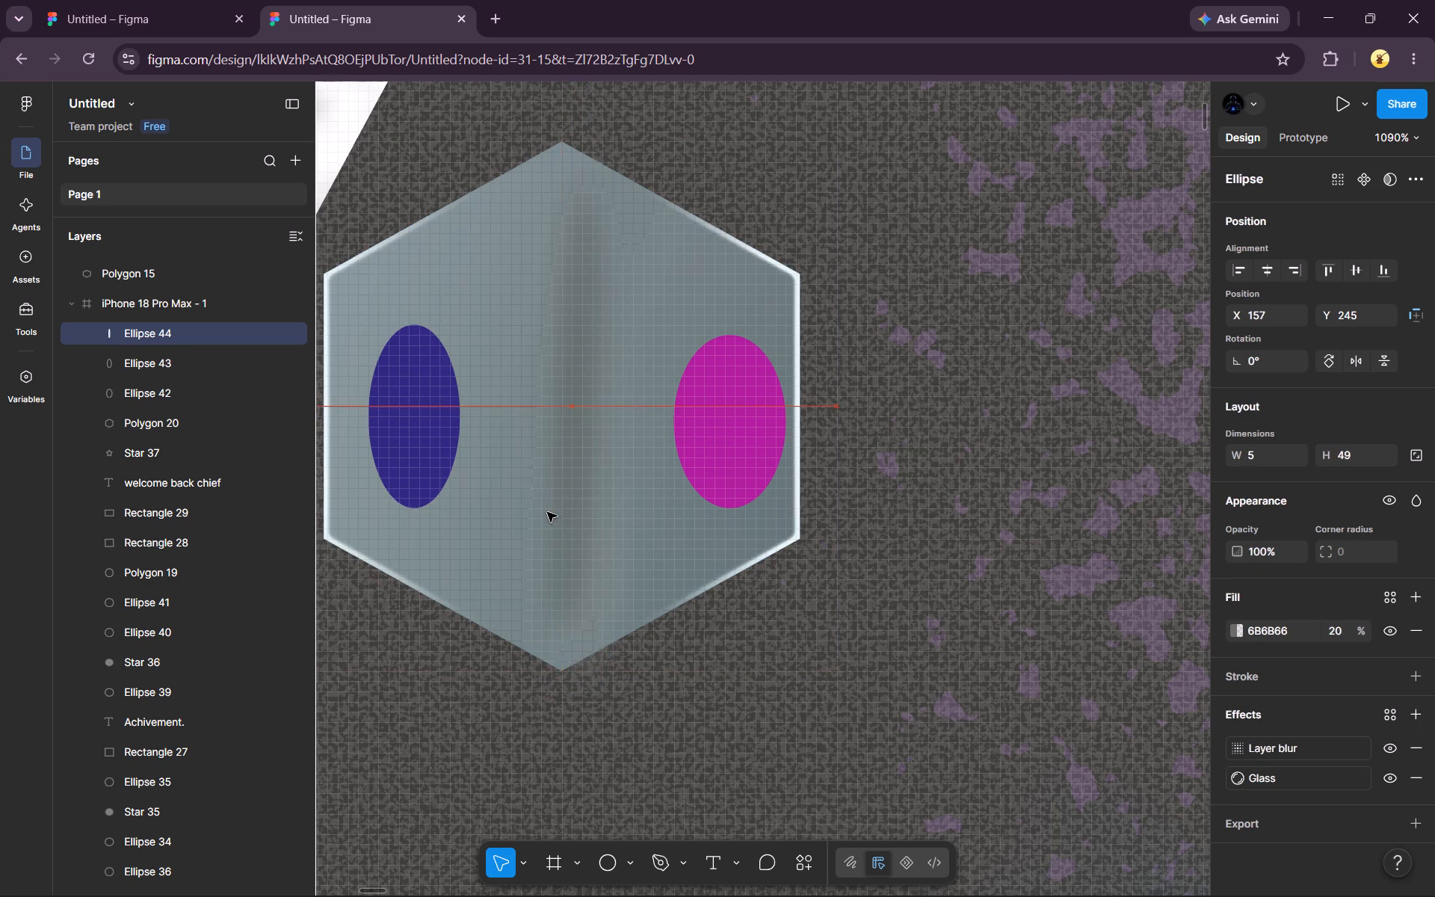
pyautogui.moveTo(547, 512); pyautogui.dragTo(548, 508)
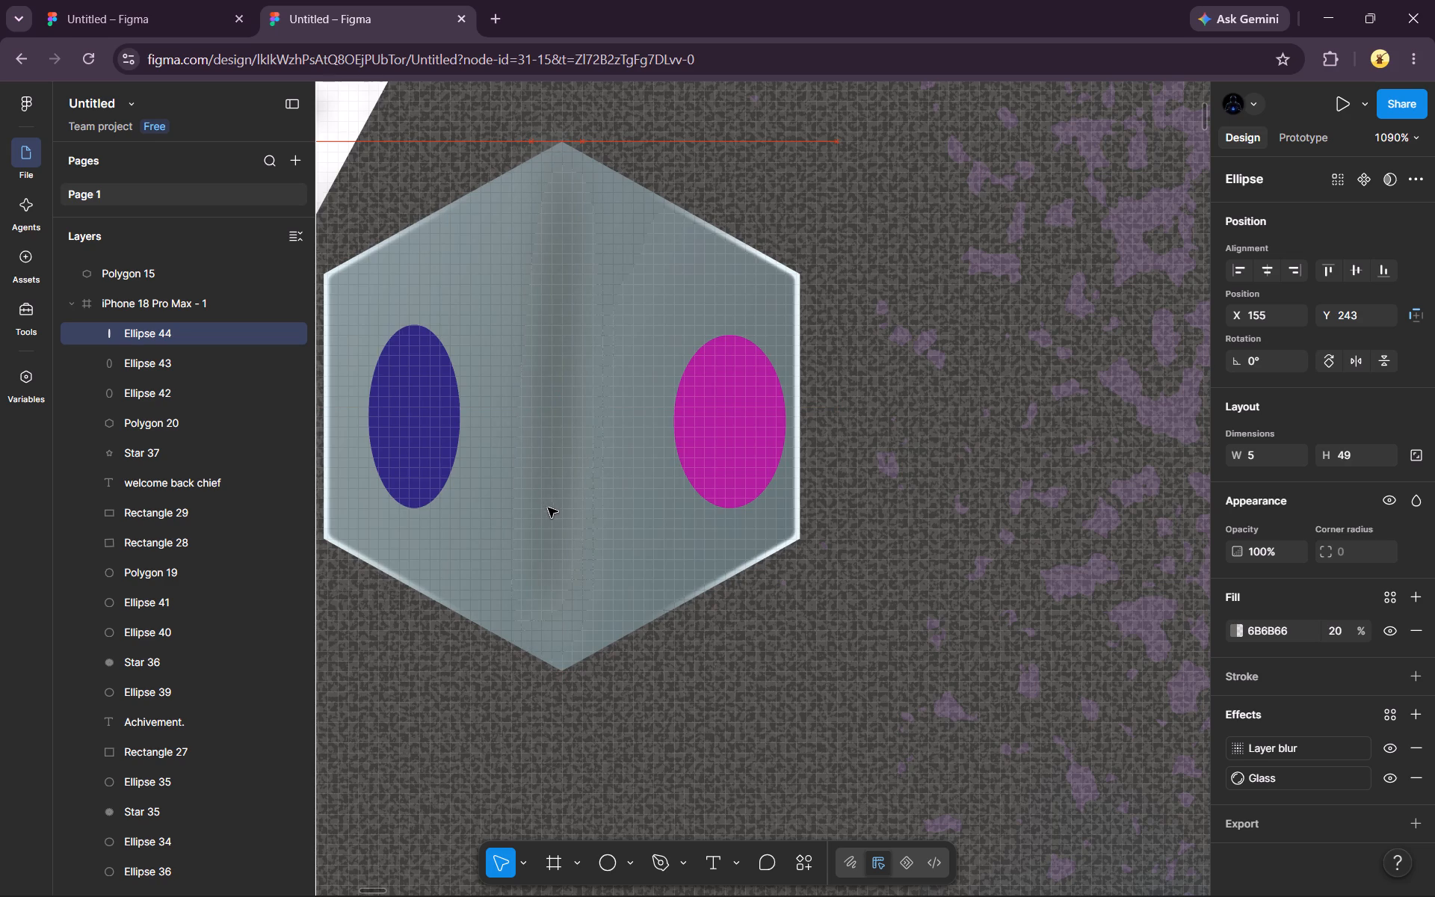
pyautogui.moveTo(548, 508); pyautogui.dragTo(558, 520)
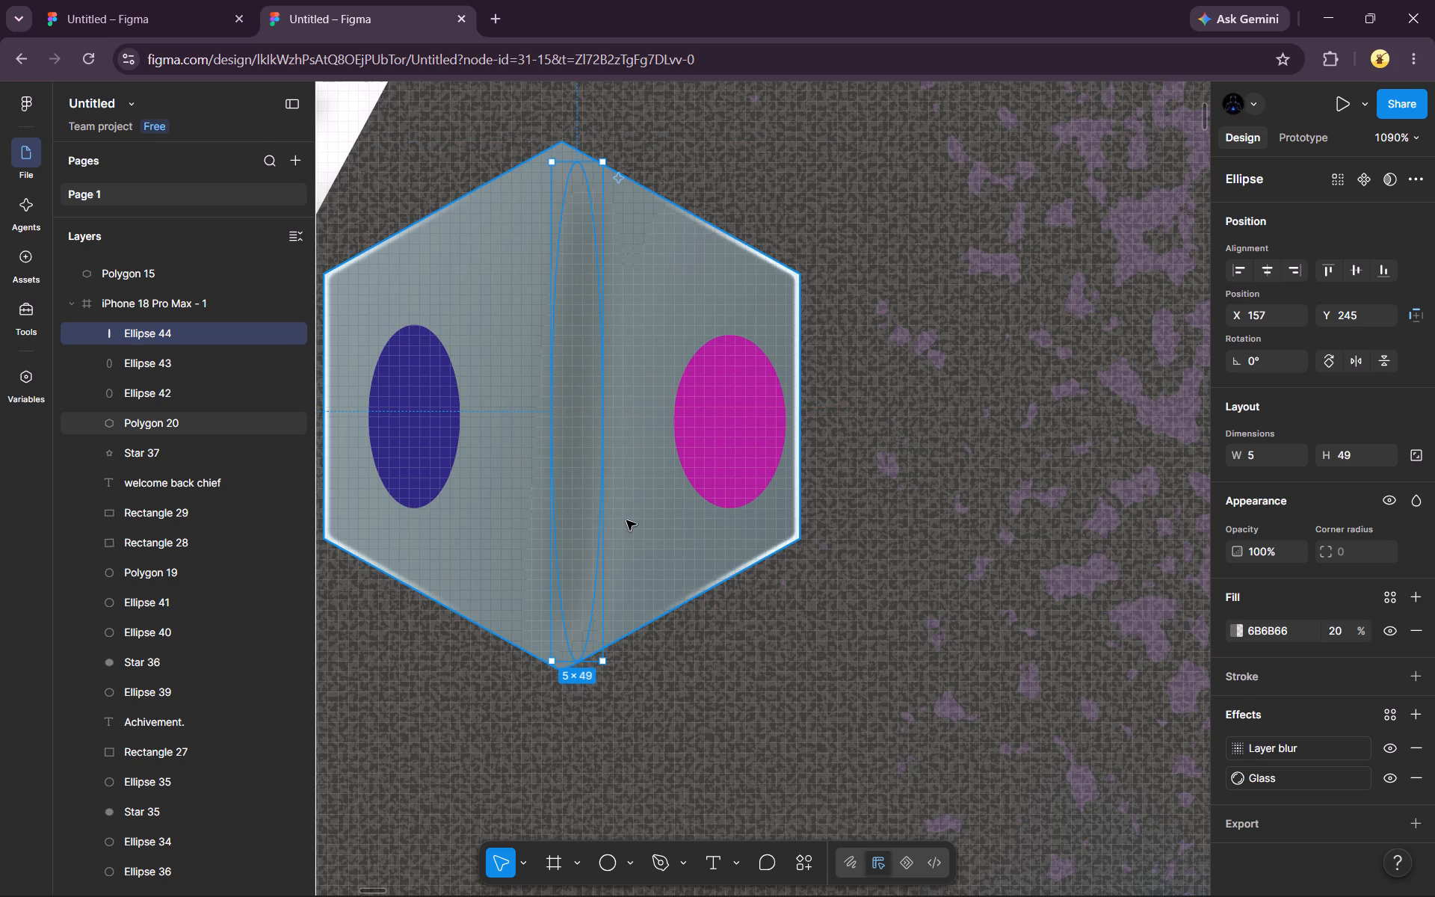
pyautogui.click(626, 520)
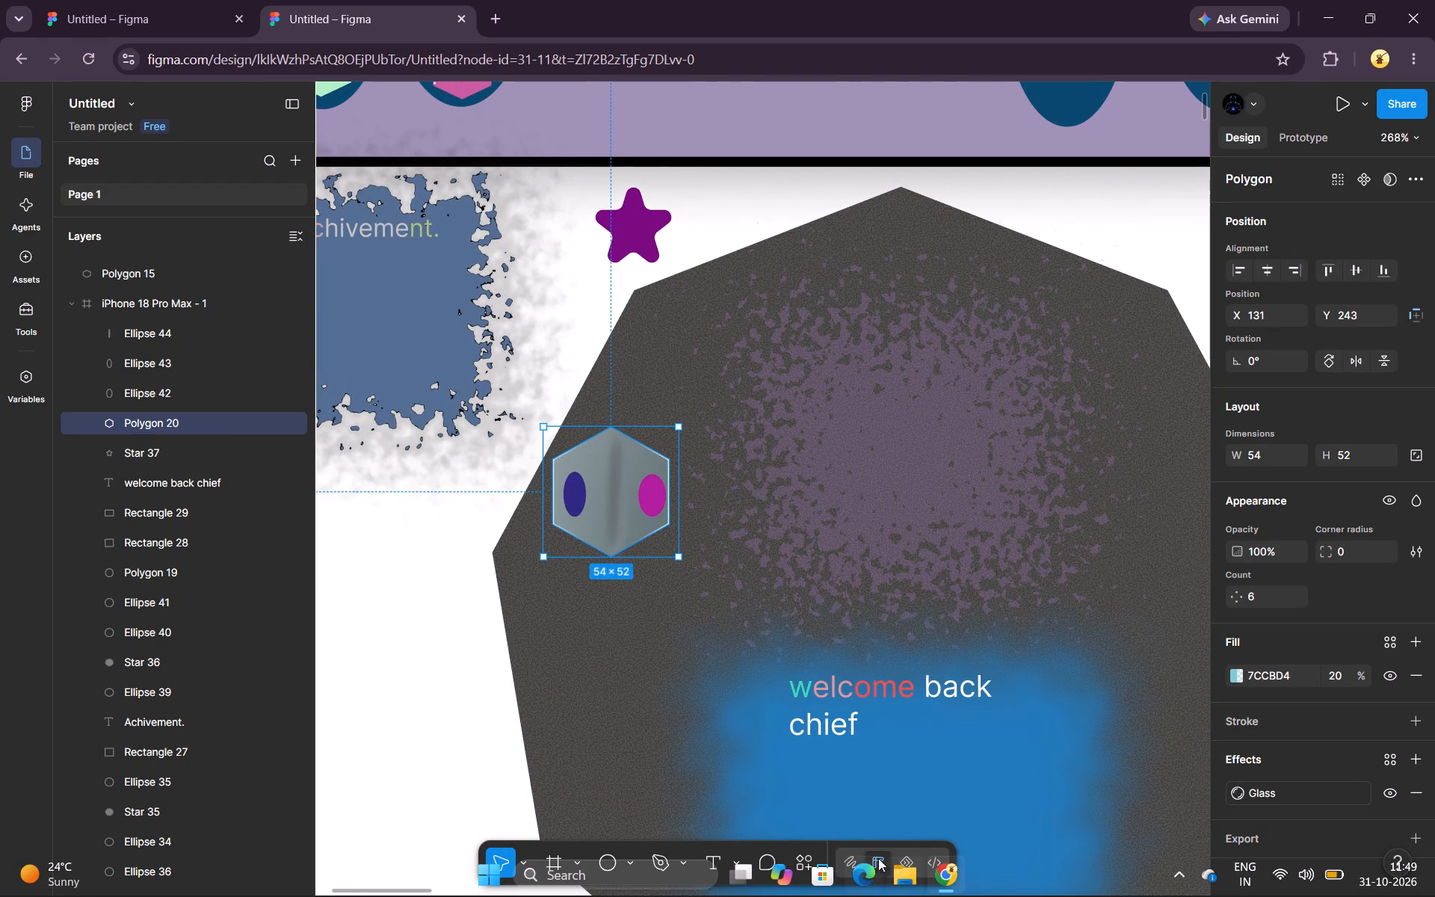
# Launch the Kuro app from the recent system searches.
pyautogui.click(611, 874)
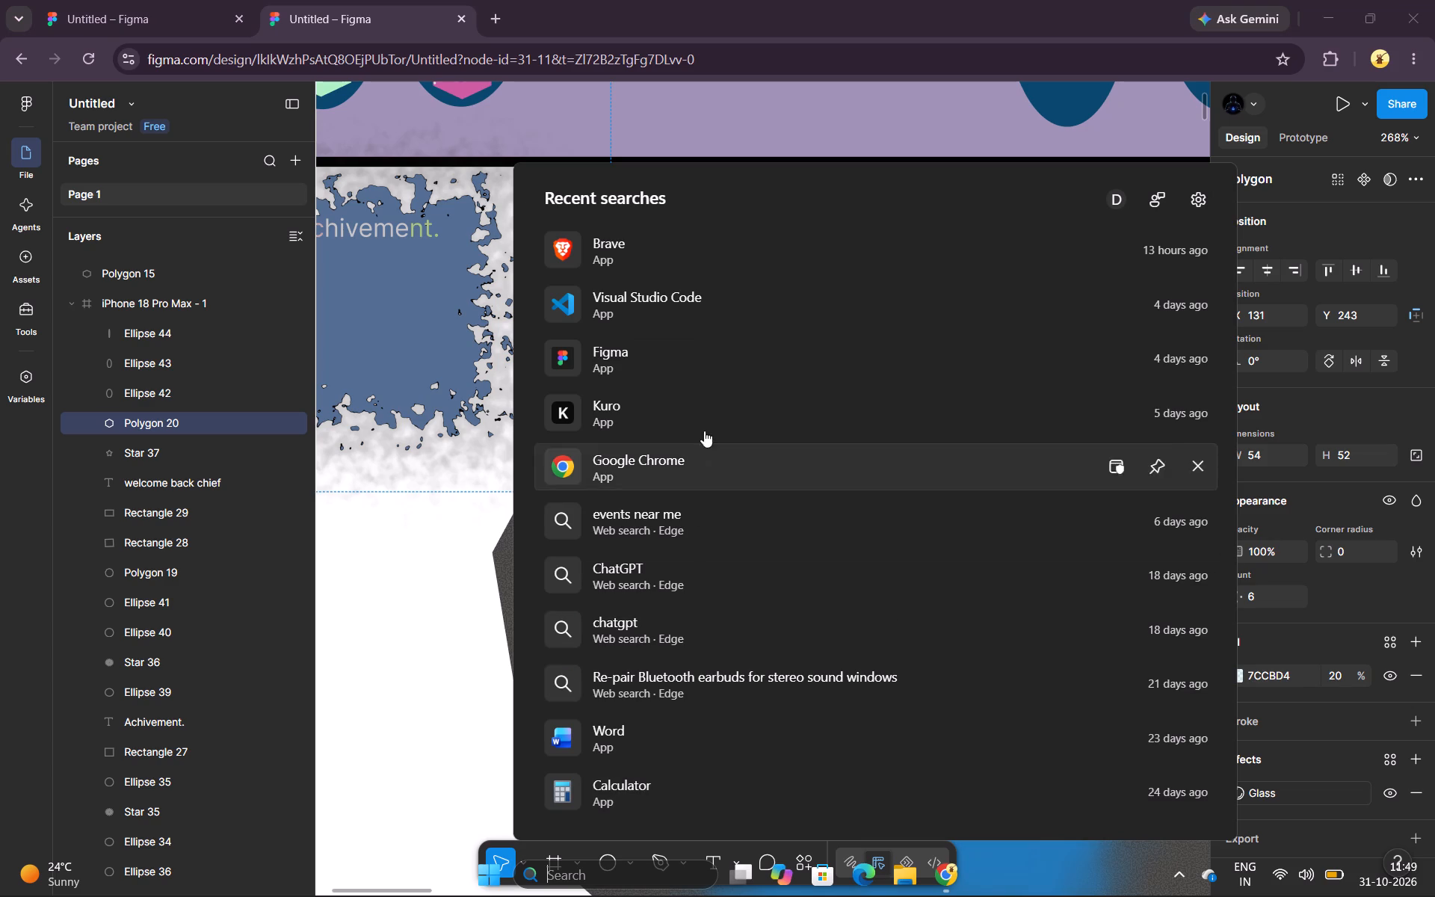
pyautogui.click(701, 408)
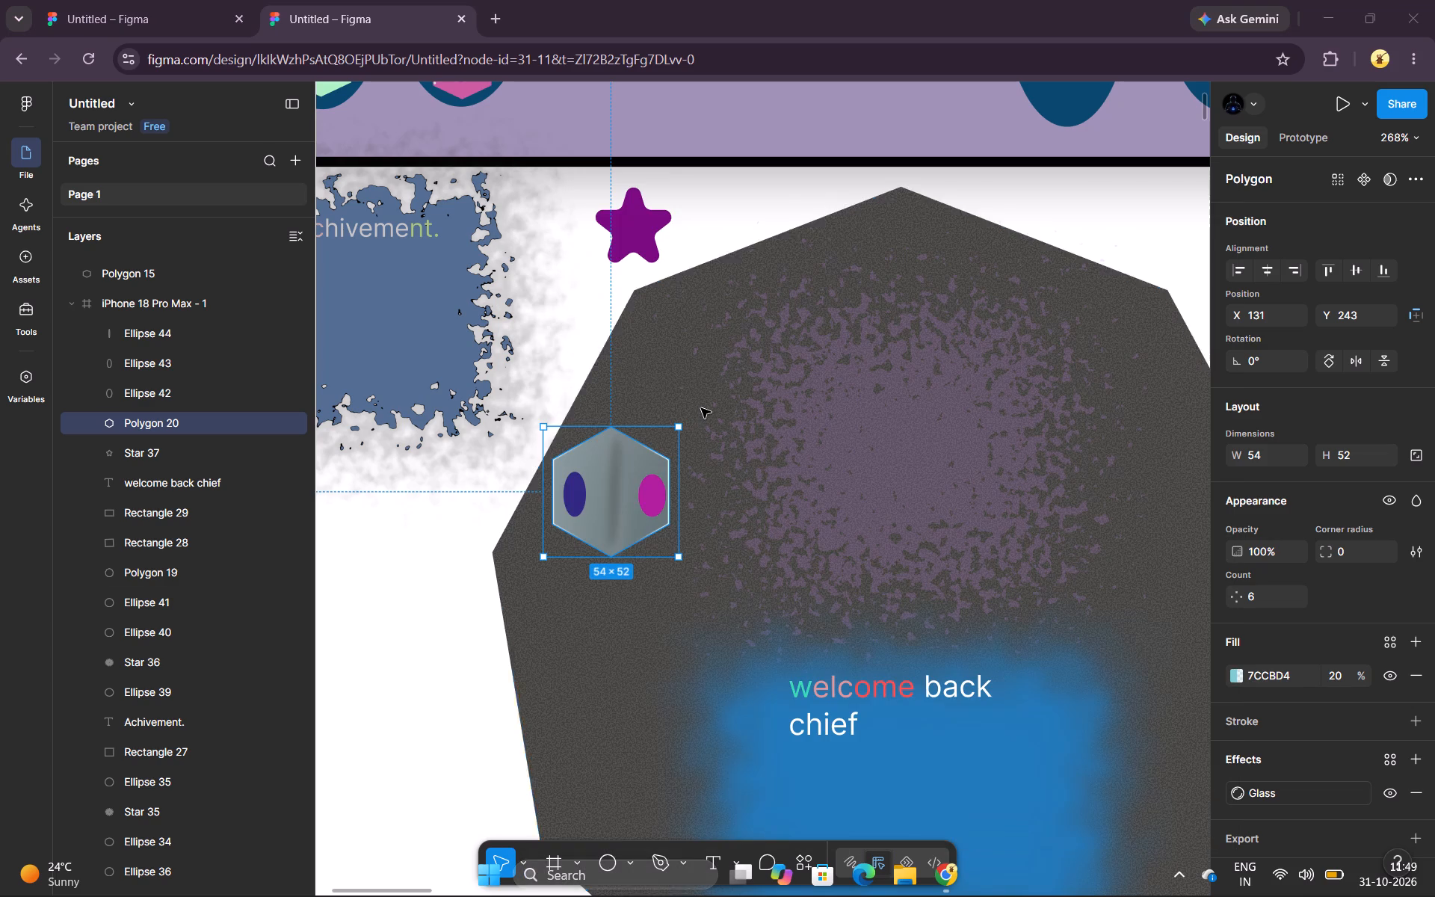
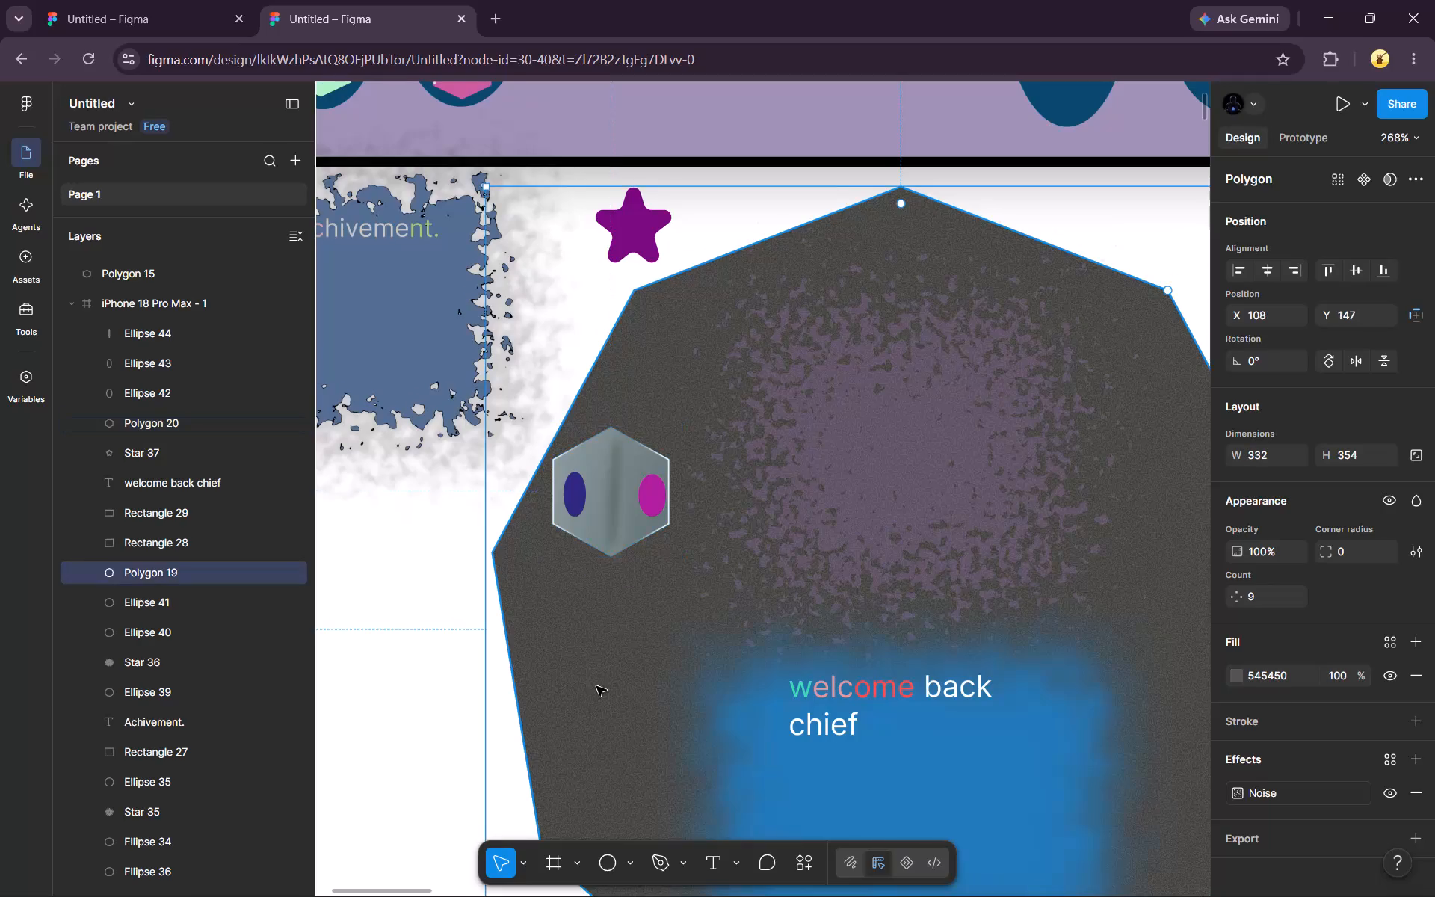
# Add the text "Our Success" inside the first blank dark blue ellipse of the purple banner, beyond the Development ellipse.
pyautogui.scroll(2, 596, 686)
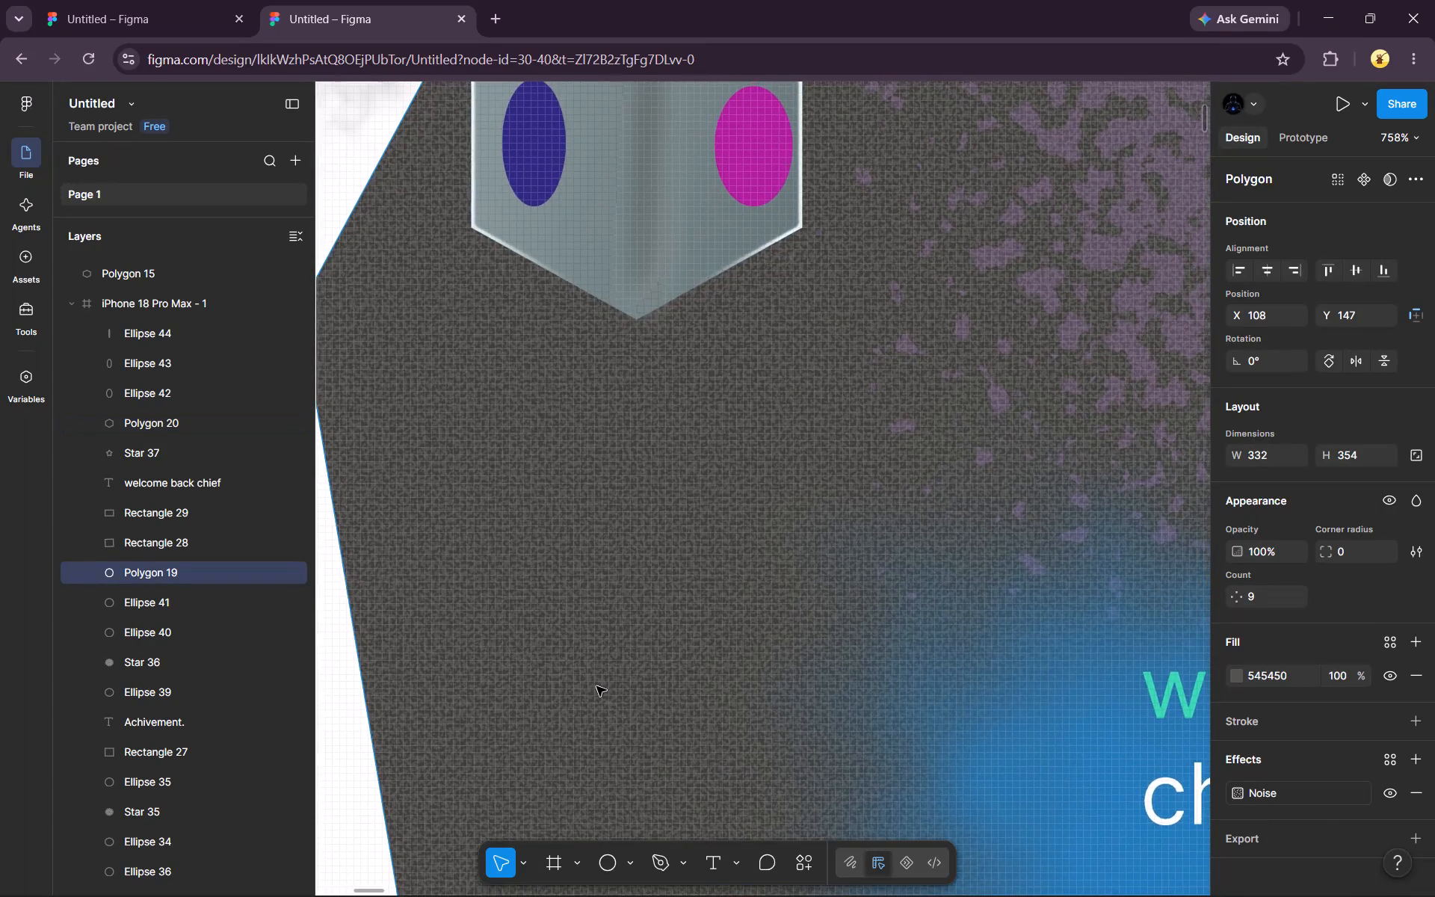
pyautogui.scroll(2, 596, 686)
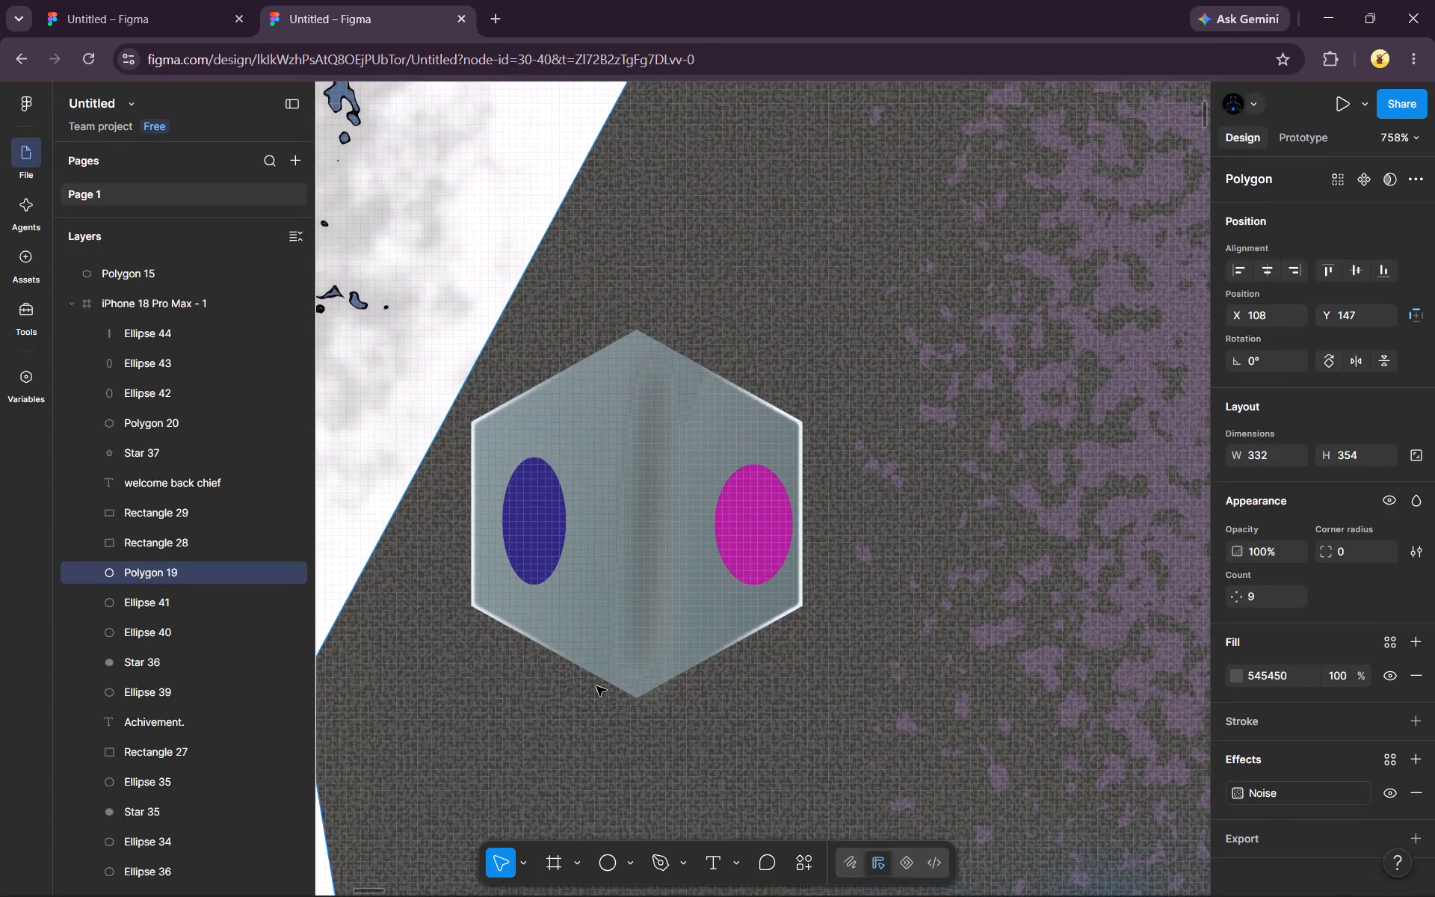
pyautogui.scroll(6, 596, 686)
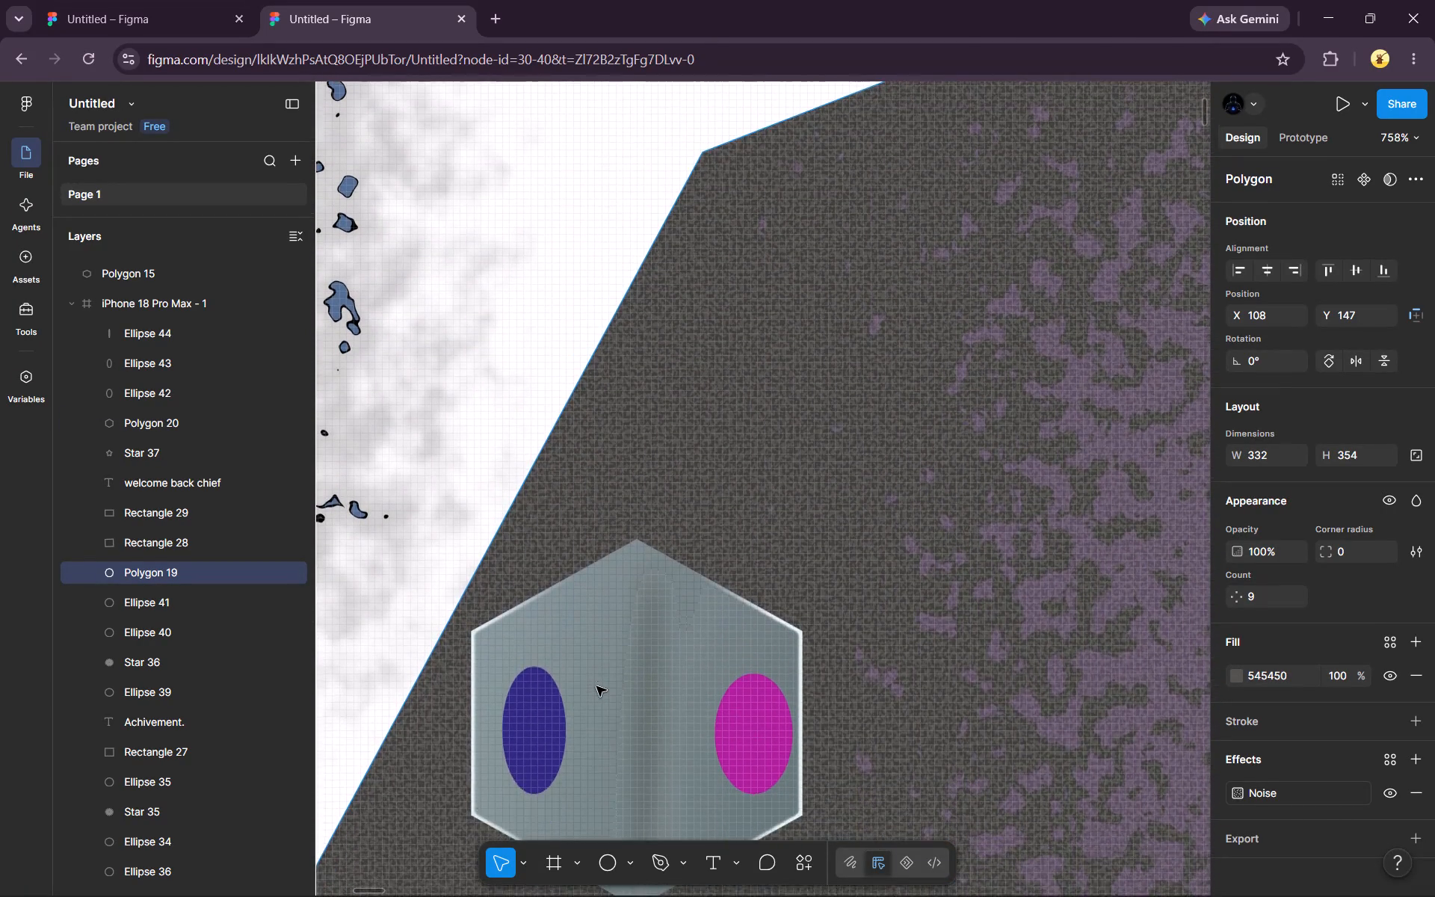
pyautogui.scroll(6, 596, 686)
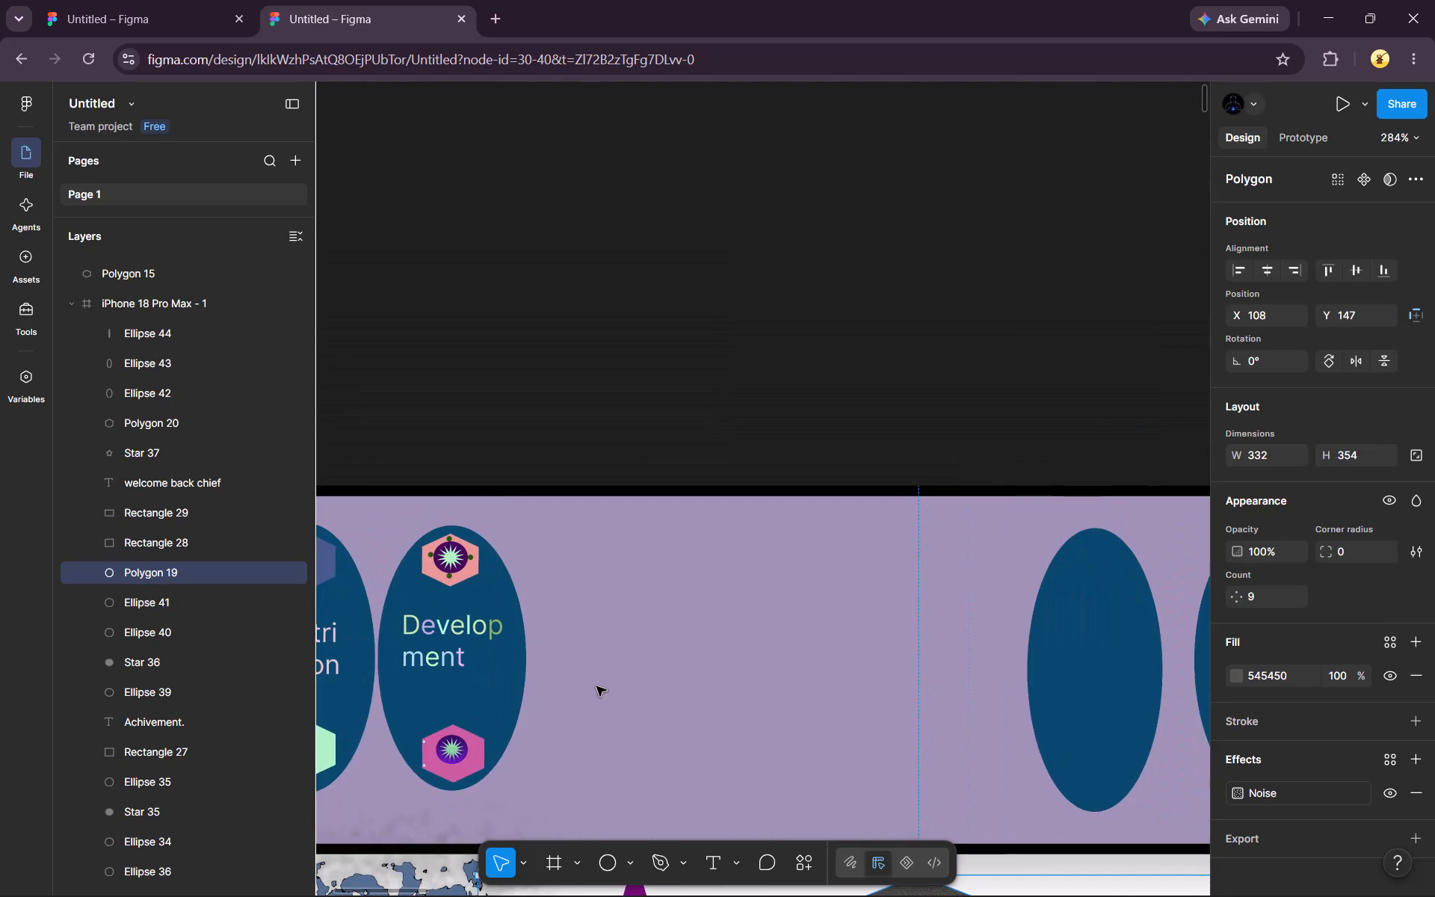
pyautogui.hscroll(-2, 596, 686)
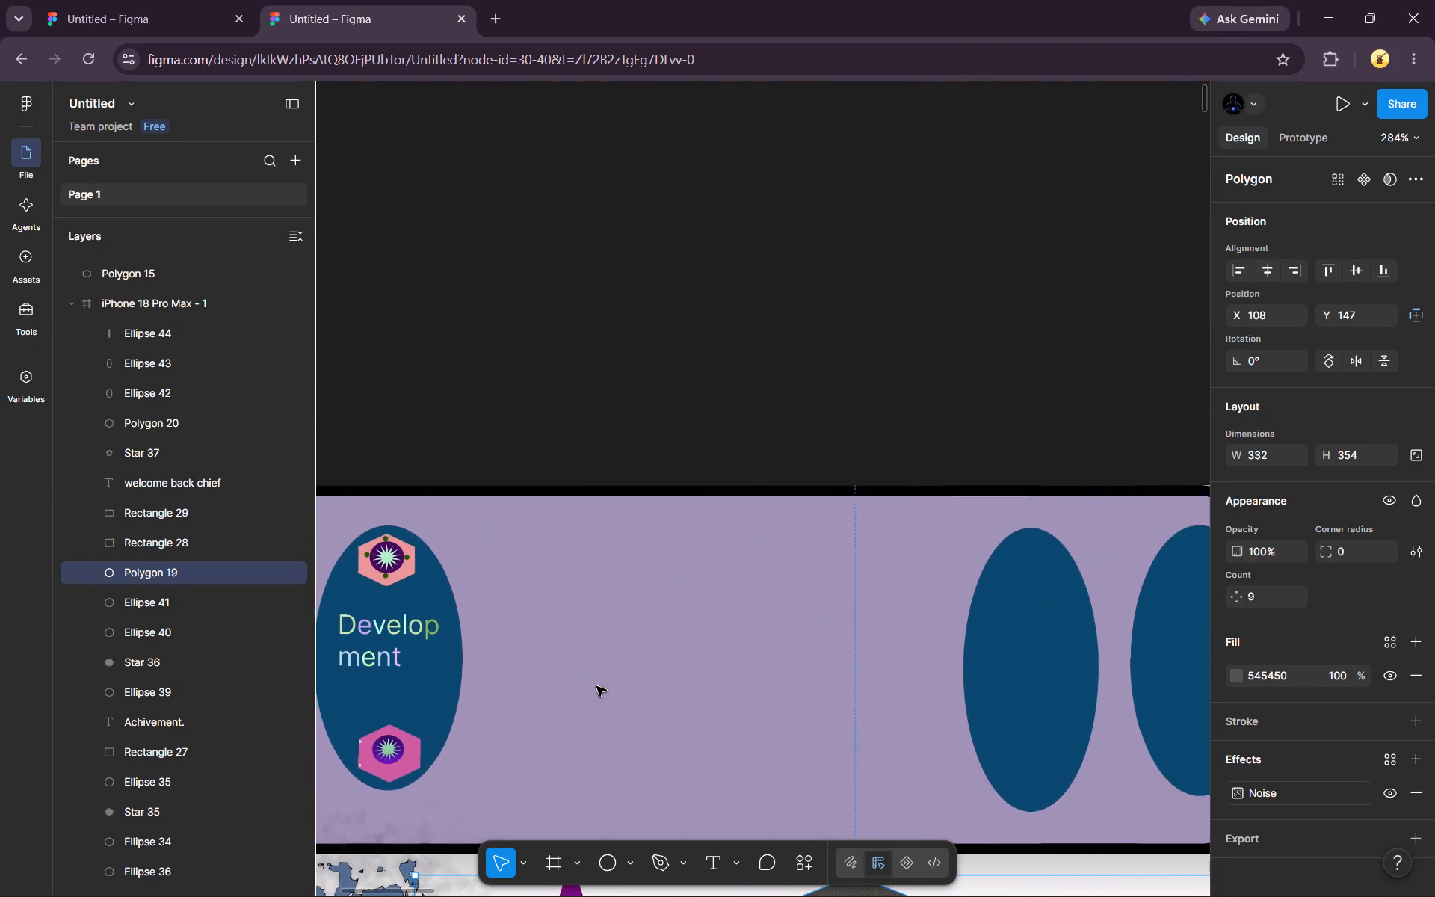
pyautogui.hscroll(-3, 596, 686)
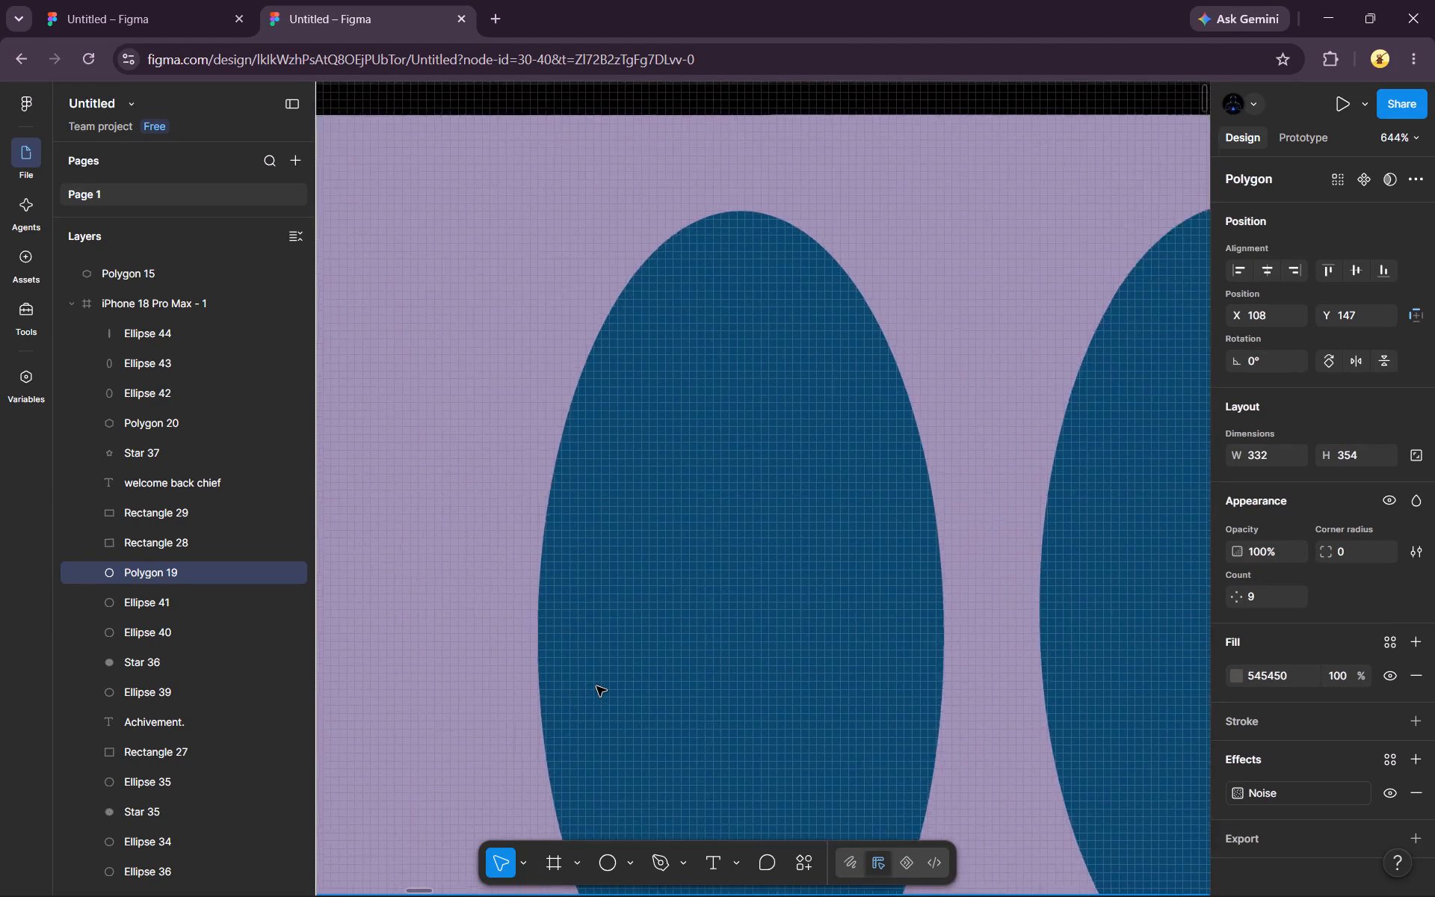
pyautogui.hscroll(-1, 596, 686)
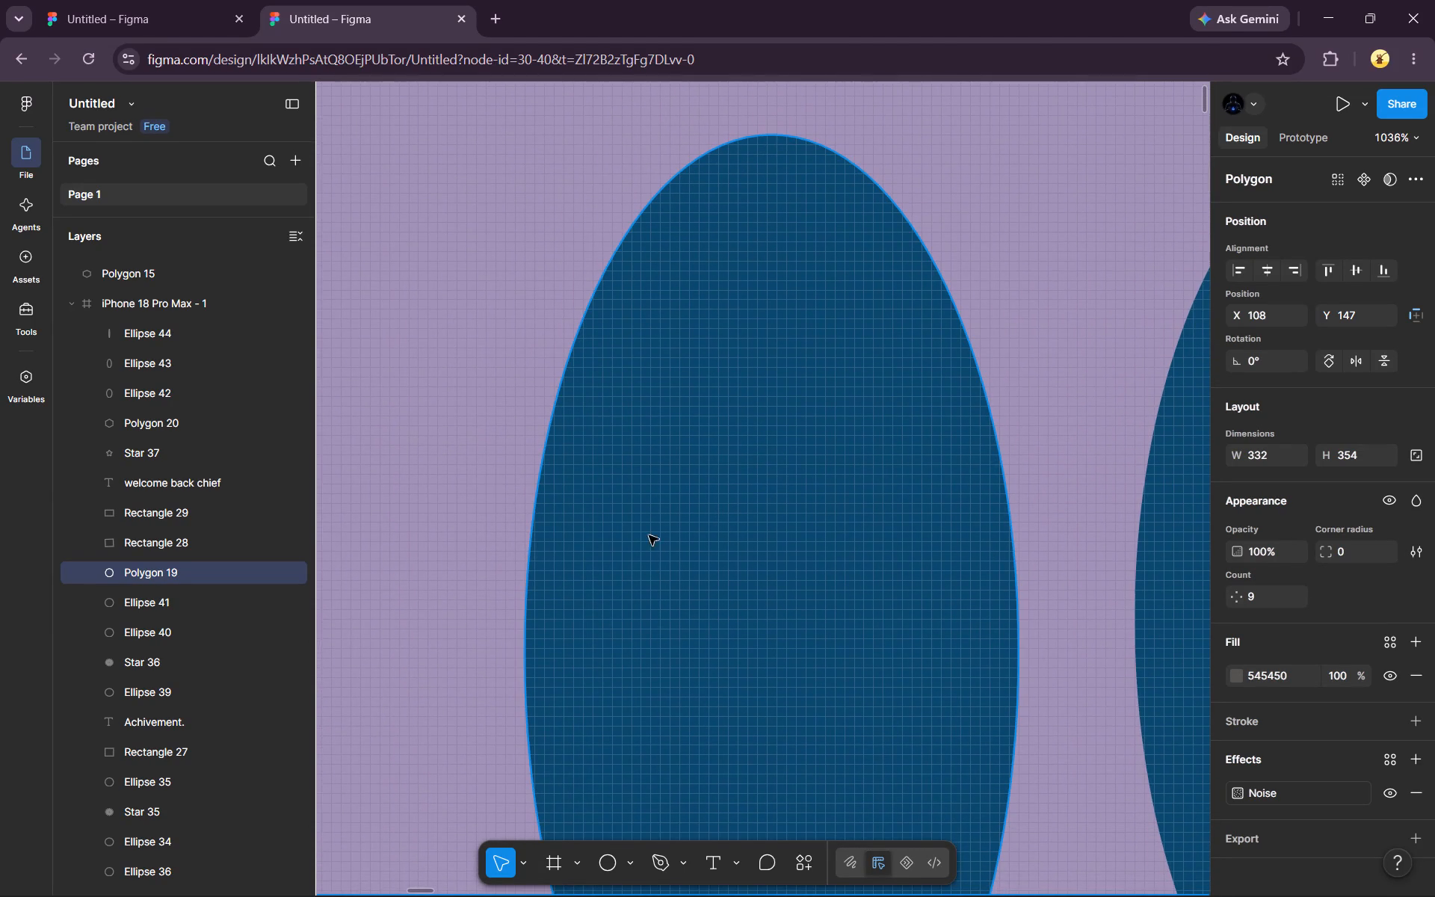
pyautogui.click(615, 472)
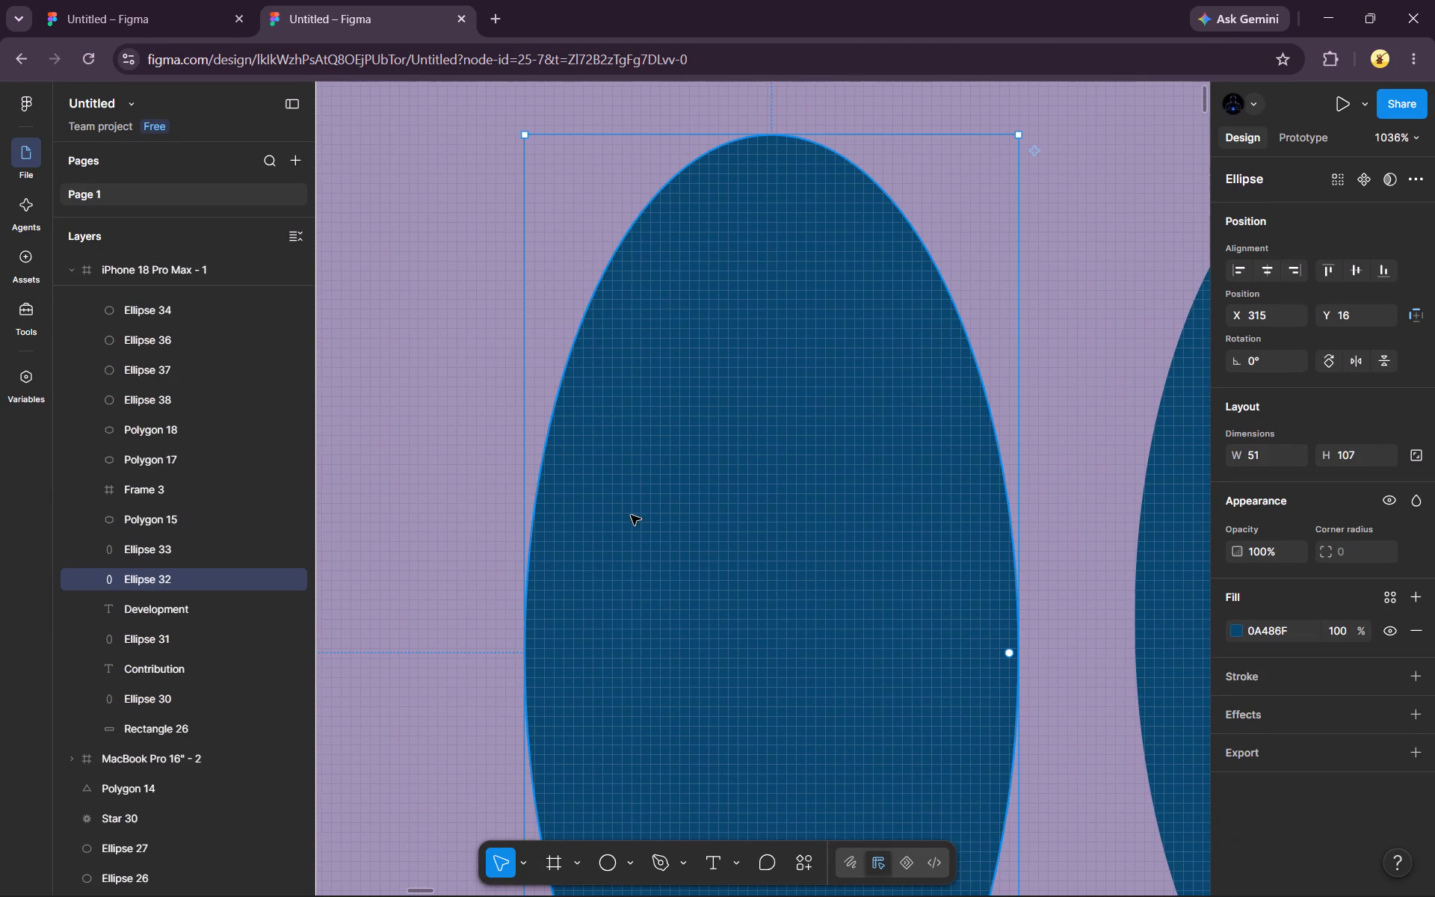
pyautogui.click(715, 862)
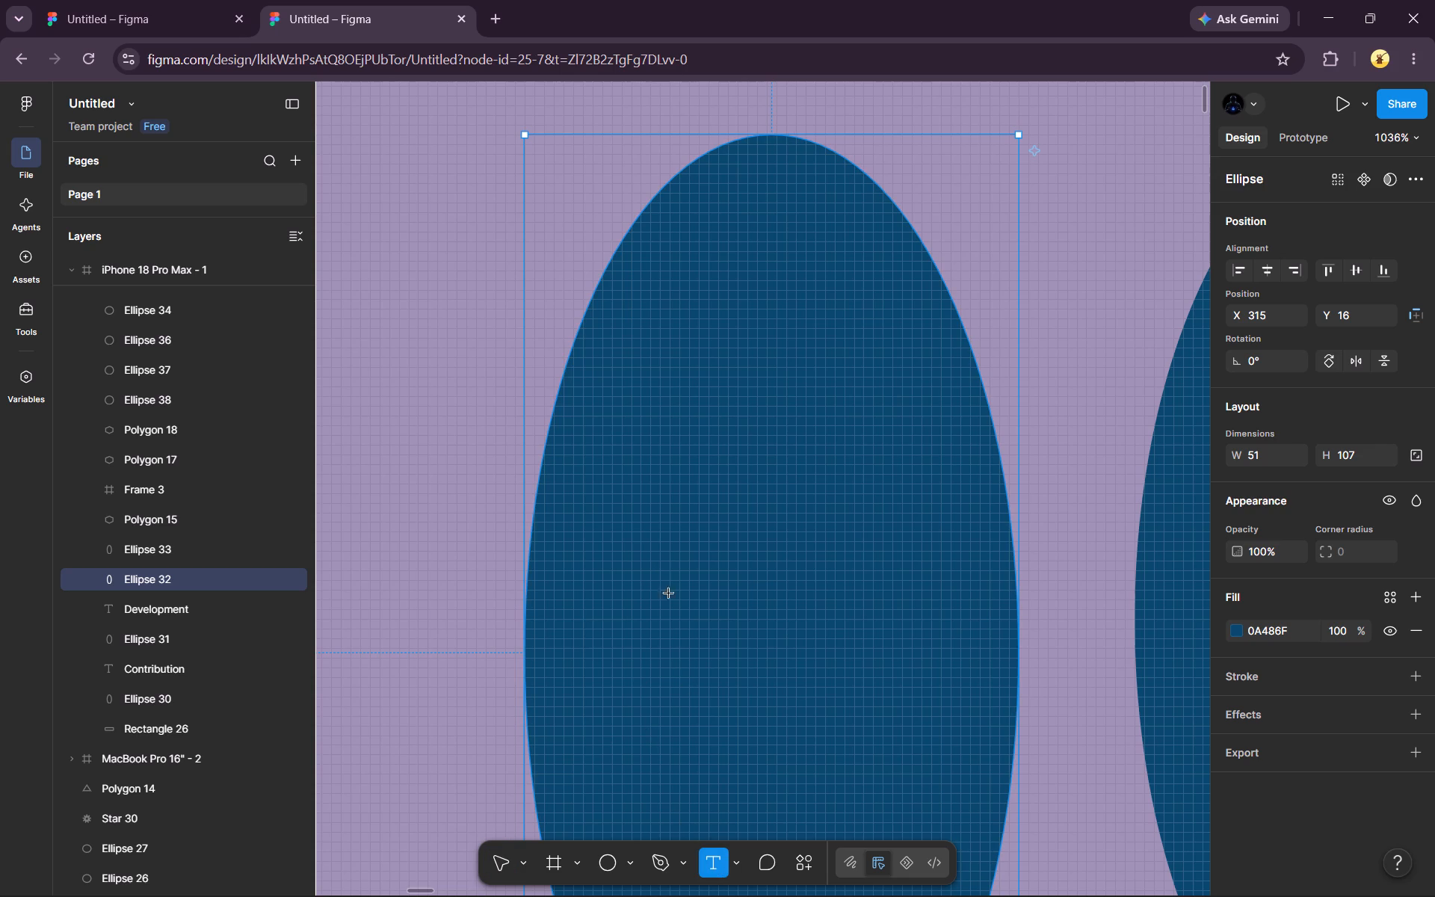
pyautogui.click(611, 454)
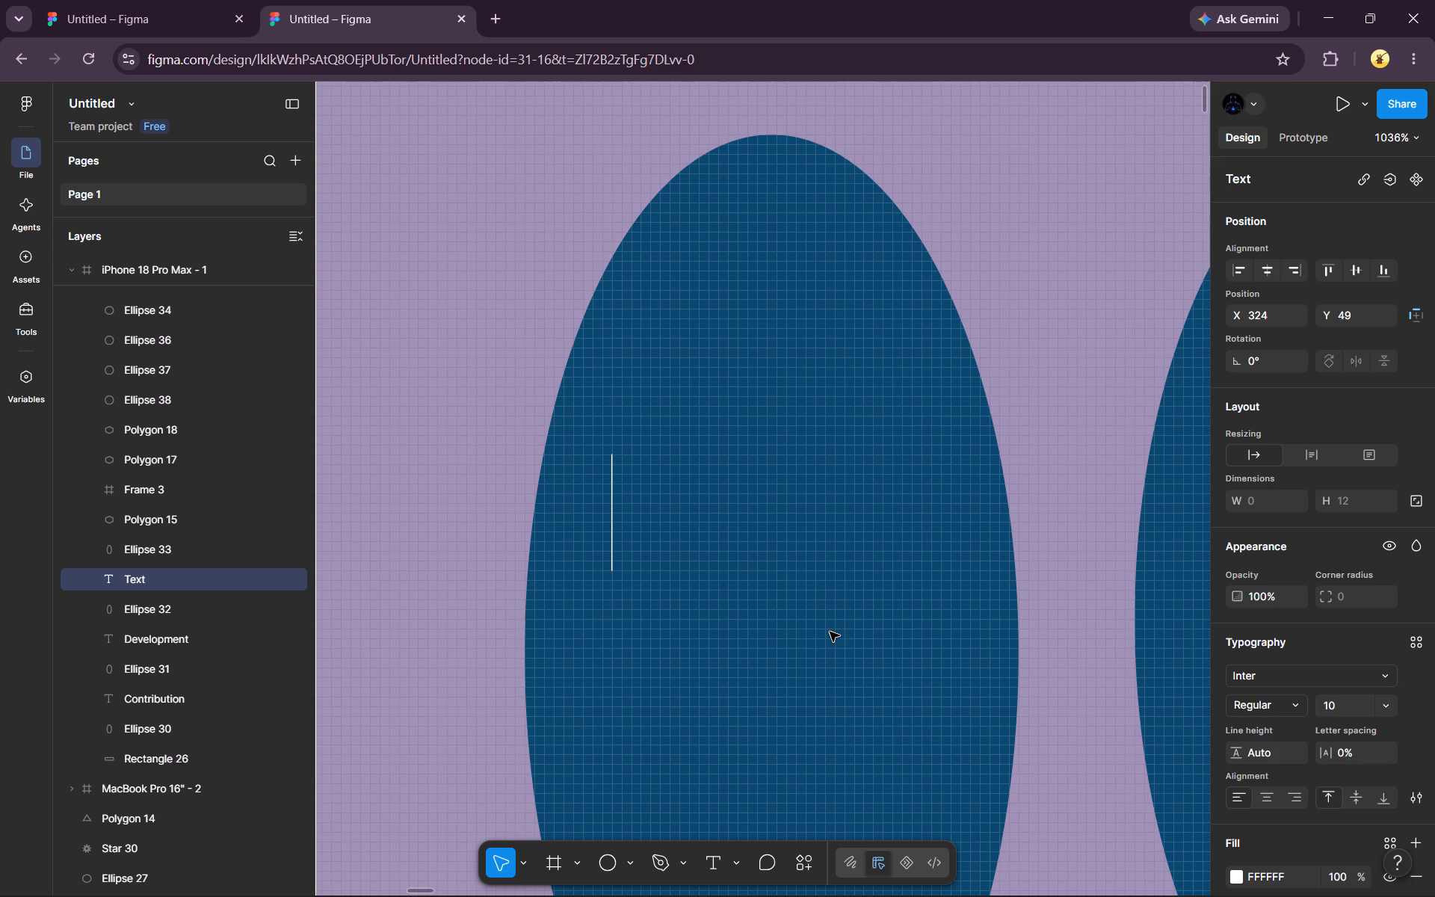
pyautogui.press('u')
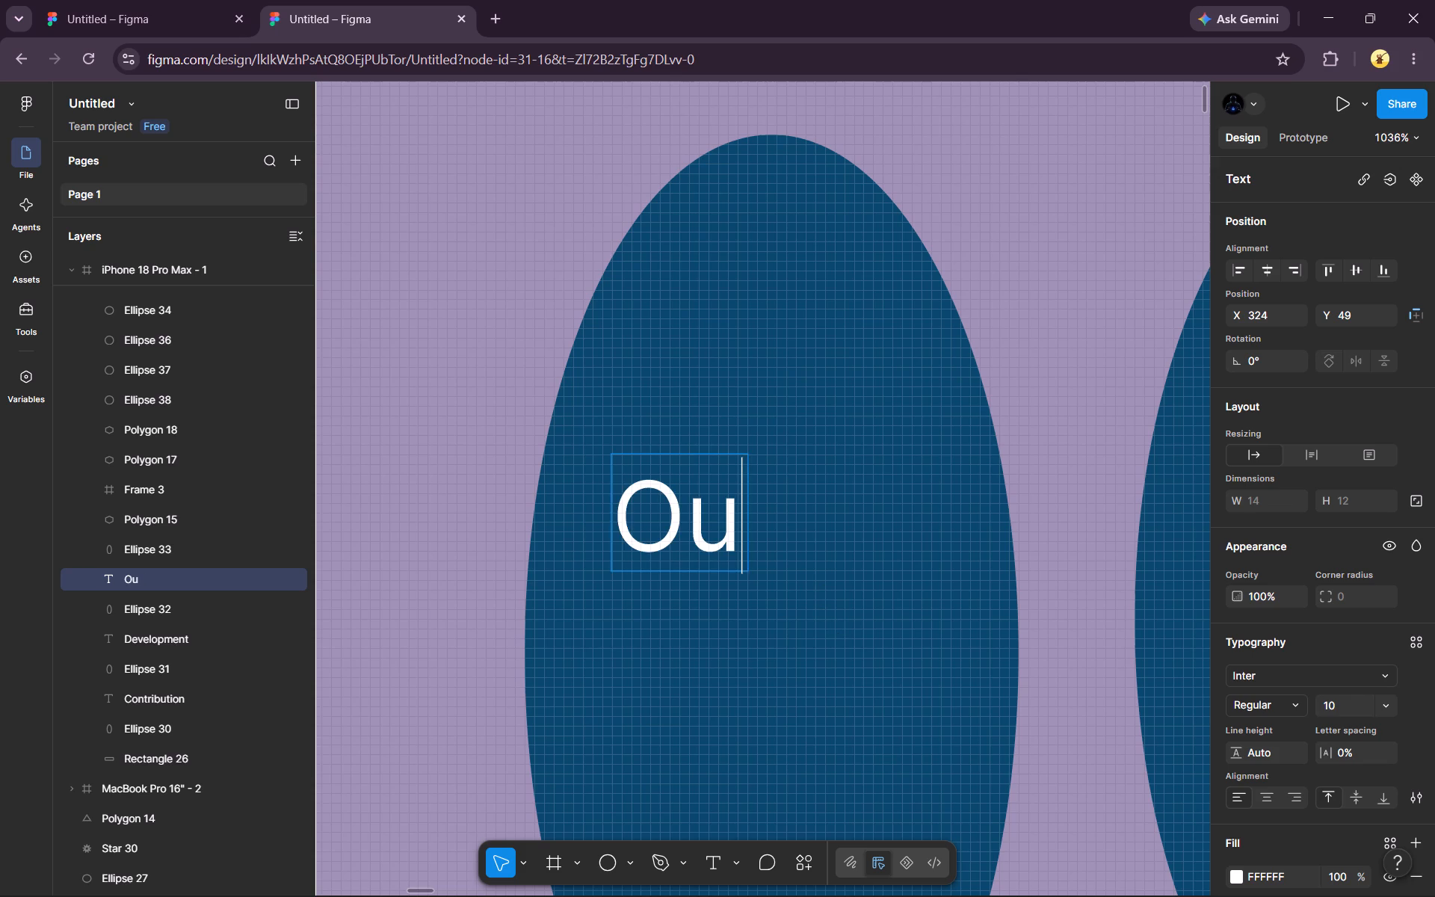
pyautogui.write('r')
pyautogui.press('space')
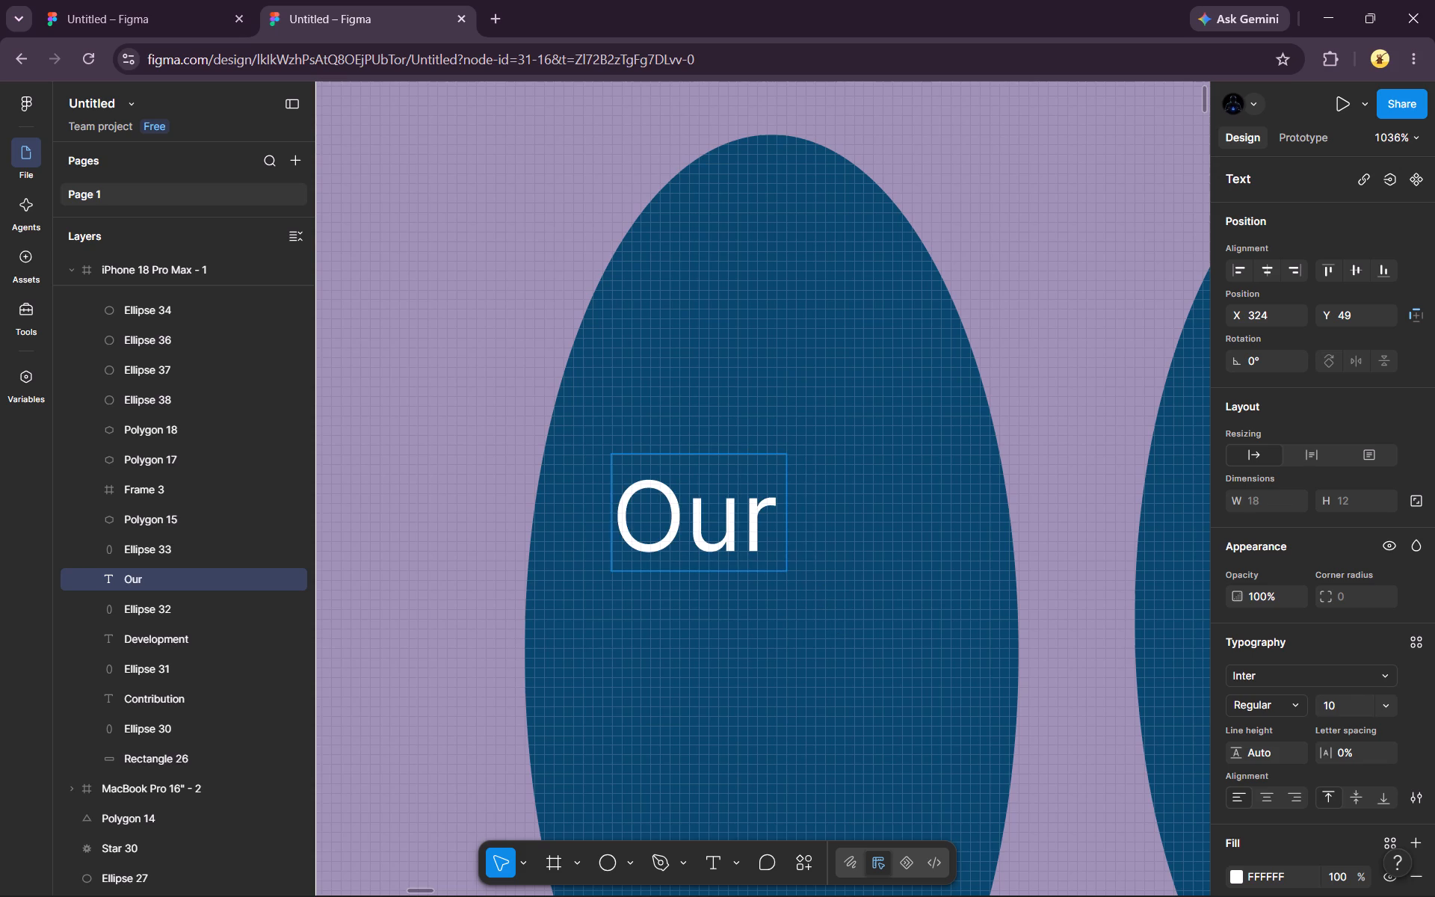
pyautogui.press('s')
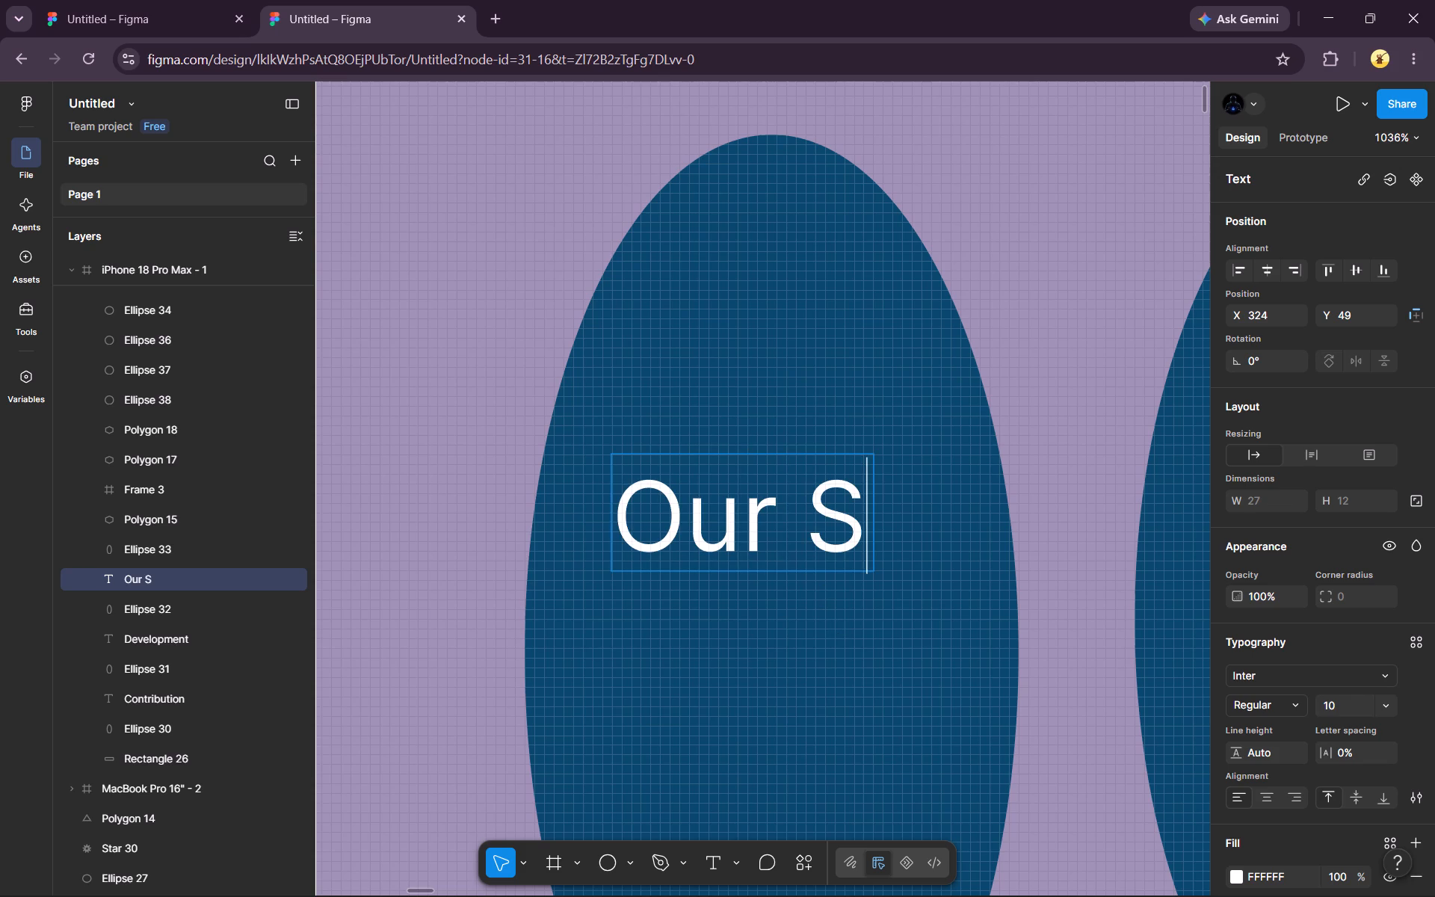
pyautogui.write('uccess')
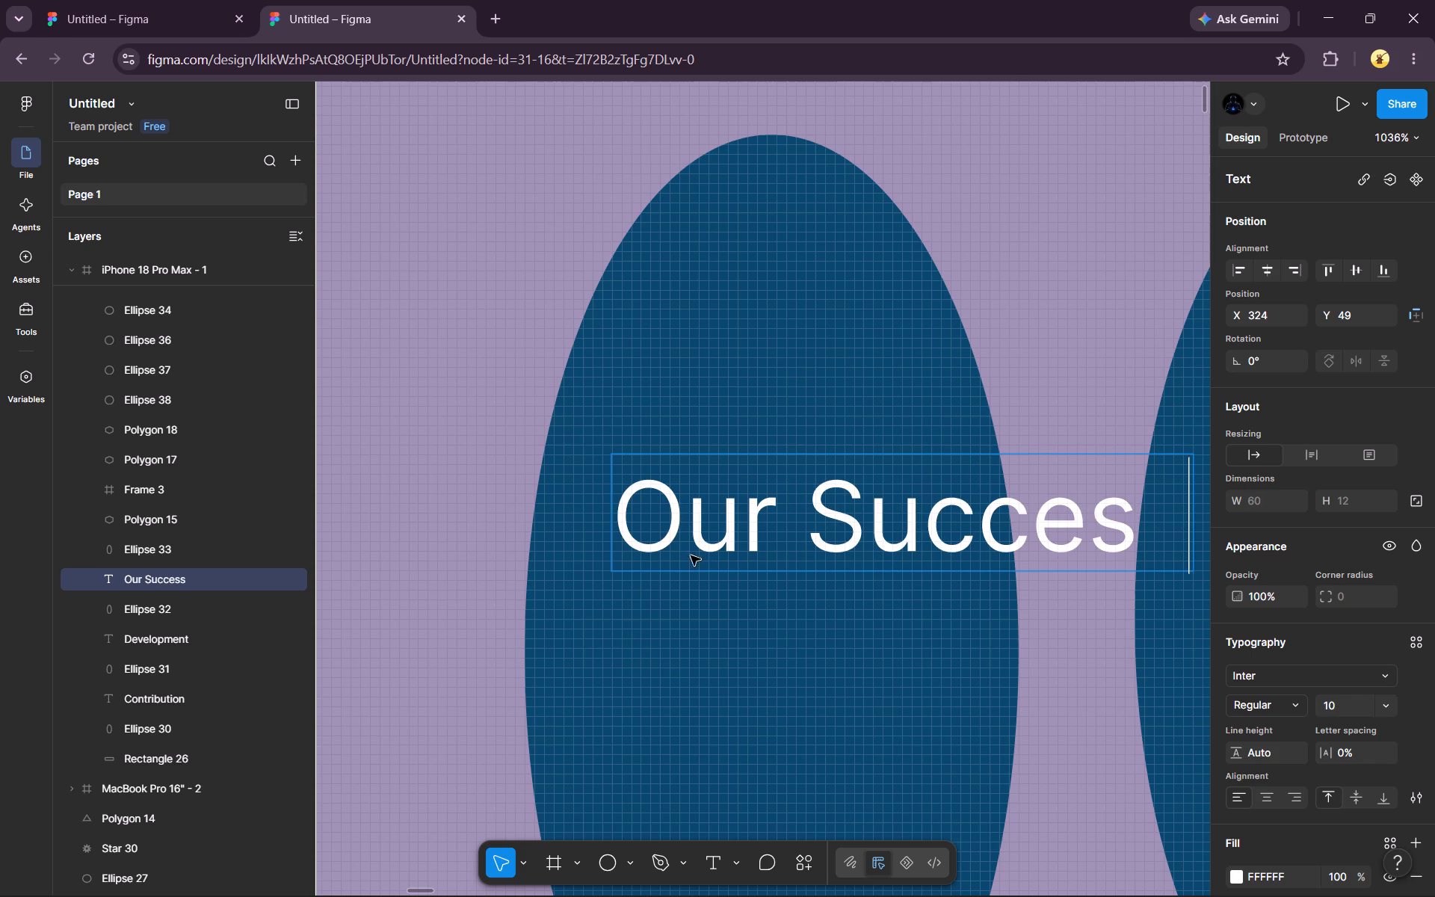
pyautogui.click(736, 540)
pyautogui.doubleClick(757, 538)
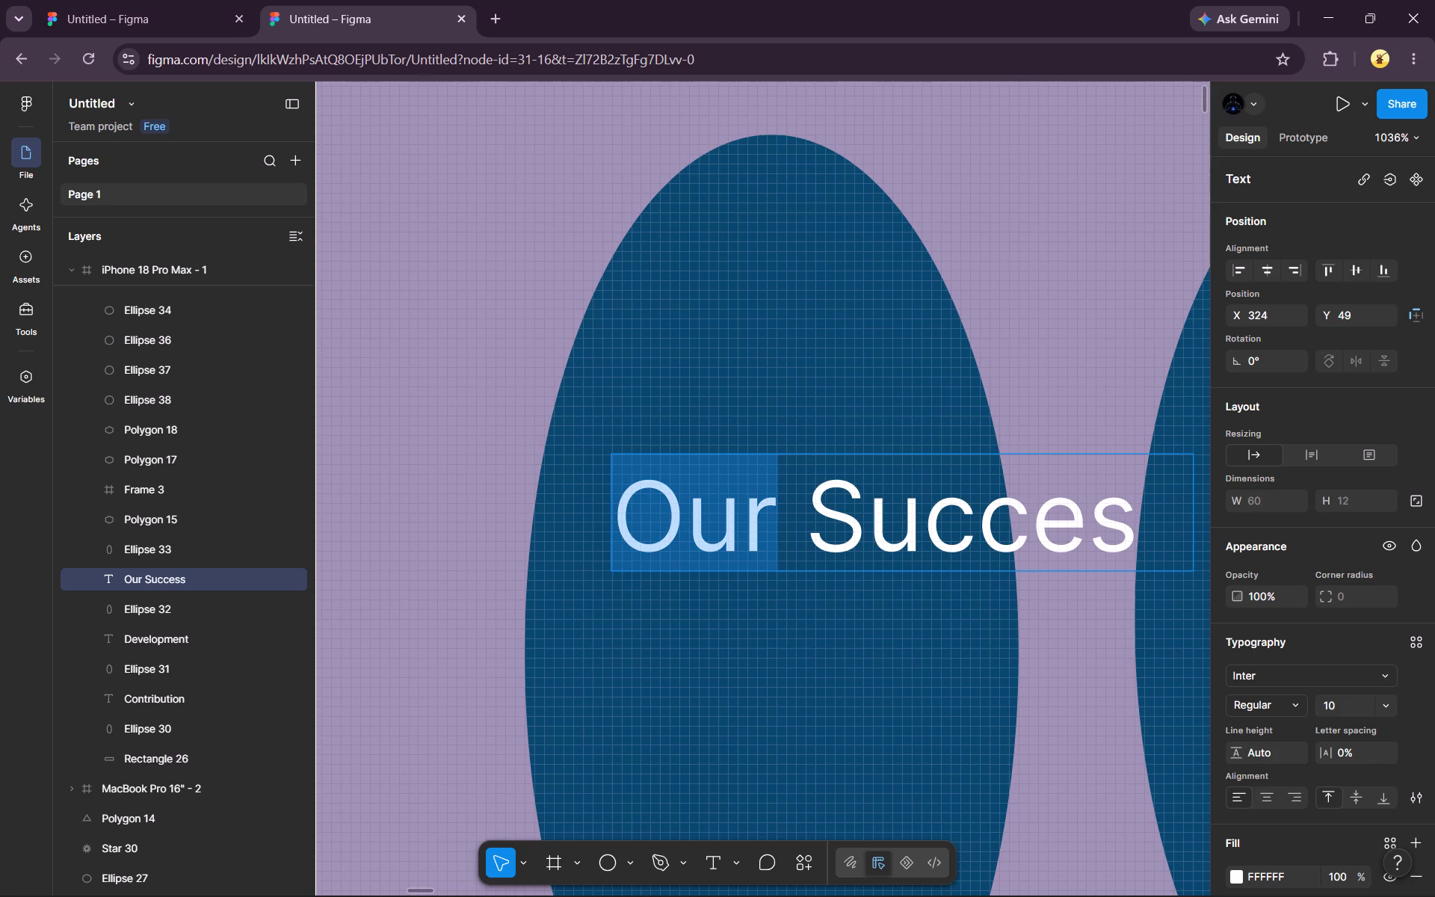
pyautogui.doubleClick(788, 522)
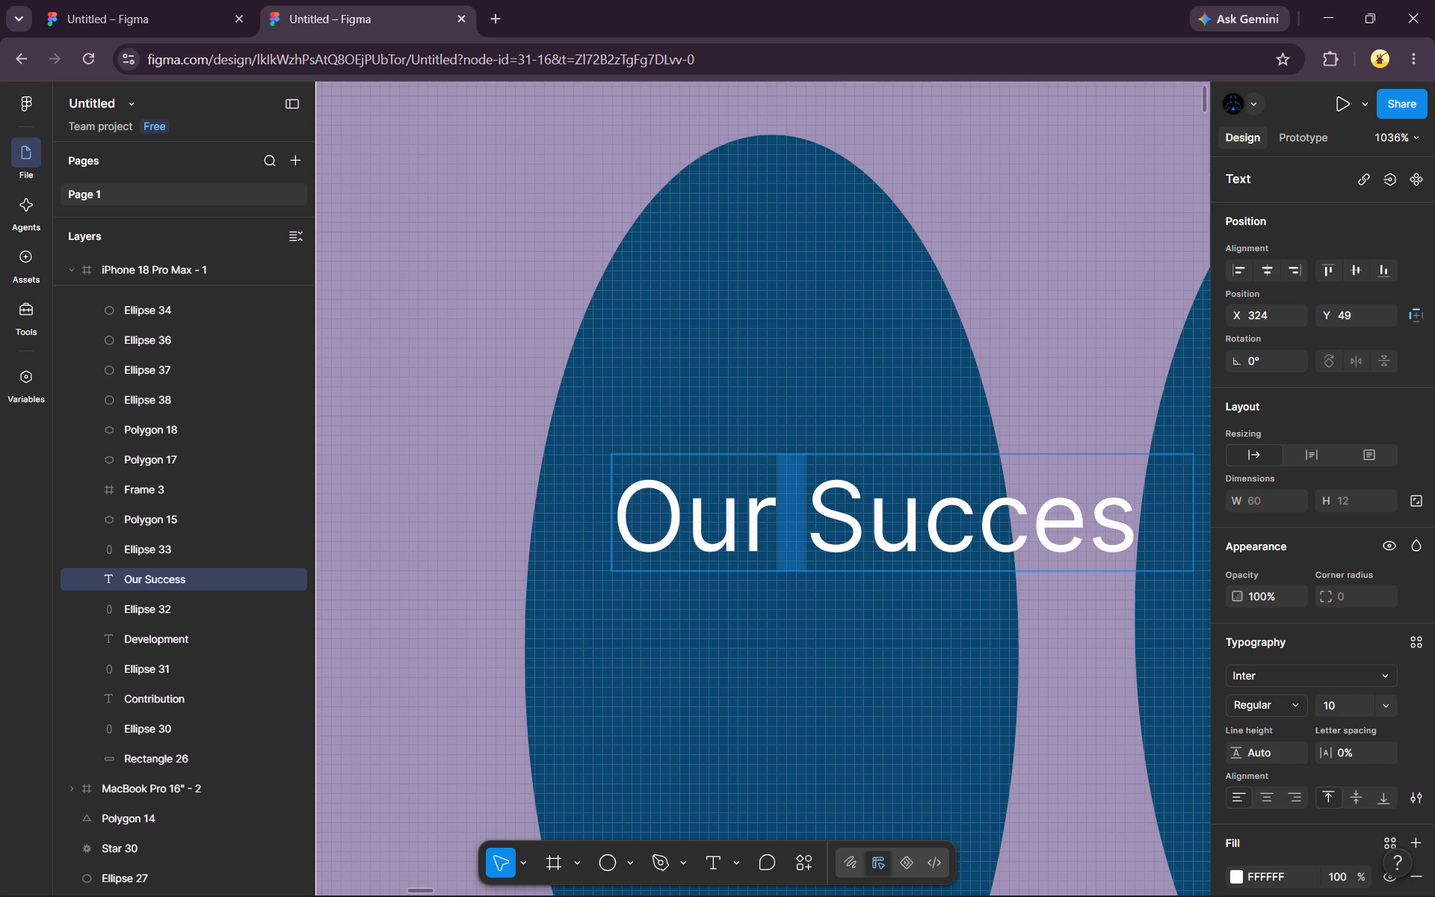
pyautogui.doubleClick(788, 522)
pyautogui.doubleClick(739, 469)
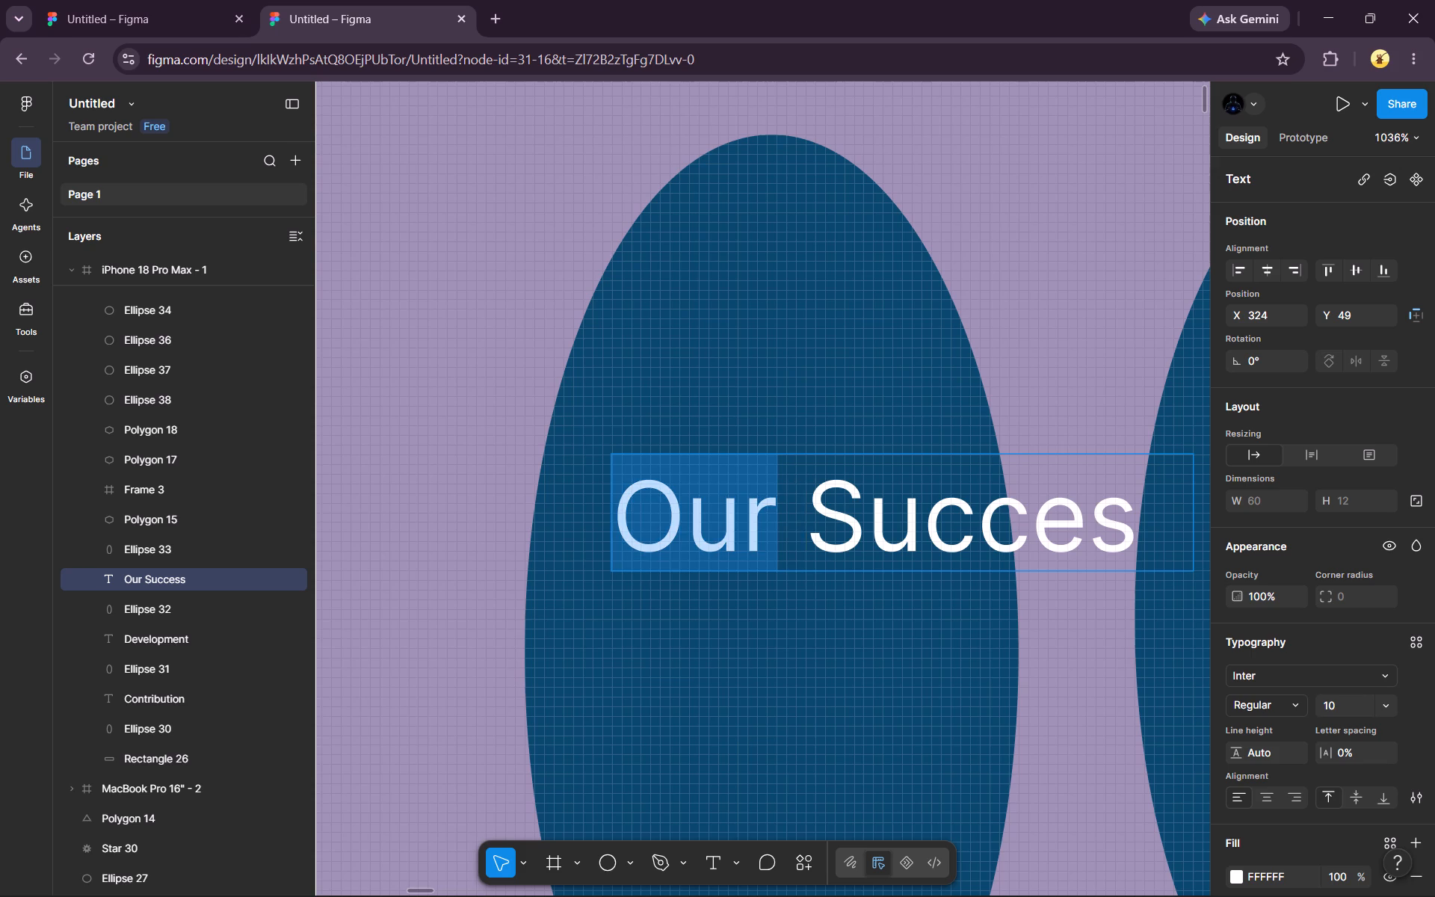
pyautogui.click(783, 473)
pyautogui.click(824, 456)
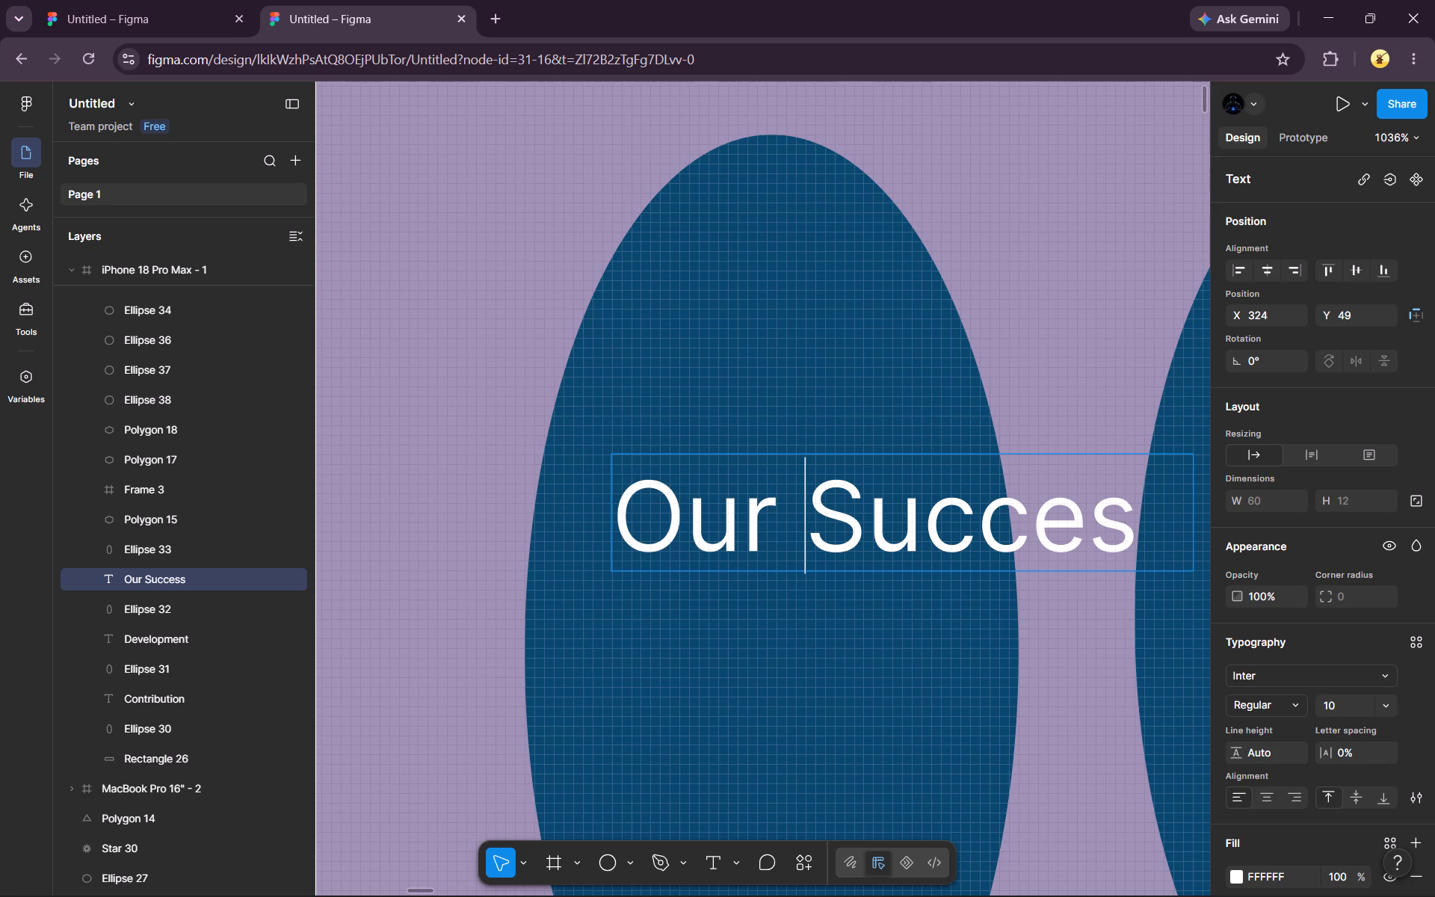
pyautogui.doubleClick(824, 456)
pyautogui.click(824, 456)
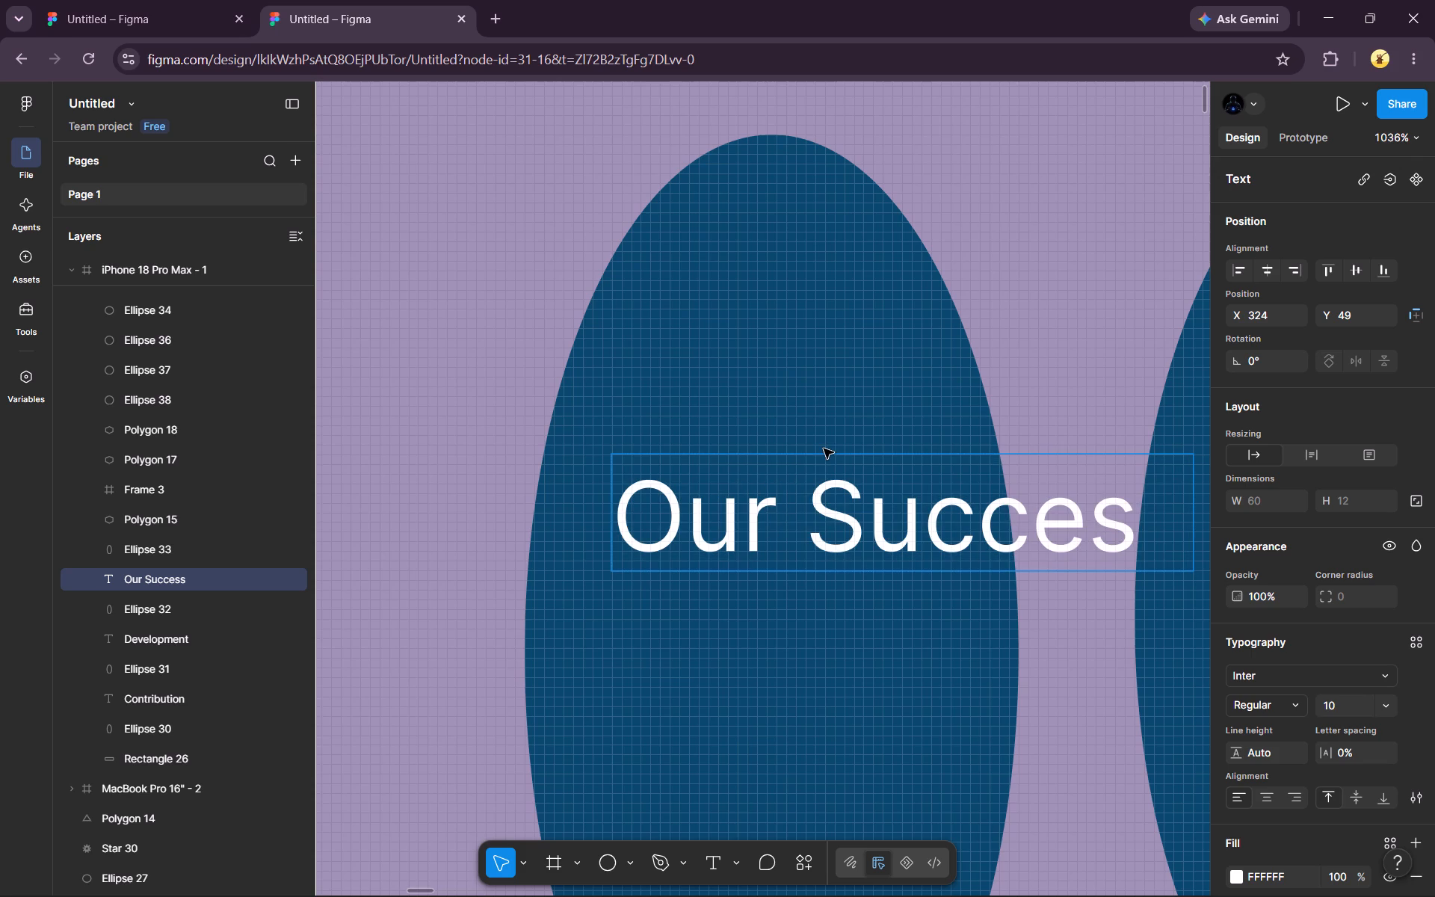
# Nudge the dark blue ellipse behind the "Our Success" text slightly up and to the left, to Y 15.
pyautogui.doubleClick(824, 448)
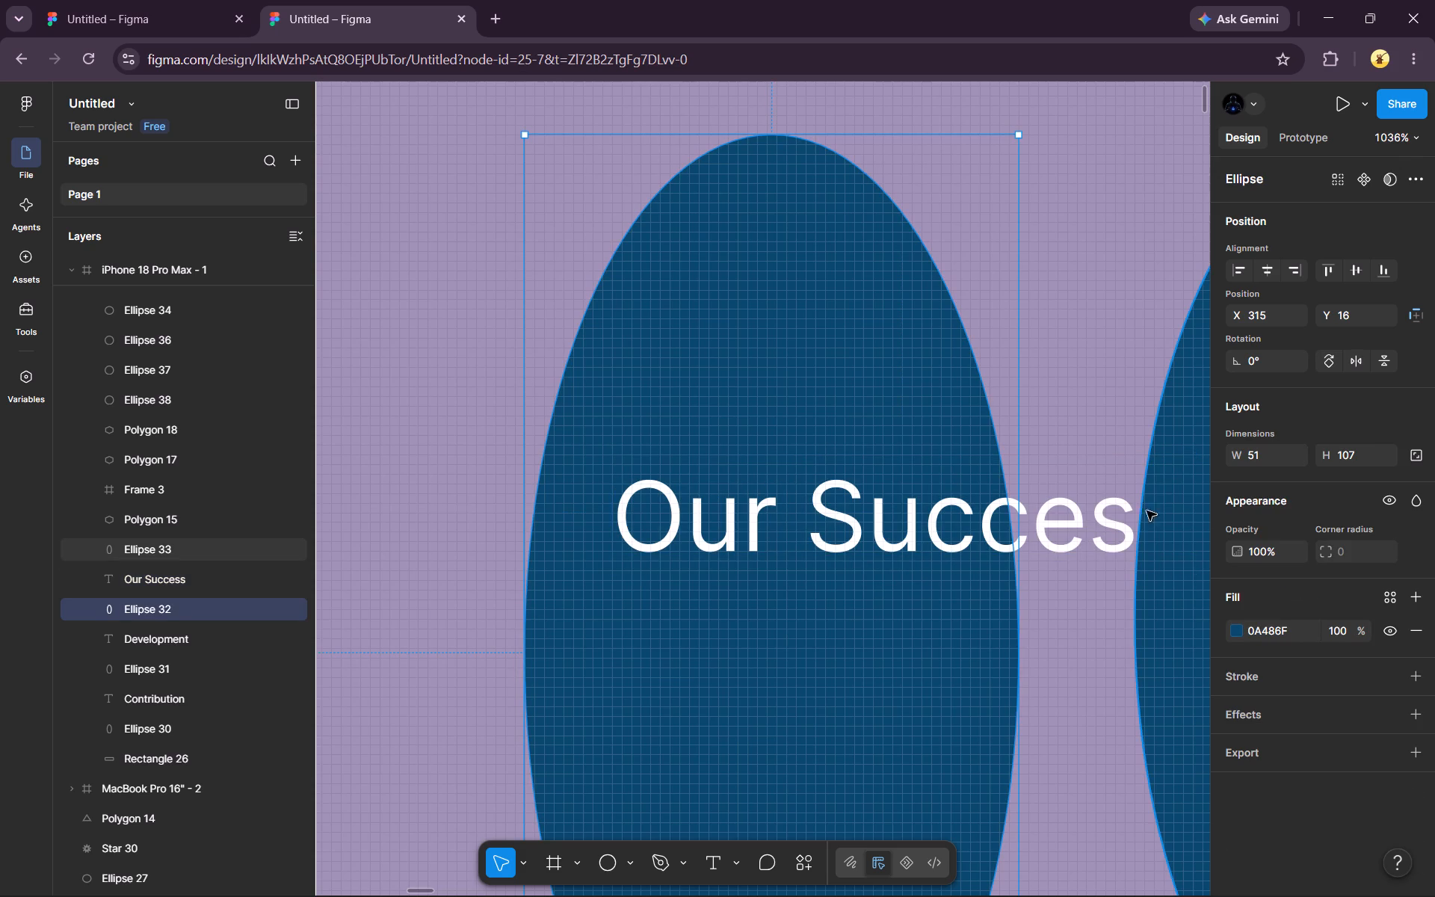
pyautogui.moveTo(918, 471); pyautogui.dragTo(890, 463)
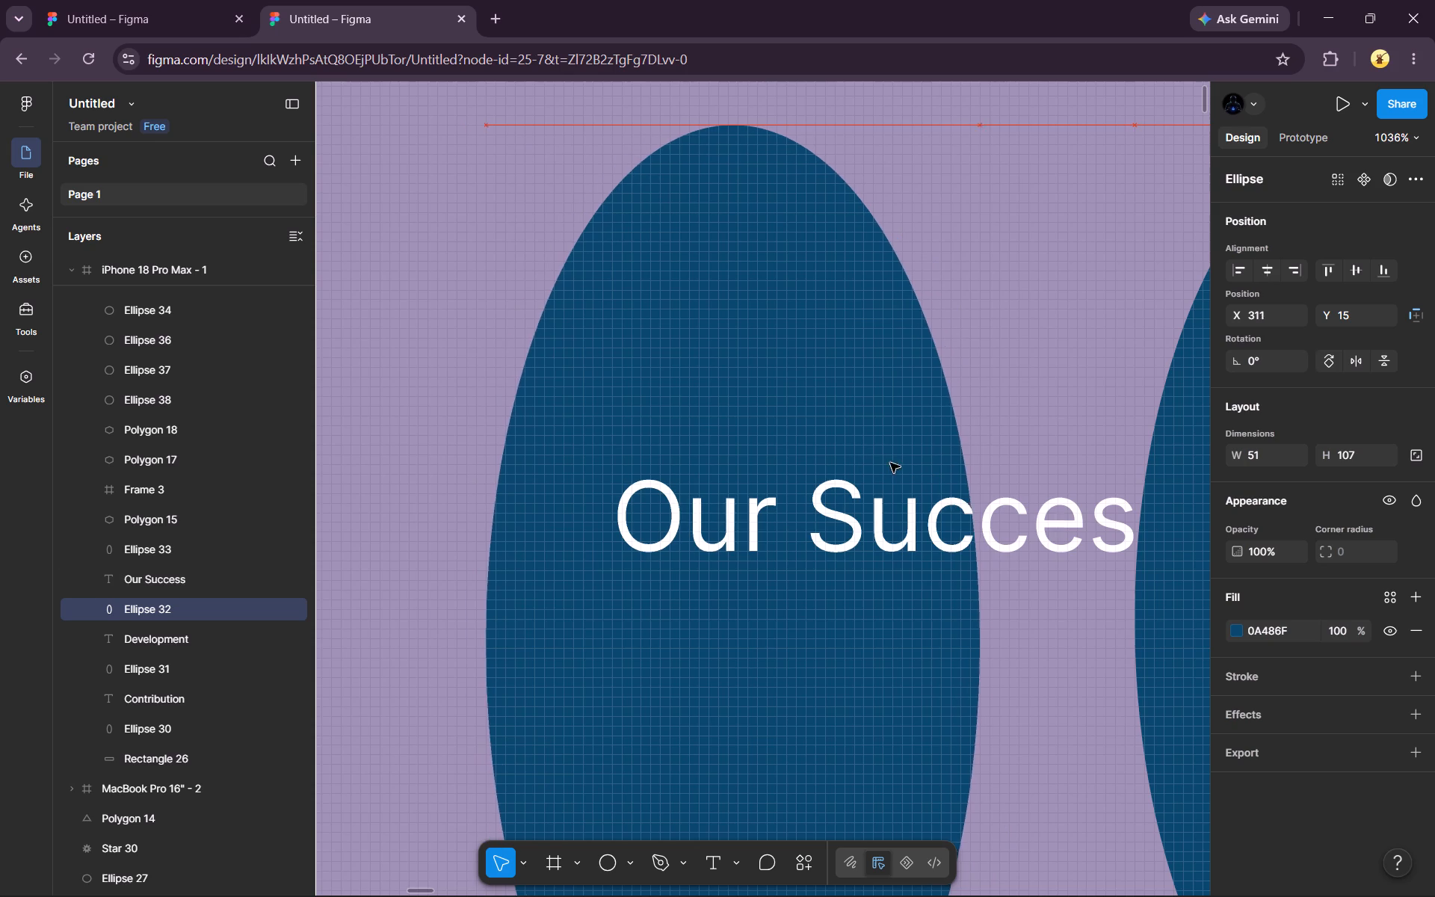
pyautogui.moveTo(890, 463); pyautogui.dragTo(906, 457)
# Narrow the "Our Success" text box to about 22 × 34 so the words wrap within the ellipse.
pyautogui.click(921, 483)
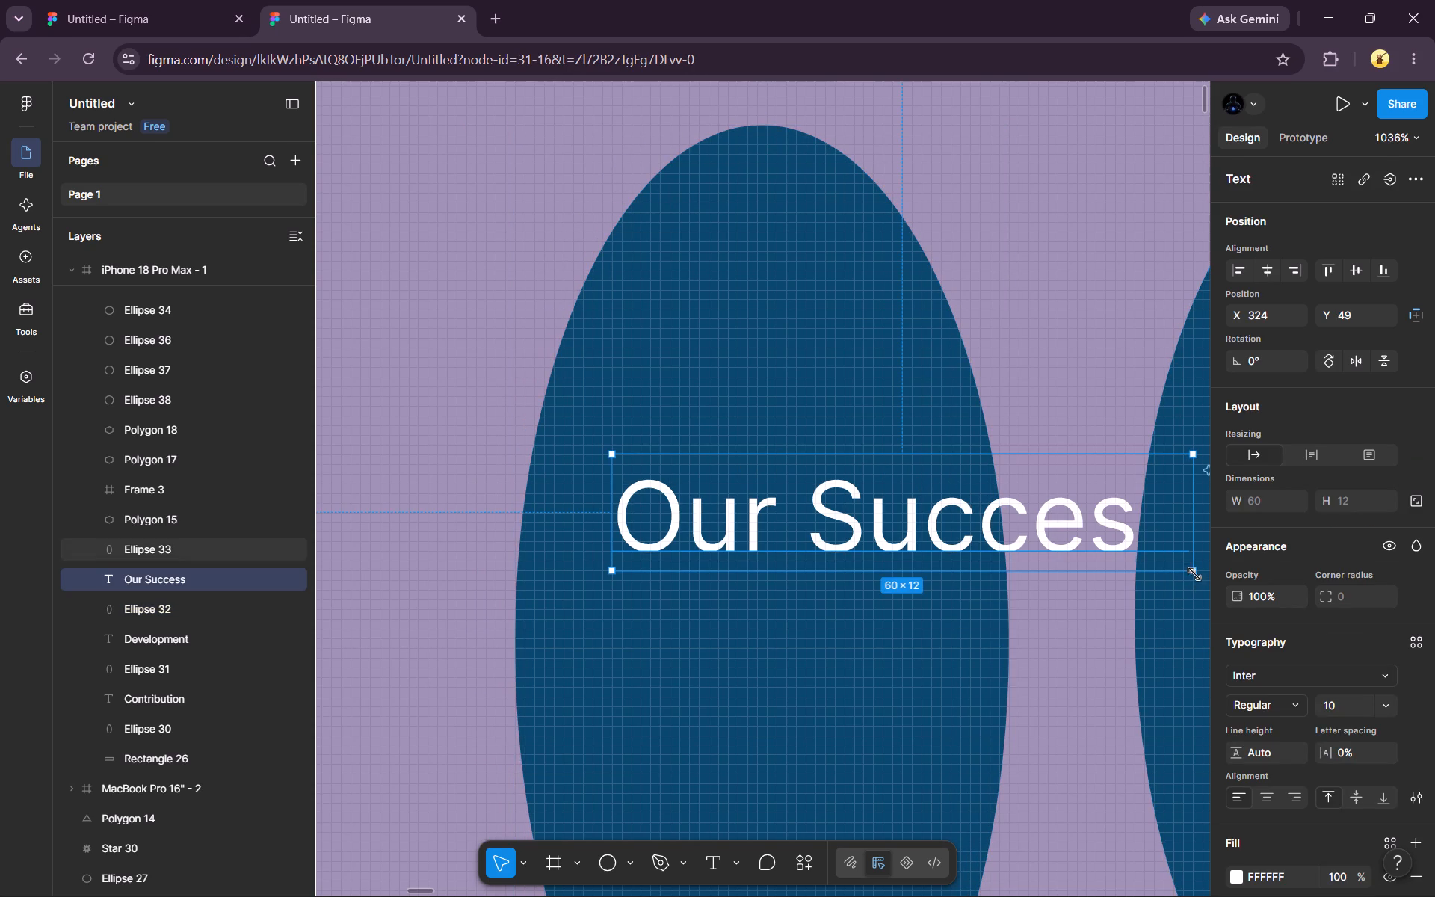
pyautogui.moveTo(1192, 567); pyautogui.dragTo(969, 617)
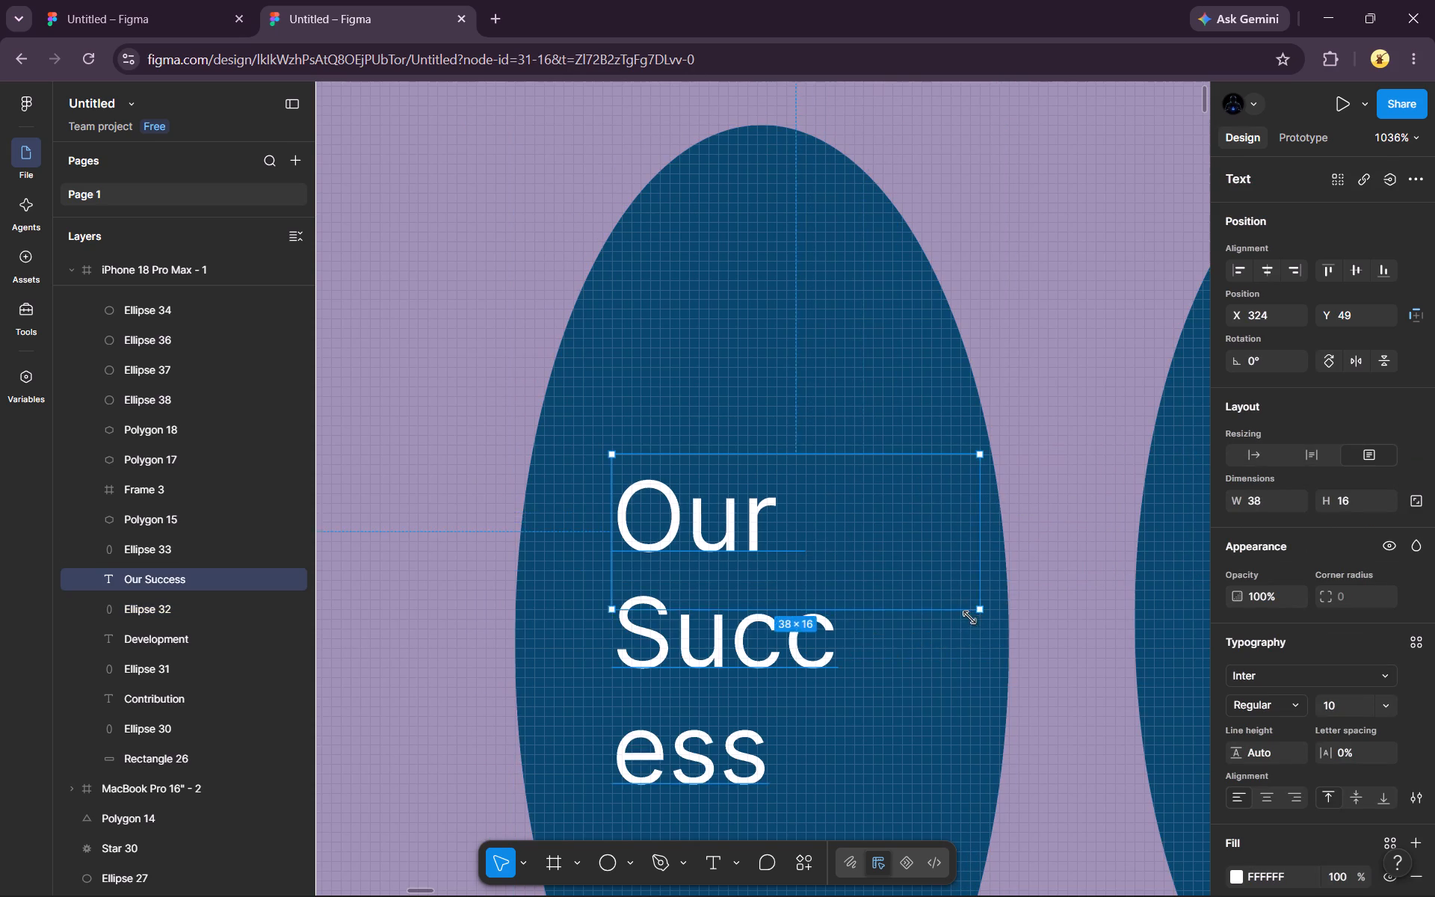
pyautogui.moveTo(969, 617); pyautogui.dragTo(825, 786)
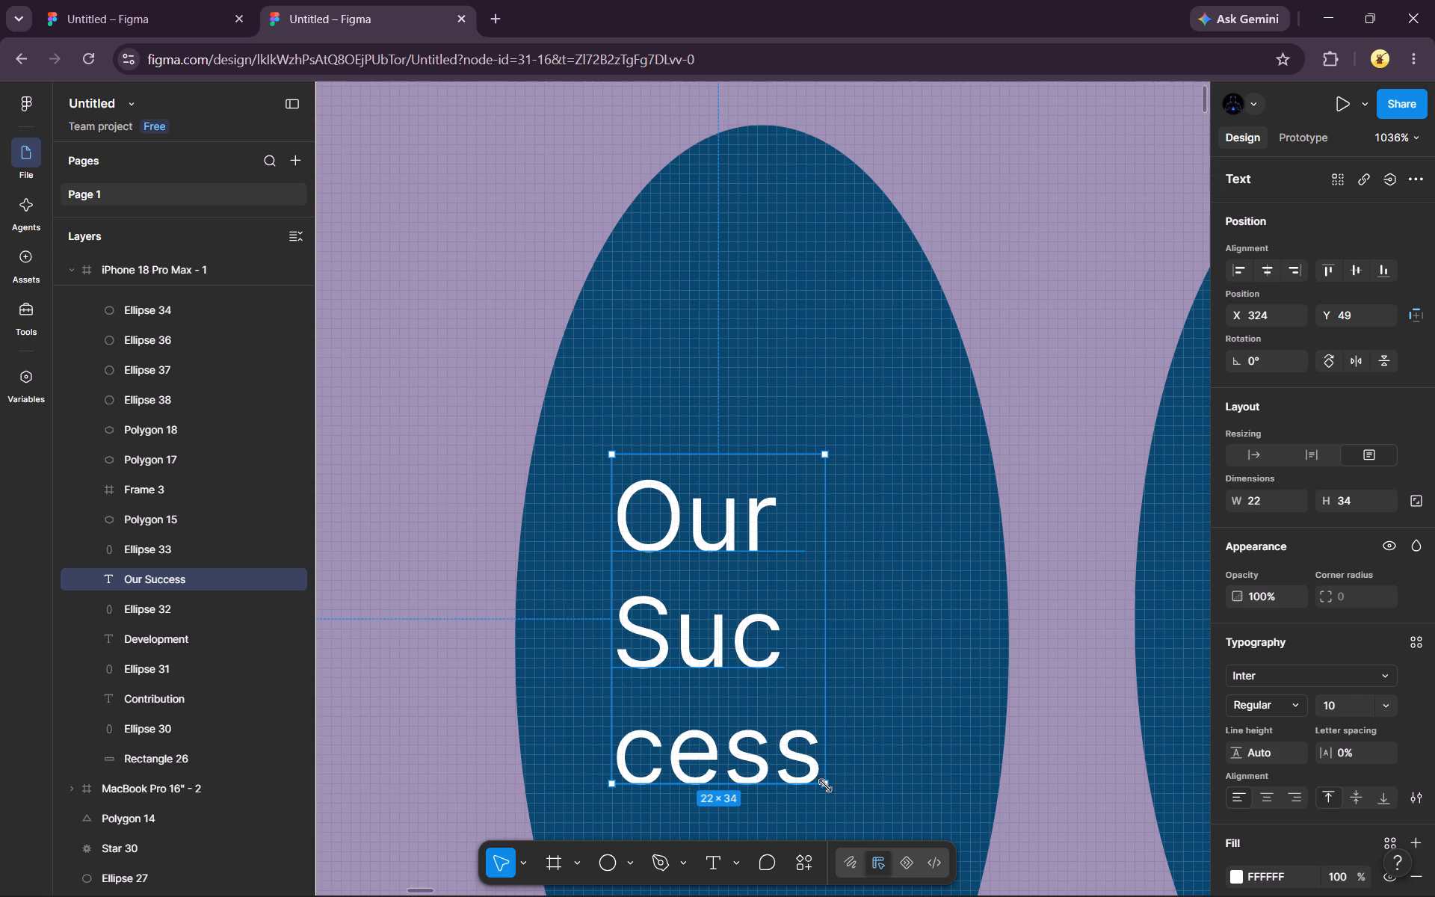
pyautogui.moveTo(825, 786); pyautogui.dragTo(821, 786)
# Move the "Our Success" text up into the top part of the ellipse, to about X 324, Y 24.
pyautogui.moveTo(750, 716); pyautogui.dragTo(756, 591)
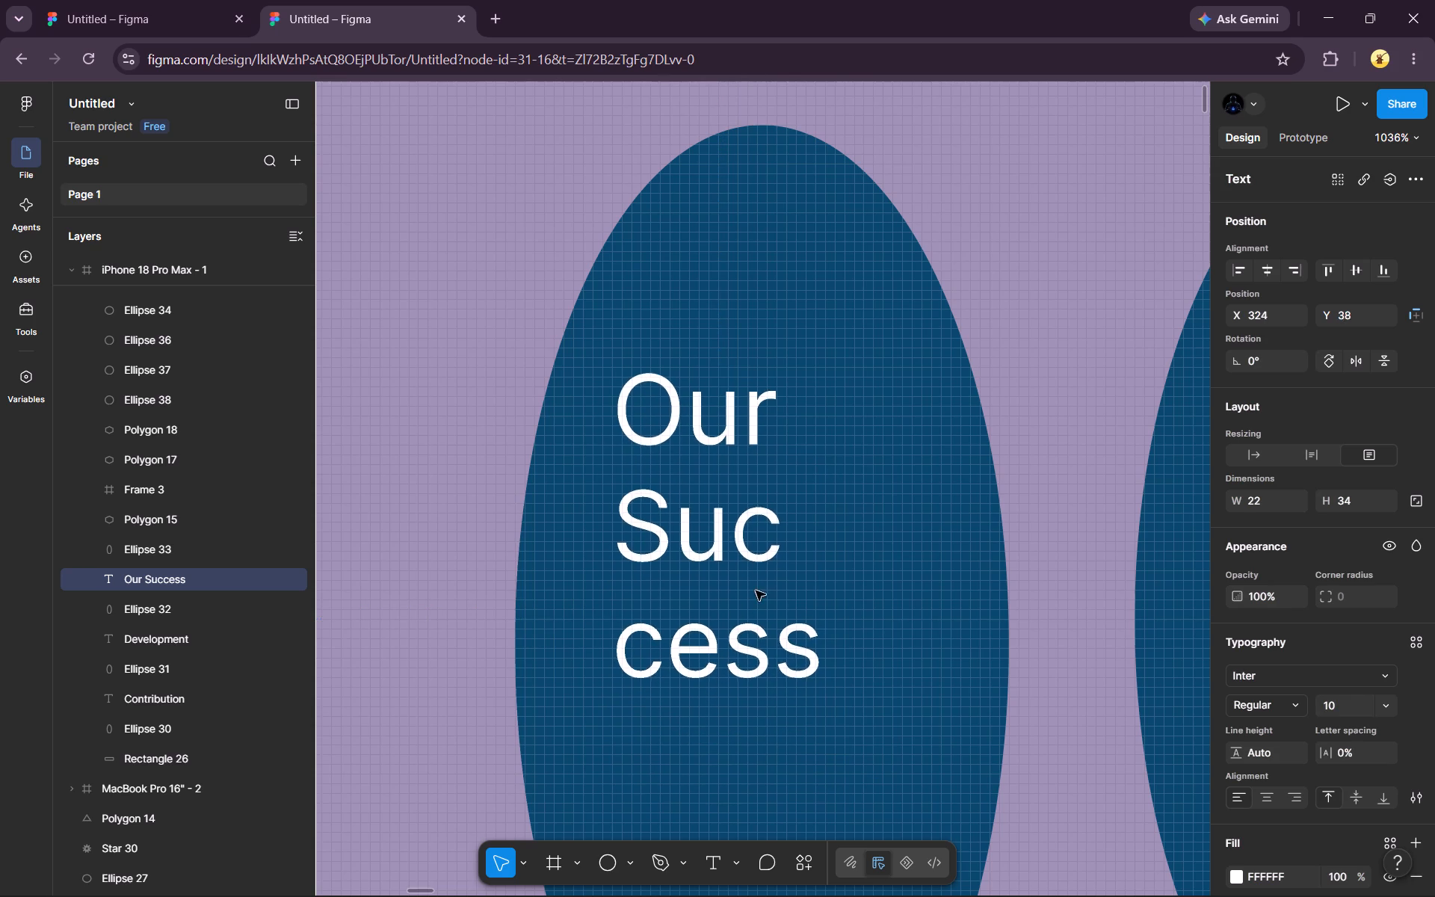
pyautogui.moveTo(756, 591); pyautogui.dragTo(784, 466)
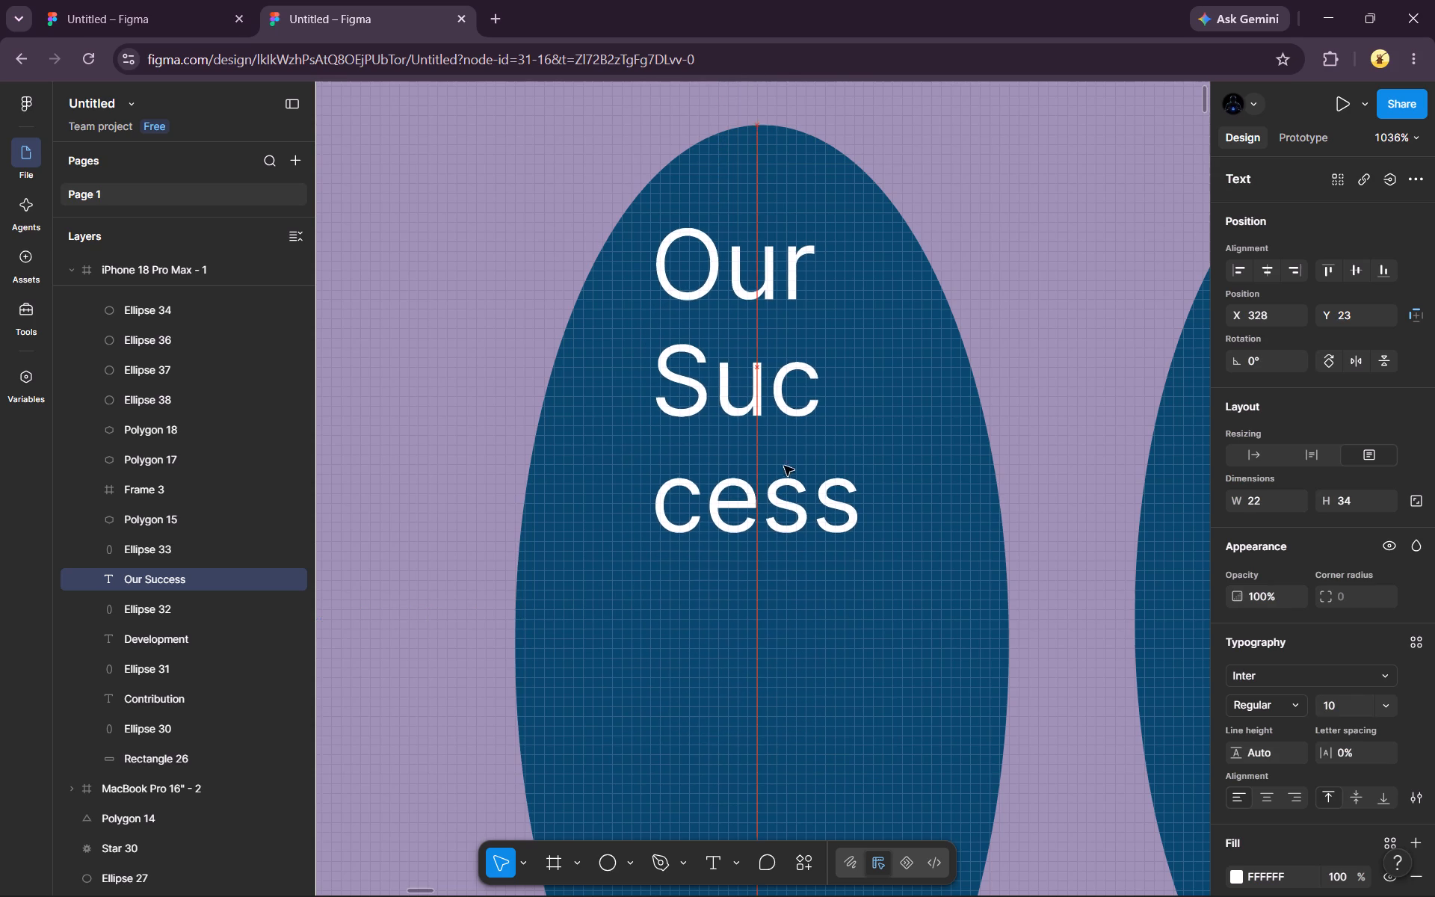
pyautogui.moveTo(784, 466); pyautogui.dragTo(750, 473)
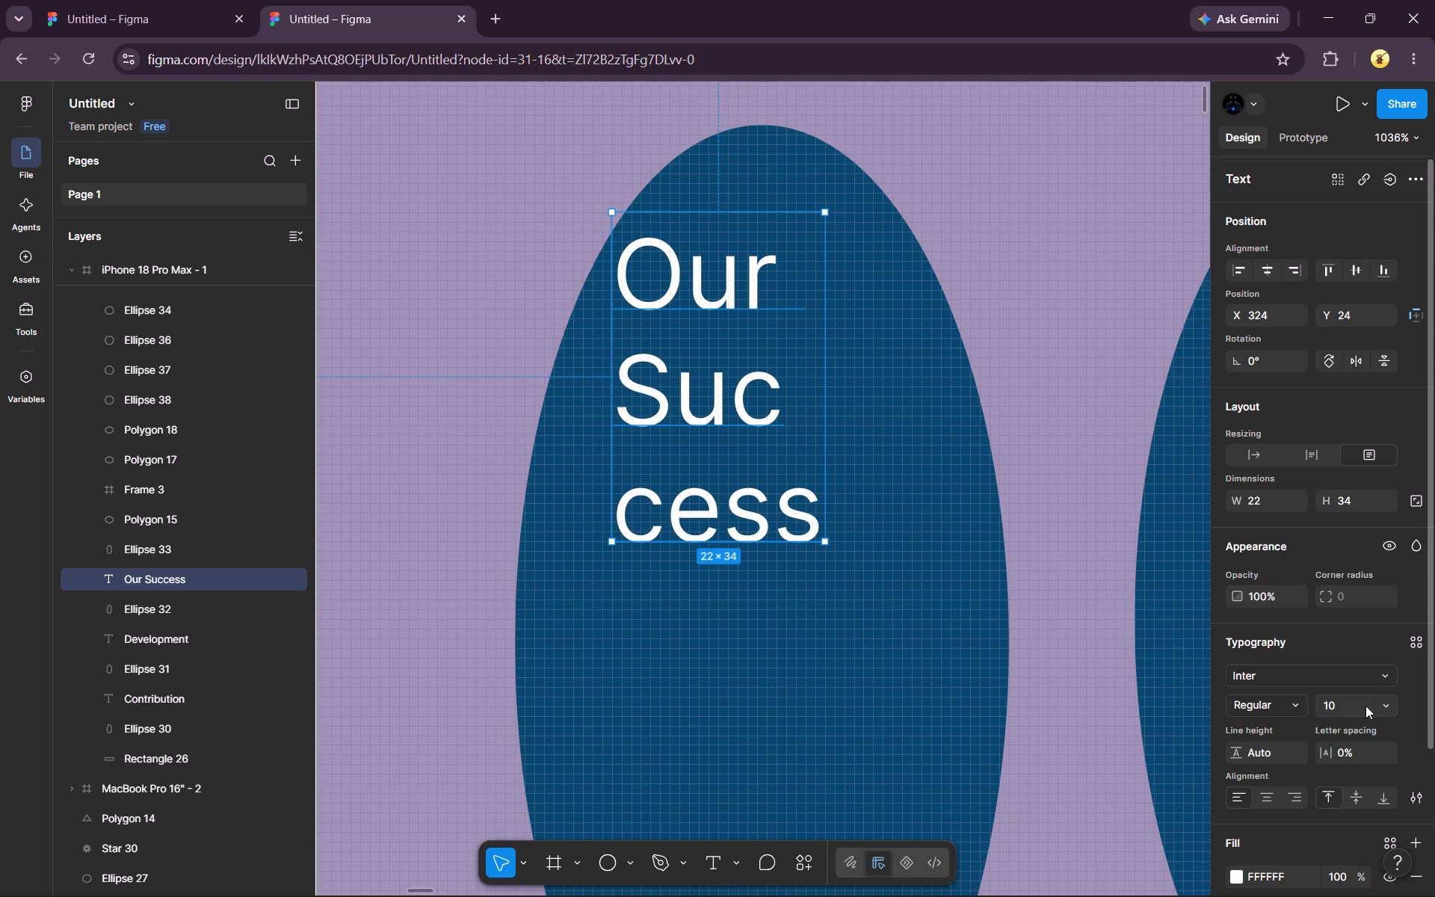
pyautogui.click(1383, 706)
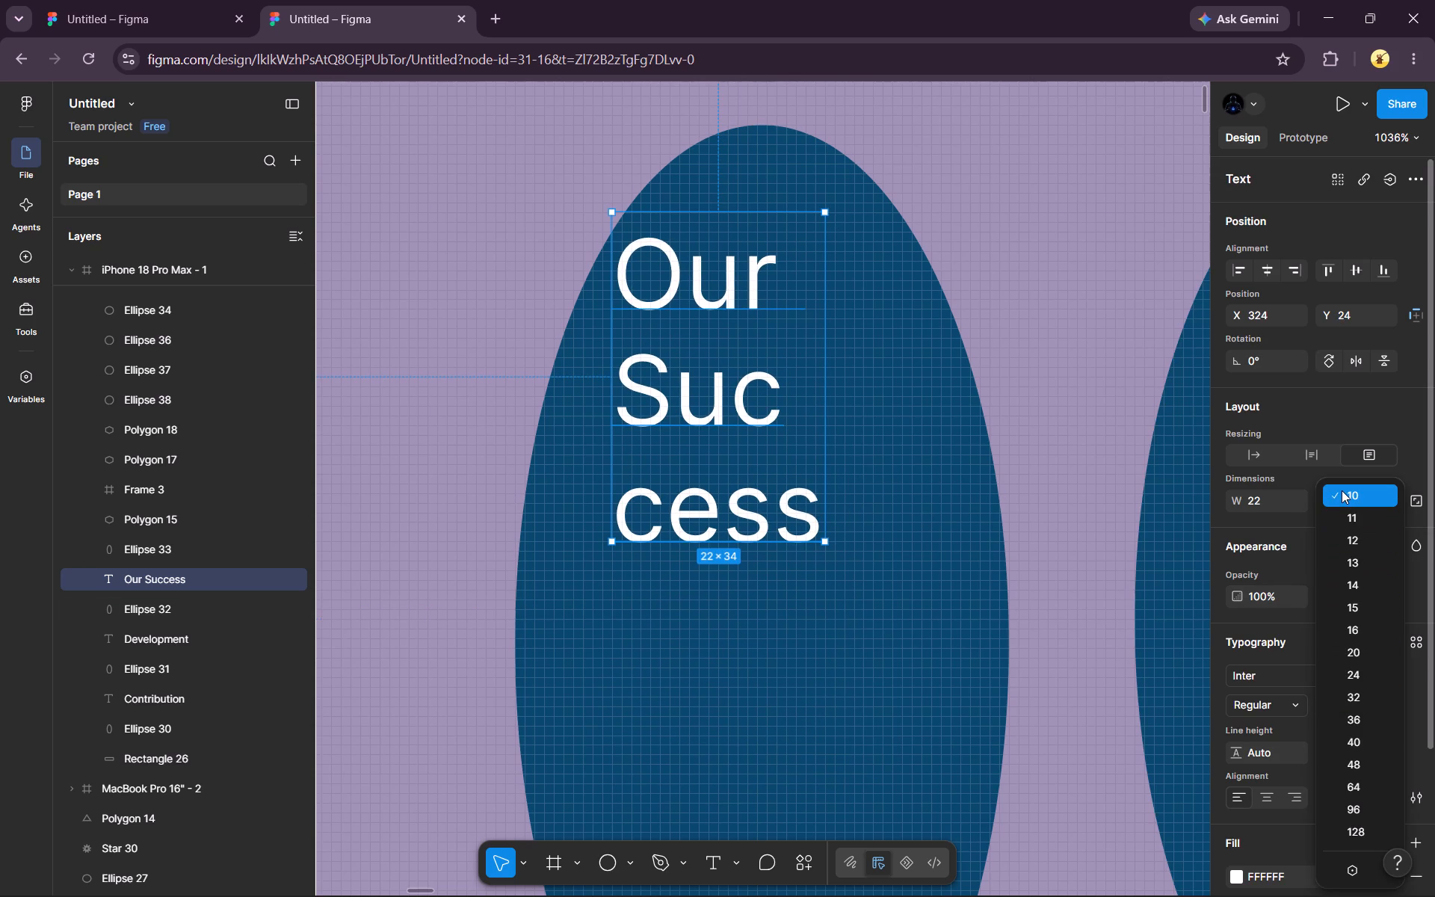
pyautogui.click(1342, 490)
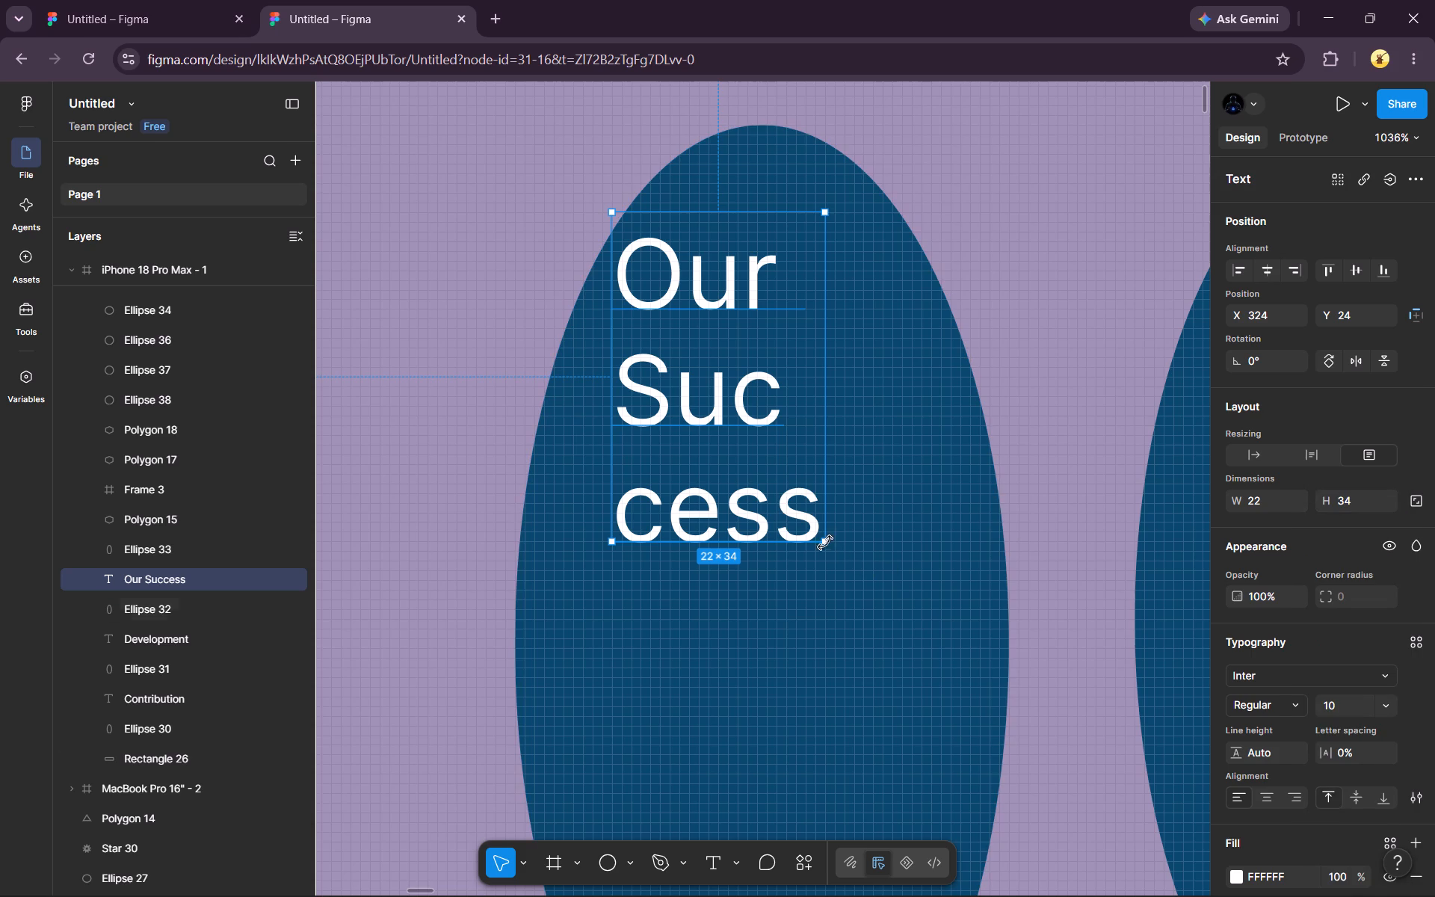
# Resize the "Our Success" text box to about 27 × 36 within the ellipse.
pyautogui.moveTo(823, 540); pyautogui.dragTo(830, 502)
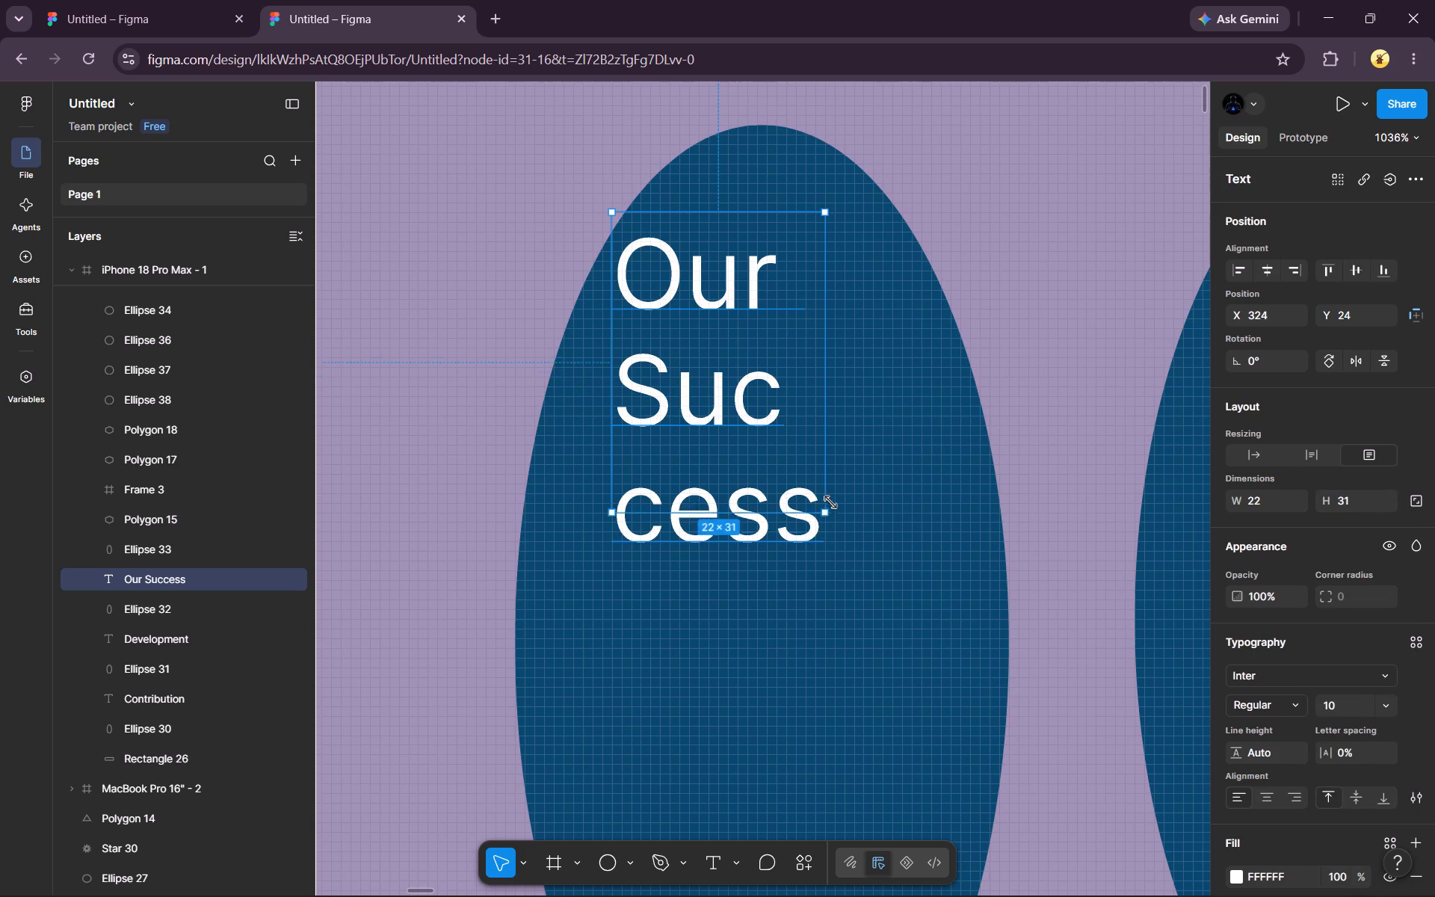
pyautogui.moveTo(830, 502); pyautogui.dragTo(871, 408)
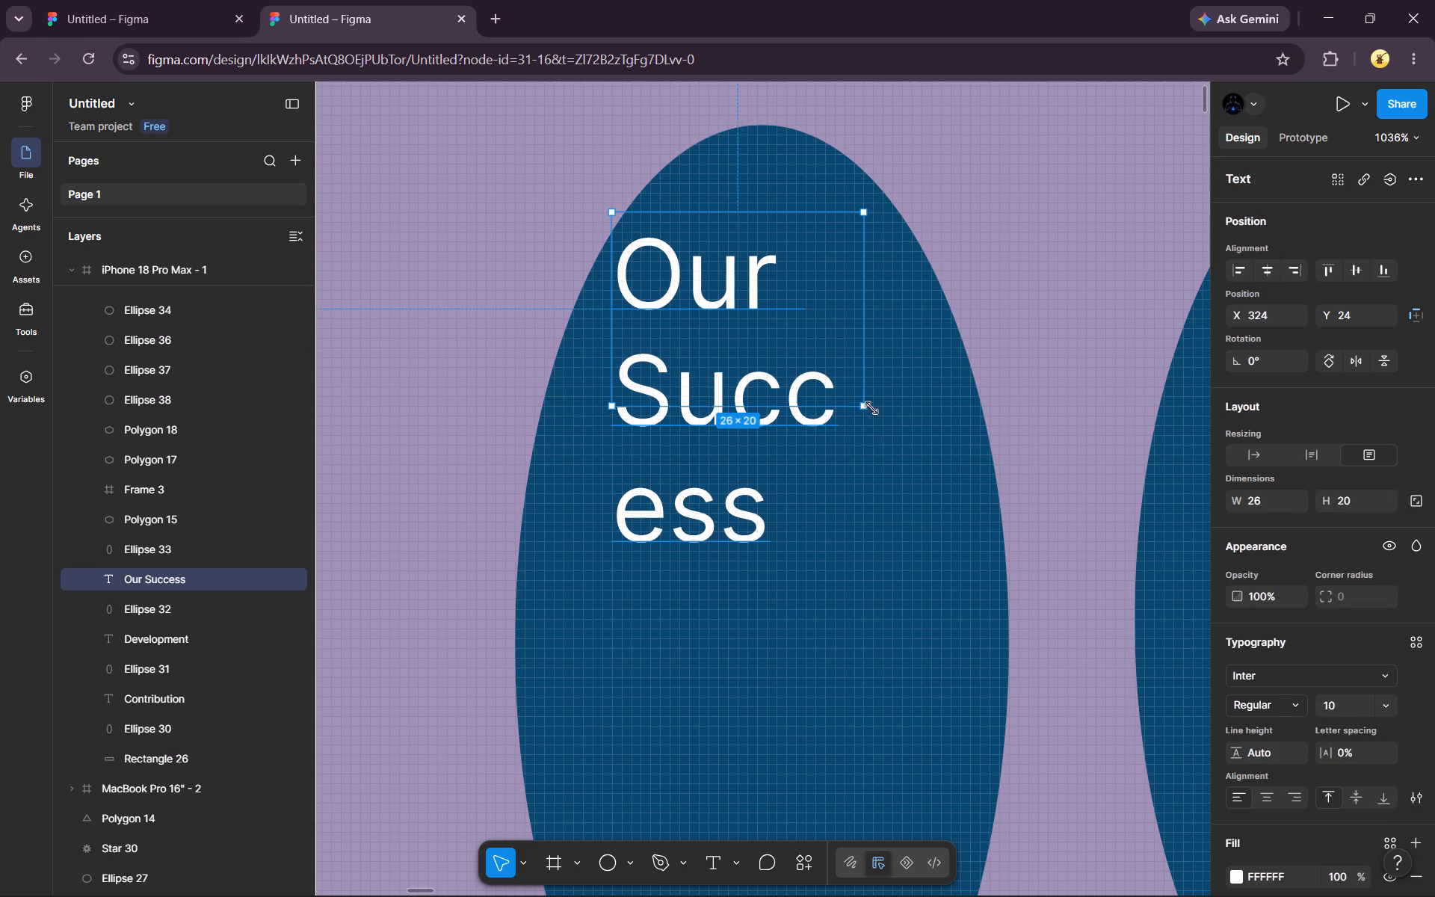
pyautogui.moveTo(871, 408); pyautogui.dragTo(934, 466)
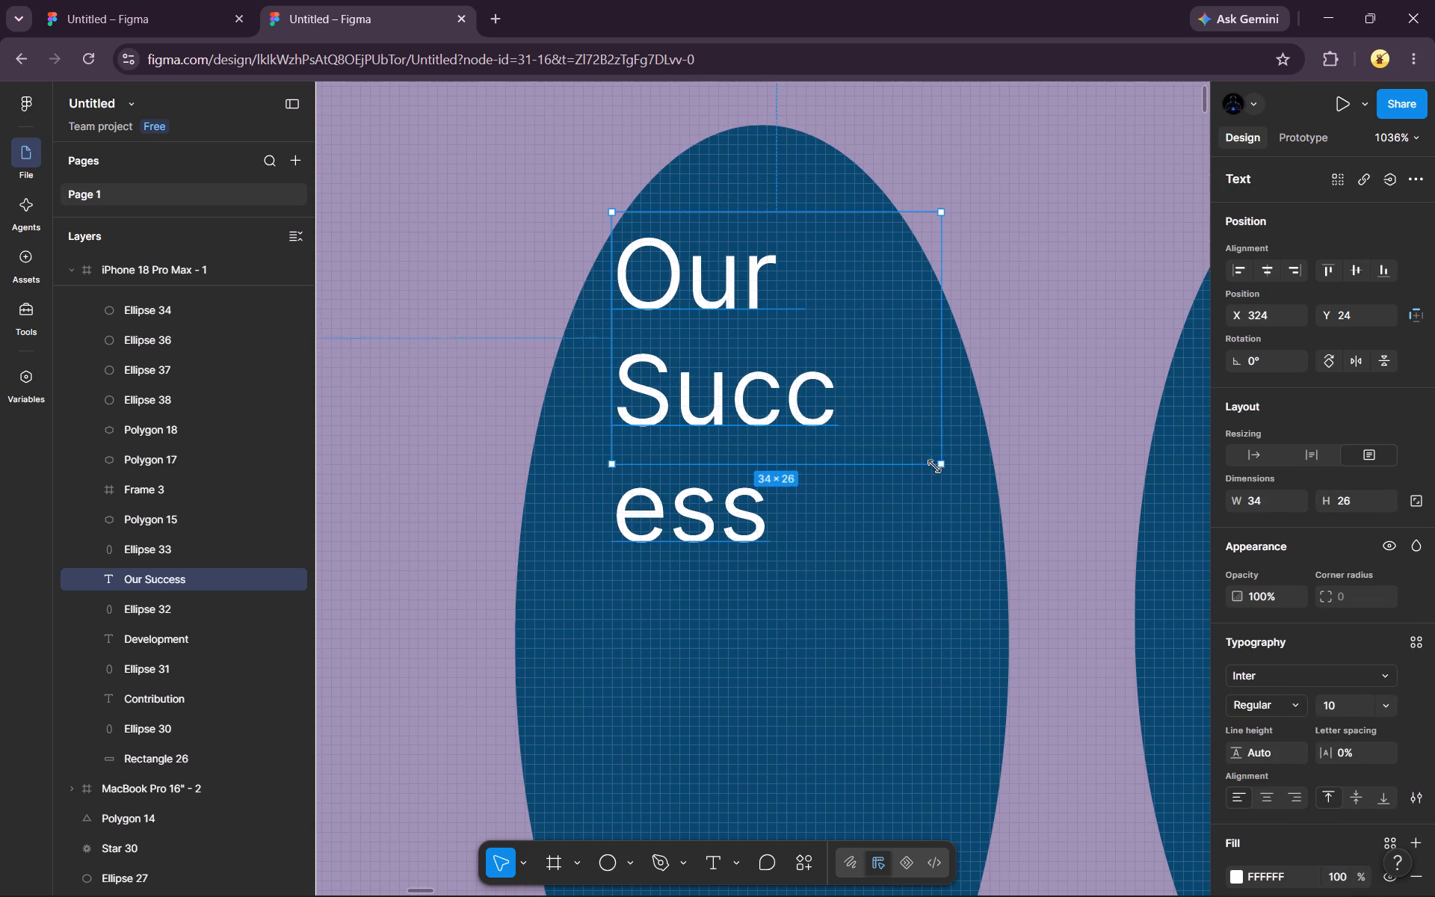
pyautogui.moveTo(934, 466); pyautogui.dragTo(906, 367)
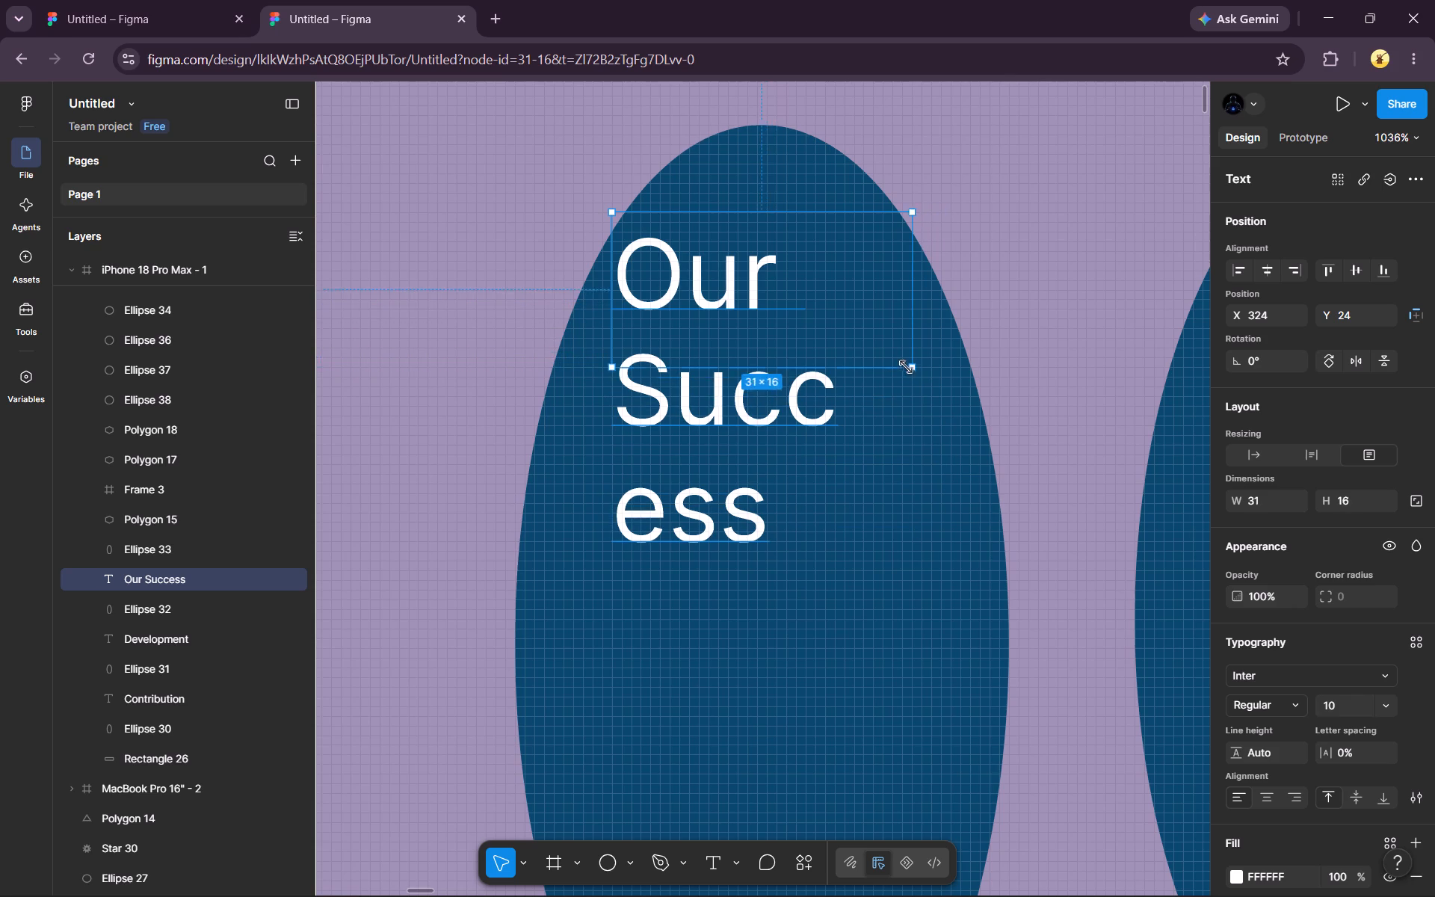
pyautogui.moveTo(906, 367); pyautogui.dragTo(871, 559)
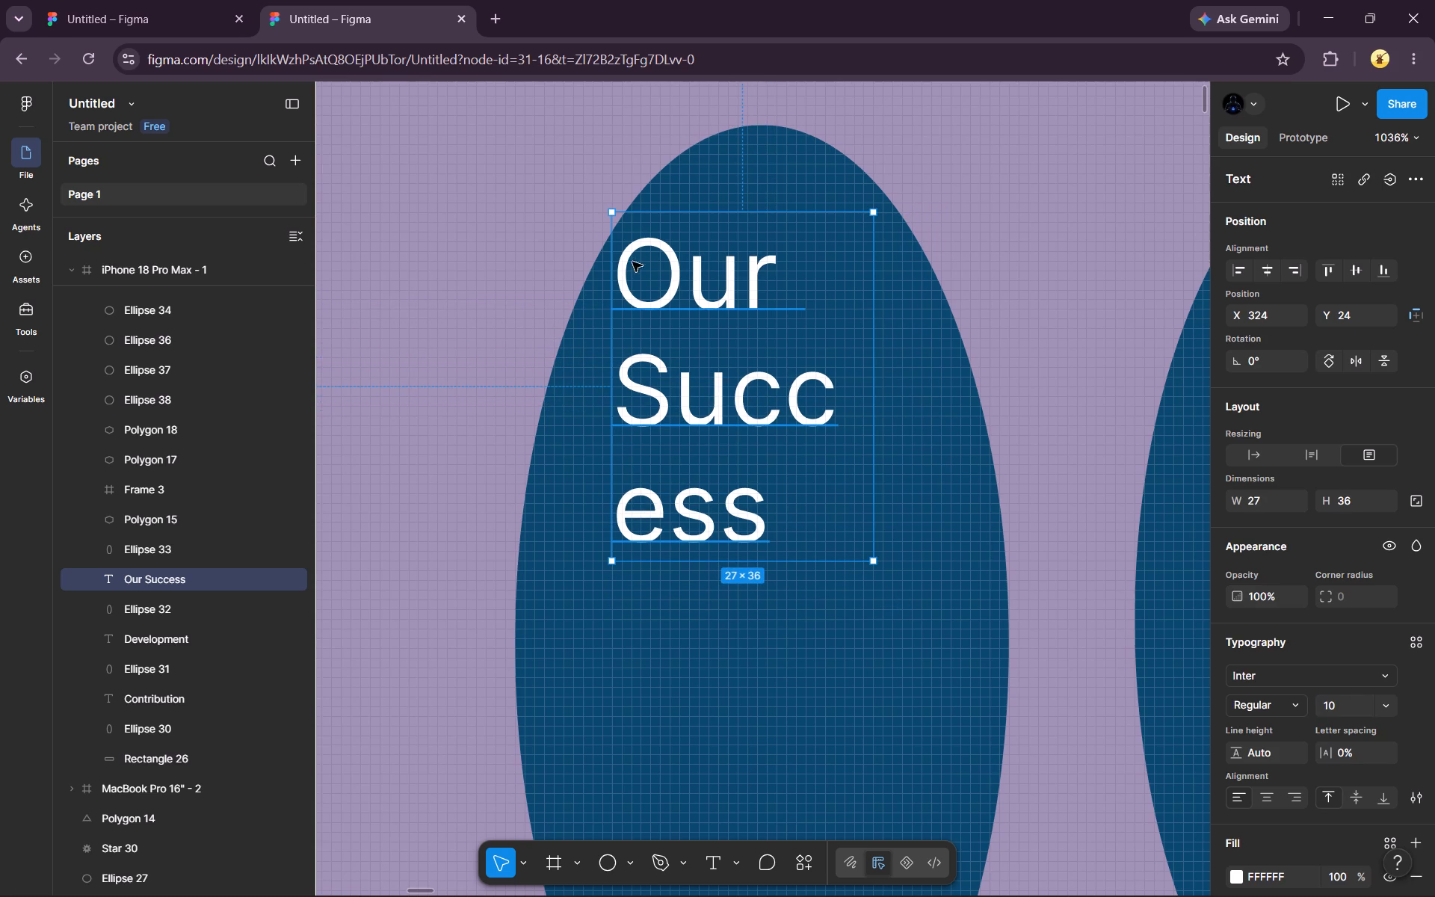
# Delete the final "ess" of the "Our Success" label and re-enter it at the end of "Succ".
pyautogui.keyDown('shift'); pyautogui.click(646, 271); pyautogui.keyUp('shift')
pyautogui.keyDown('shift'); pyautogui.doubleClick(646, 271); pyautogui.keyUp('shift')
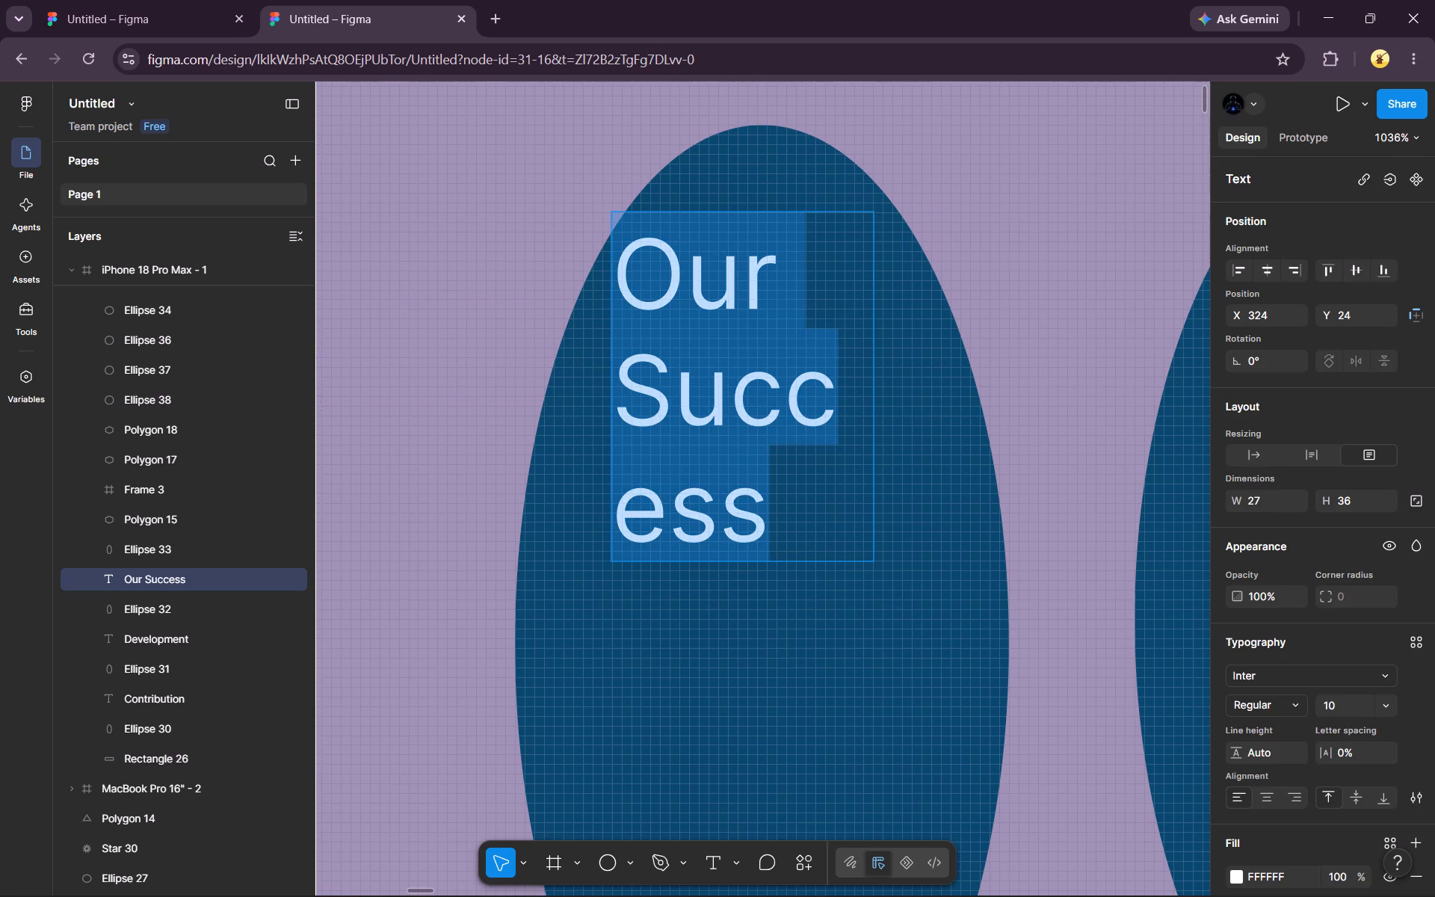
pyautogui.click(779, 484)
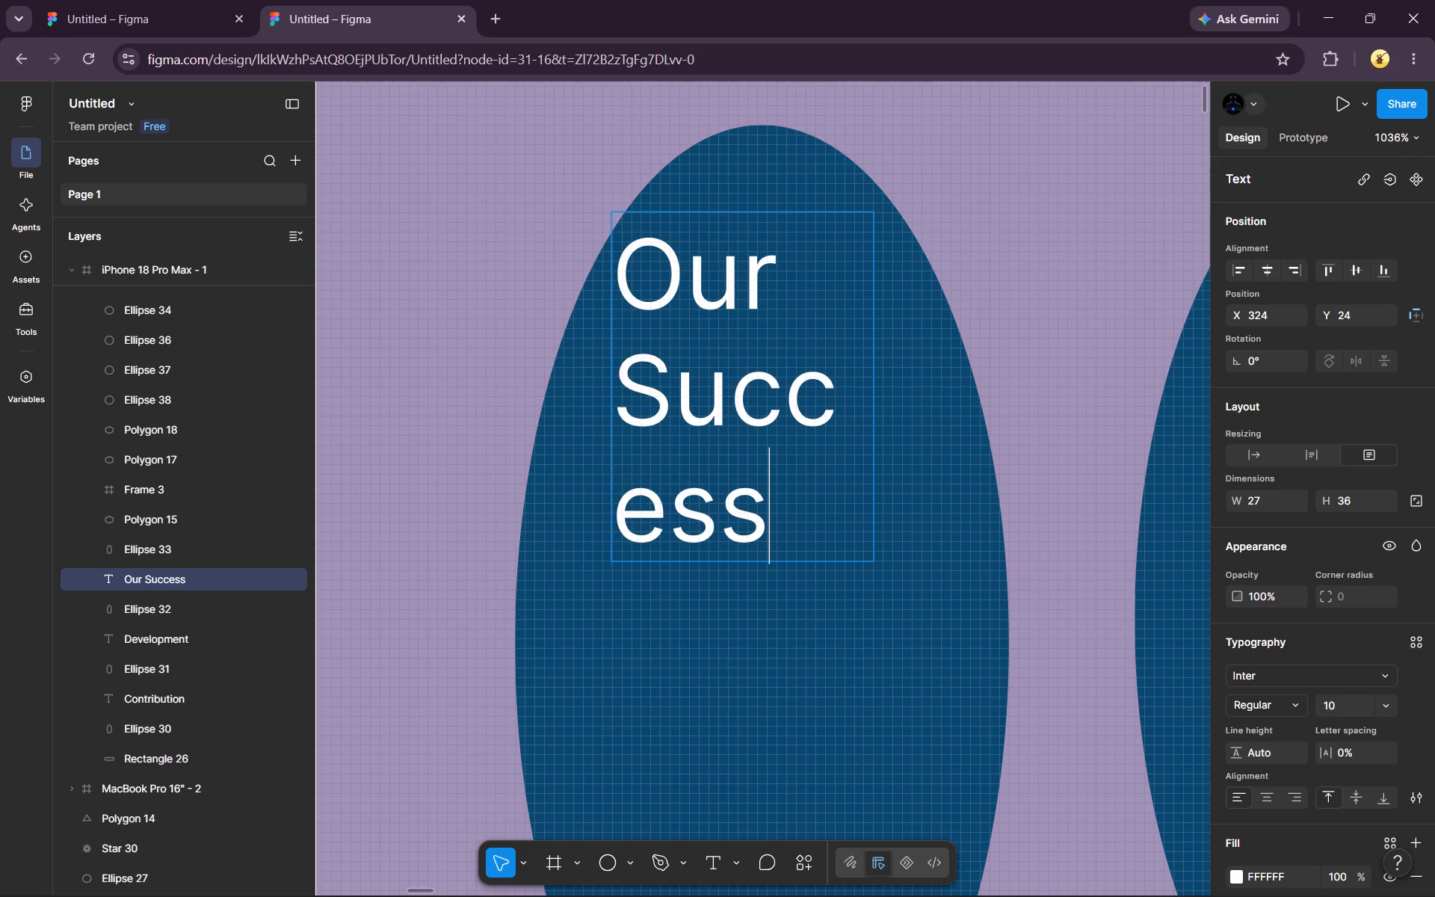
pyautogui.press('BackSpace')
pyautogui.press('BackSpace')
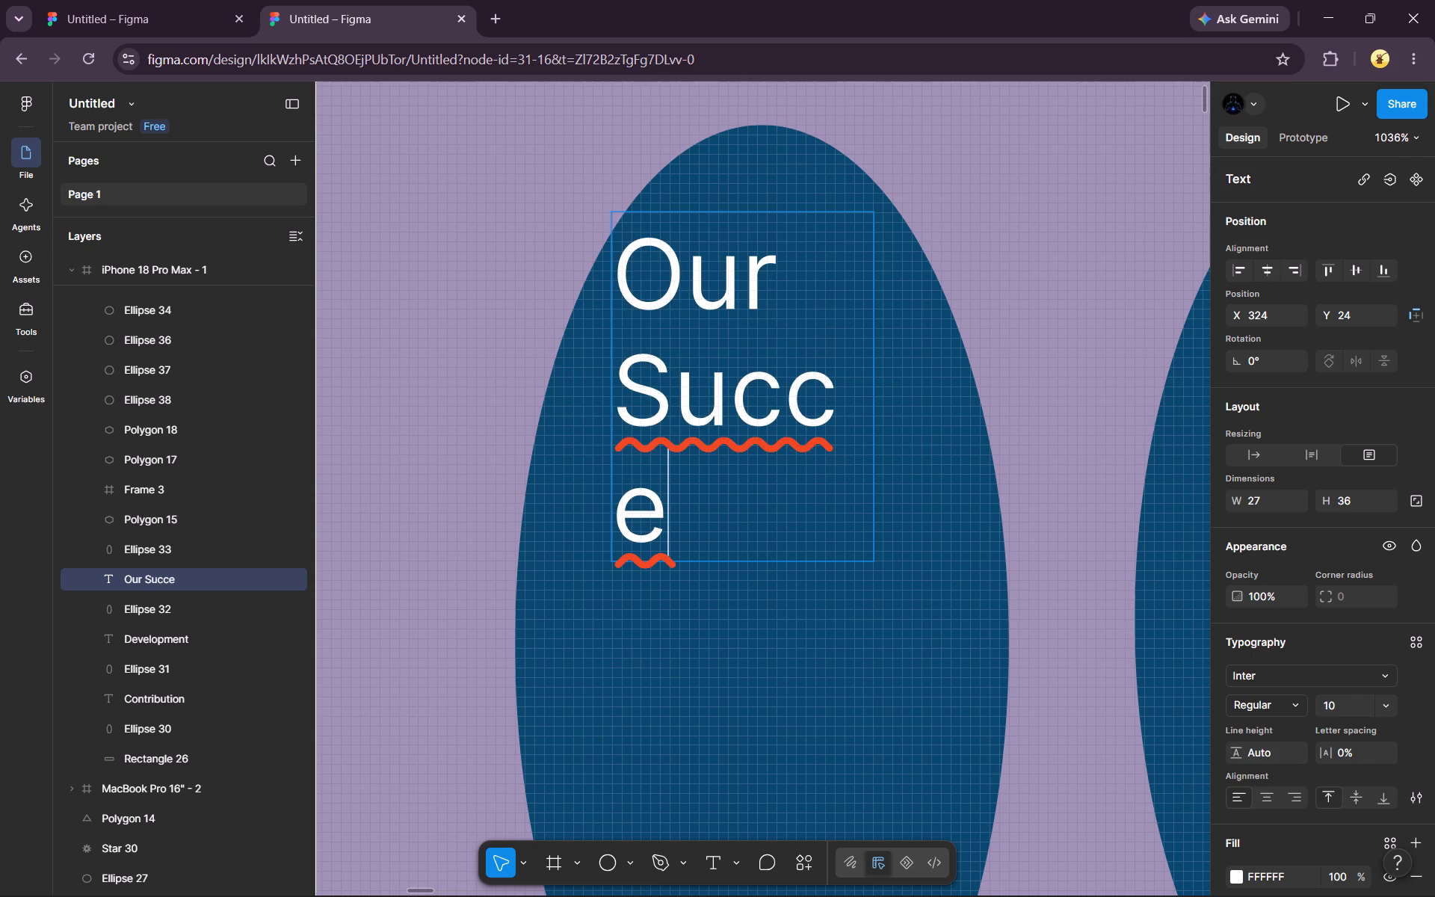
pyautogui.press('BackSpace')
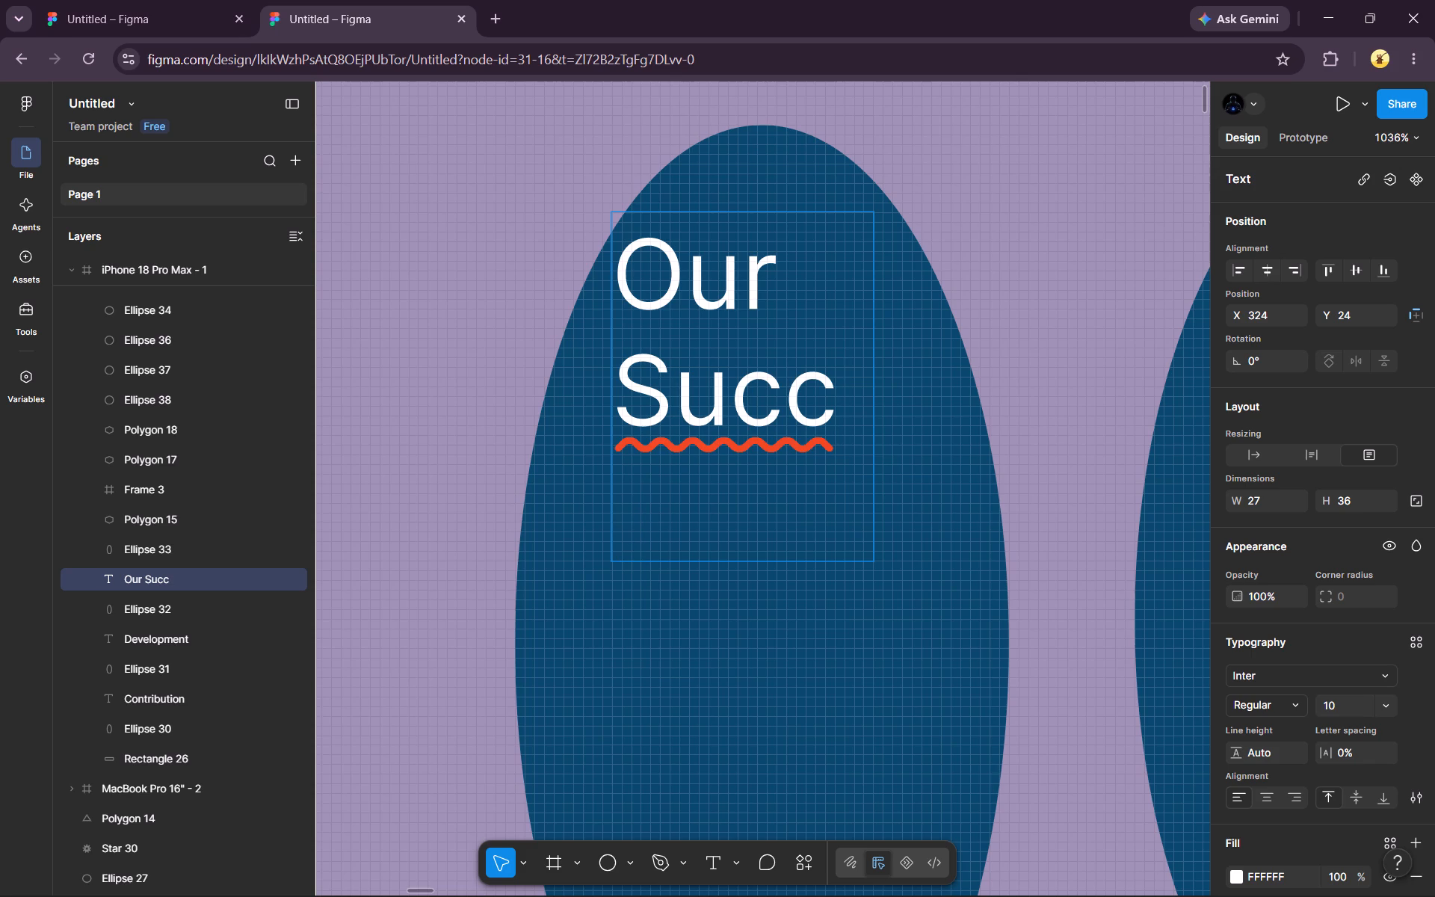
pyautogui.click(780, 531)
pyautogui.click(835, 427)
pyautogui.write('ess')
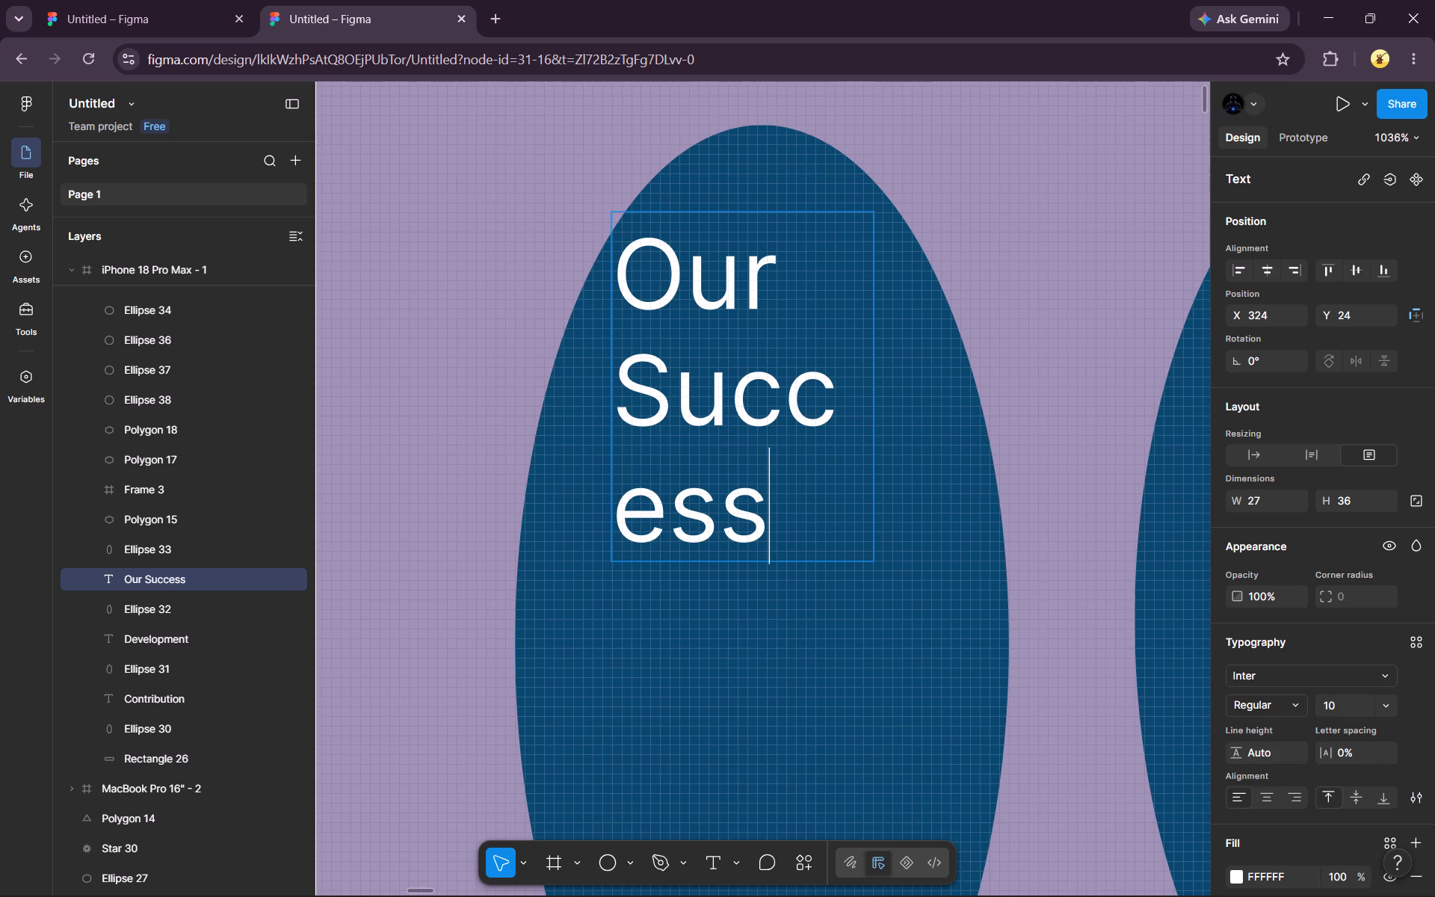
# Move the "Our Success" text down and slightly right toward the middle of the dark blue ellipse, to about X 328, Y 37.
pyautogui.moveTo(720, 346); pyautogui.dragTo(737, 357)
pyautogui.doubleClick(737, 357)
pyautogui.doubleClick(737, 357)
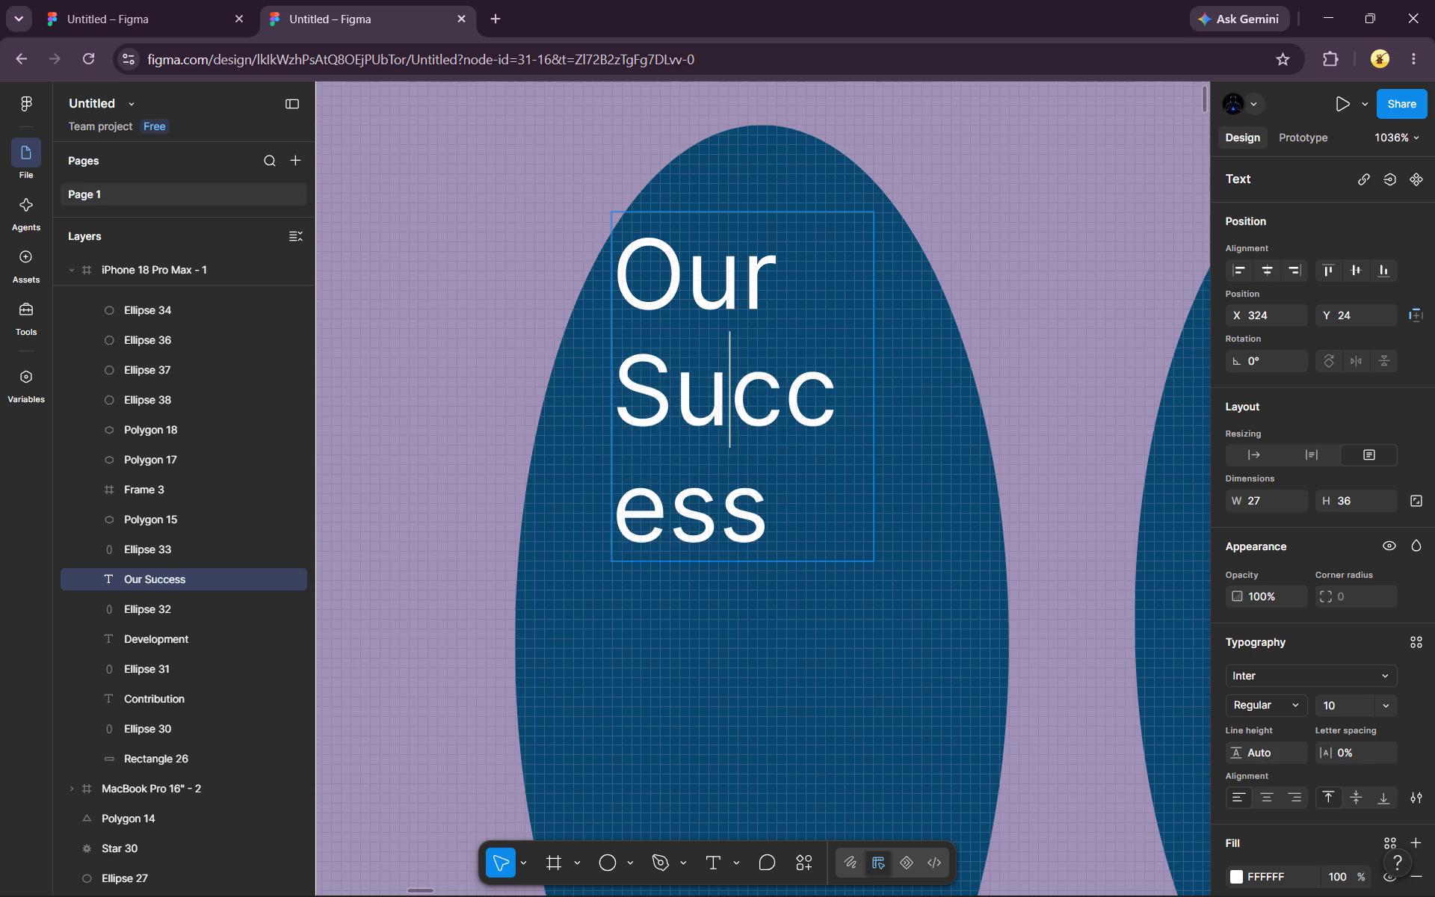
pyautogui.click(737, 357)
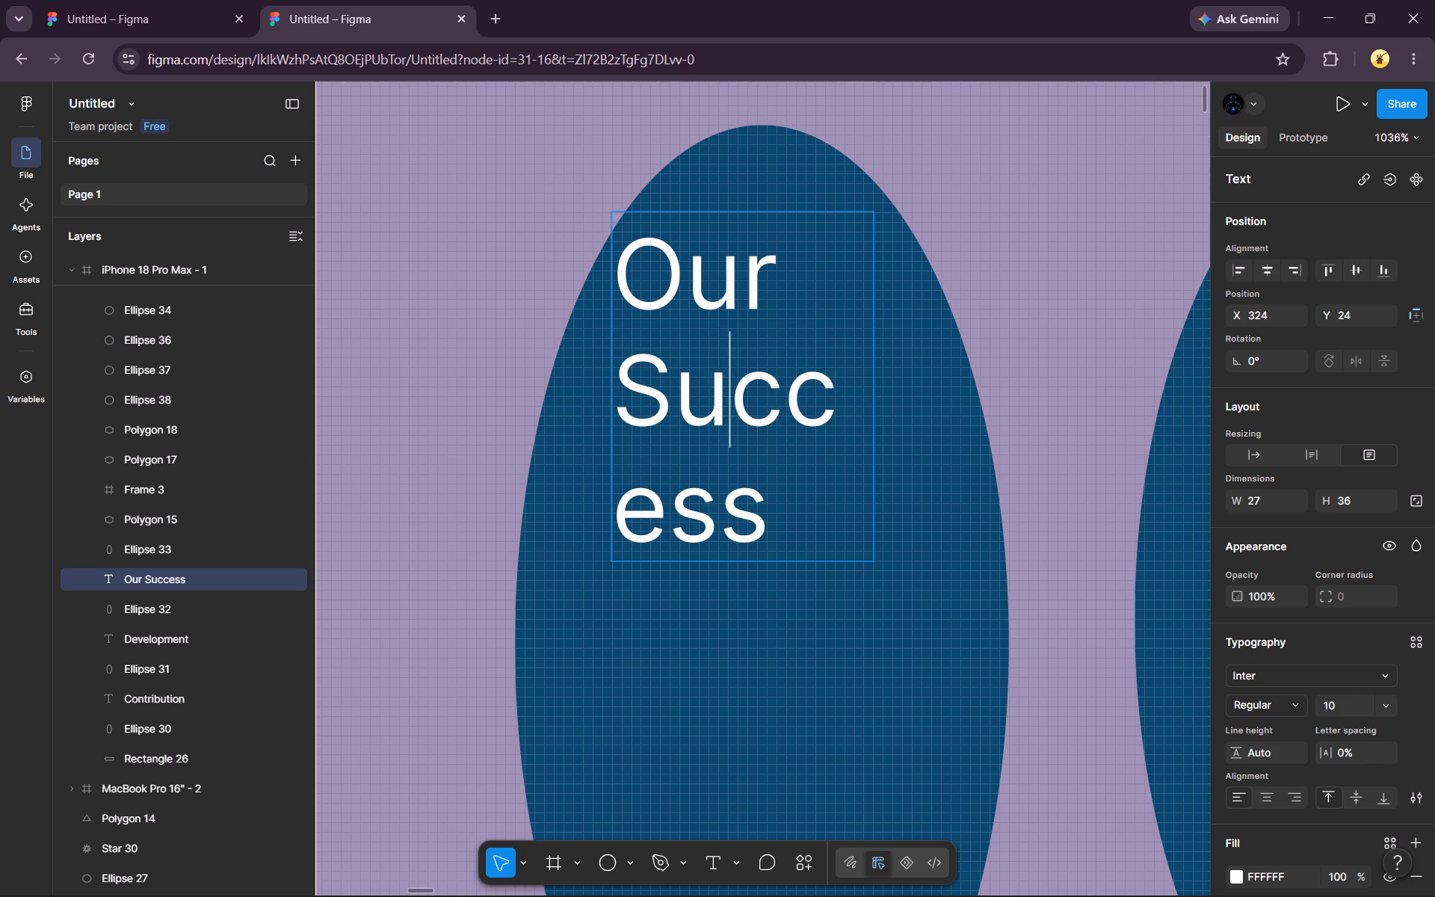
pyautogui.click(756, 212)
pyautogui.click(756, 212)
pyautogui.click(756, 212)
pyautogui.moveTo(756, 212); pyautogui.dragTo(756, 228)
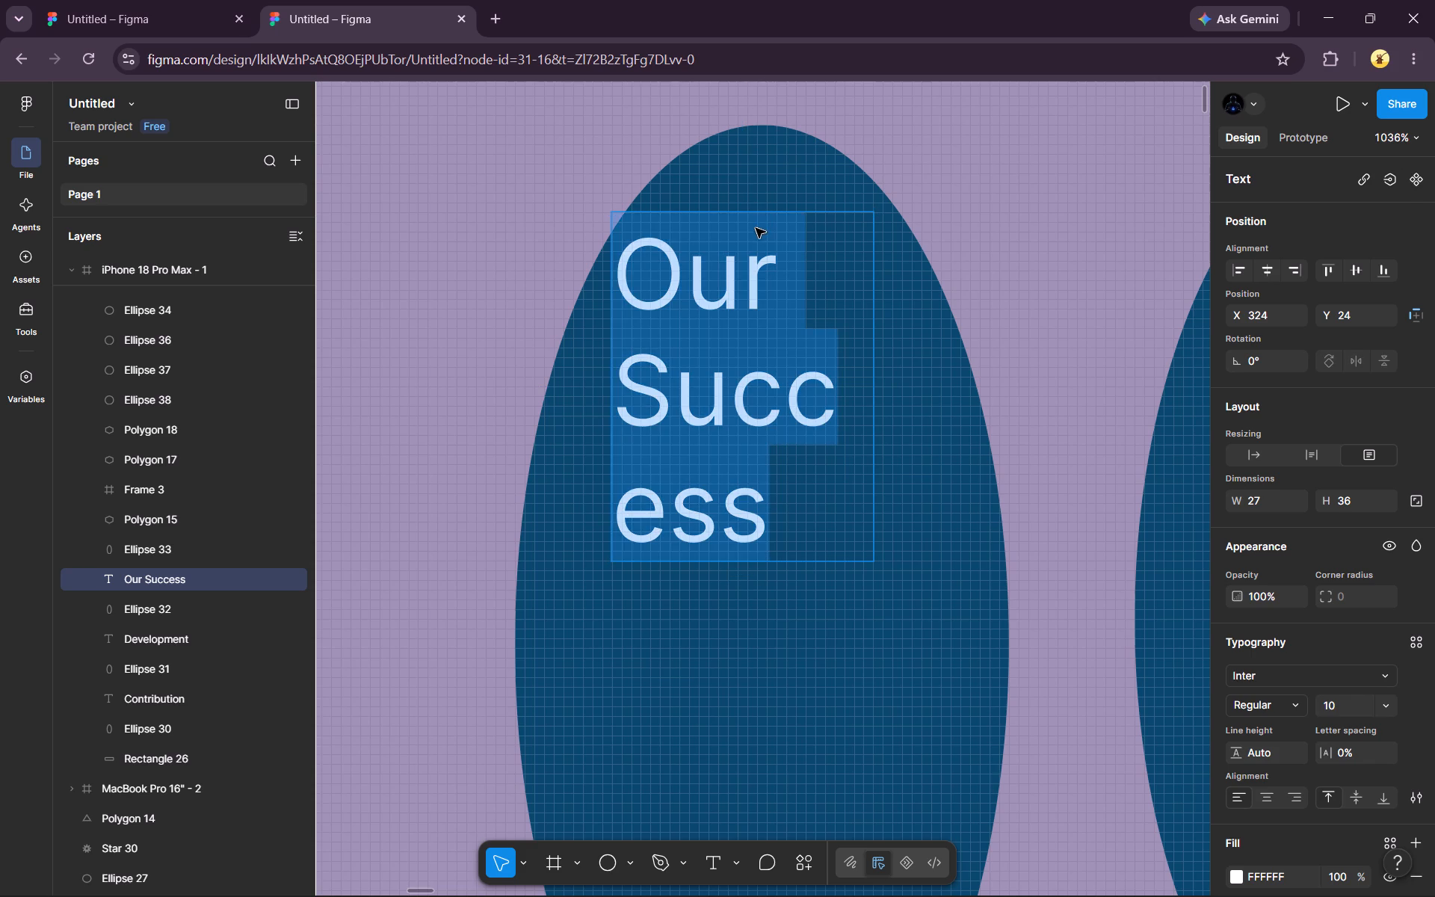
pyautogui.moveTo(756, 228); pyautogui.dragTo(758, 231)
pyautogui.click(758, 231)
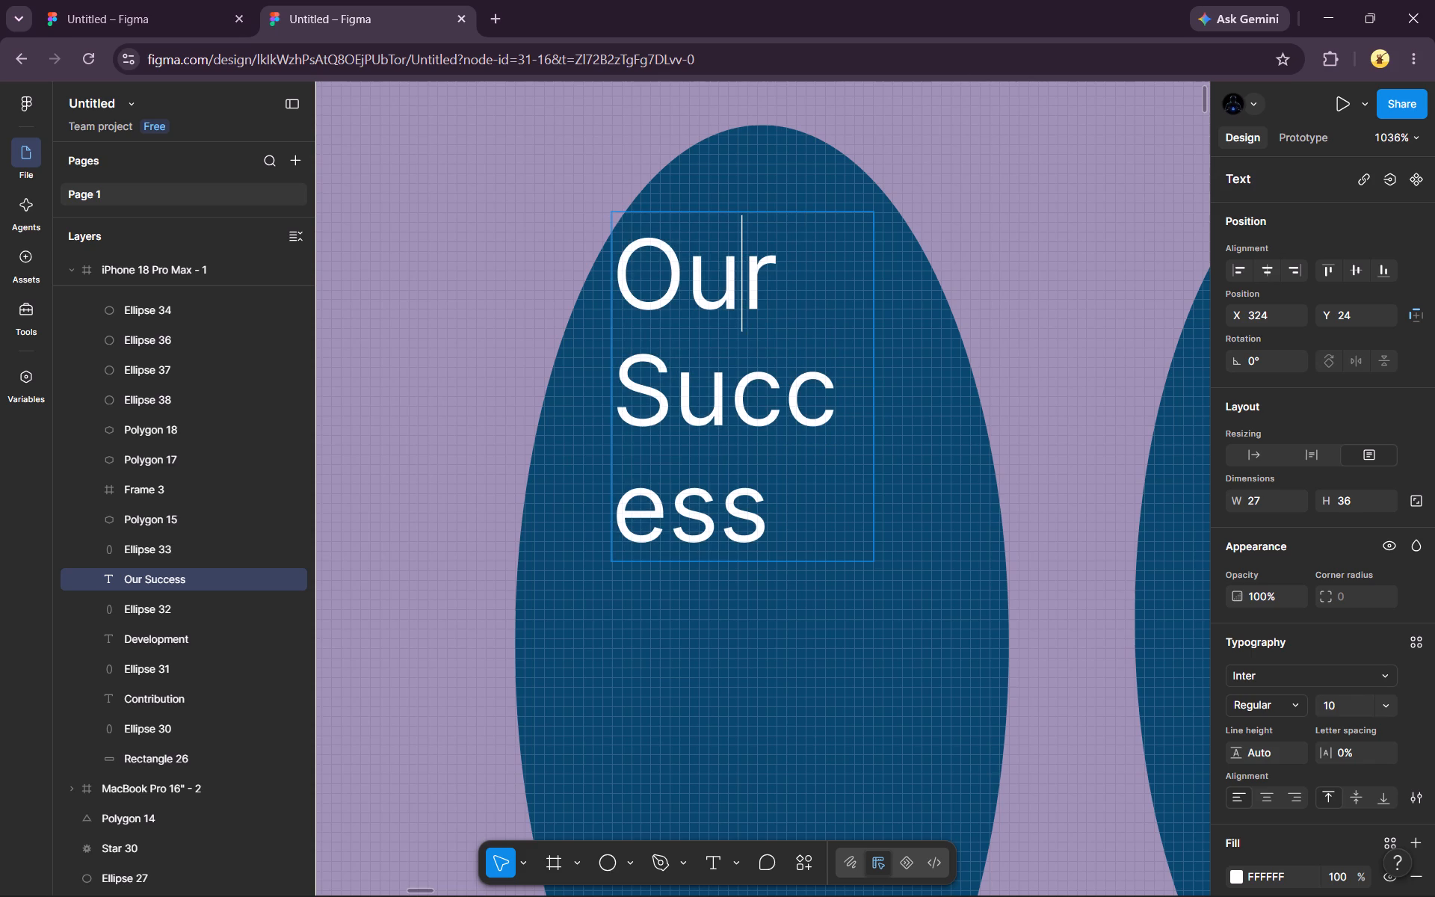
pyautogui.moveTo(738, 207); pyautogui.dragTo(768, 224)
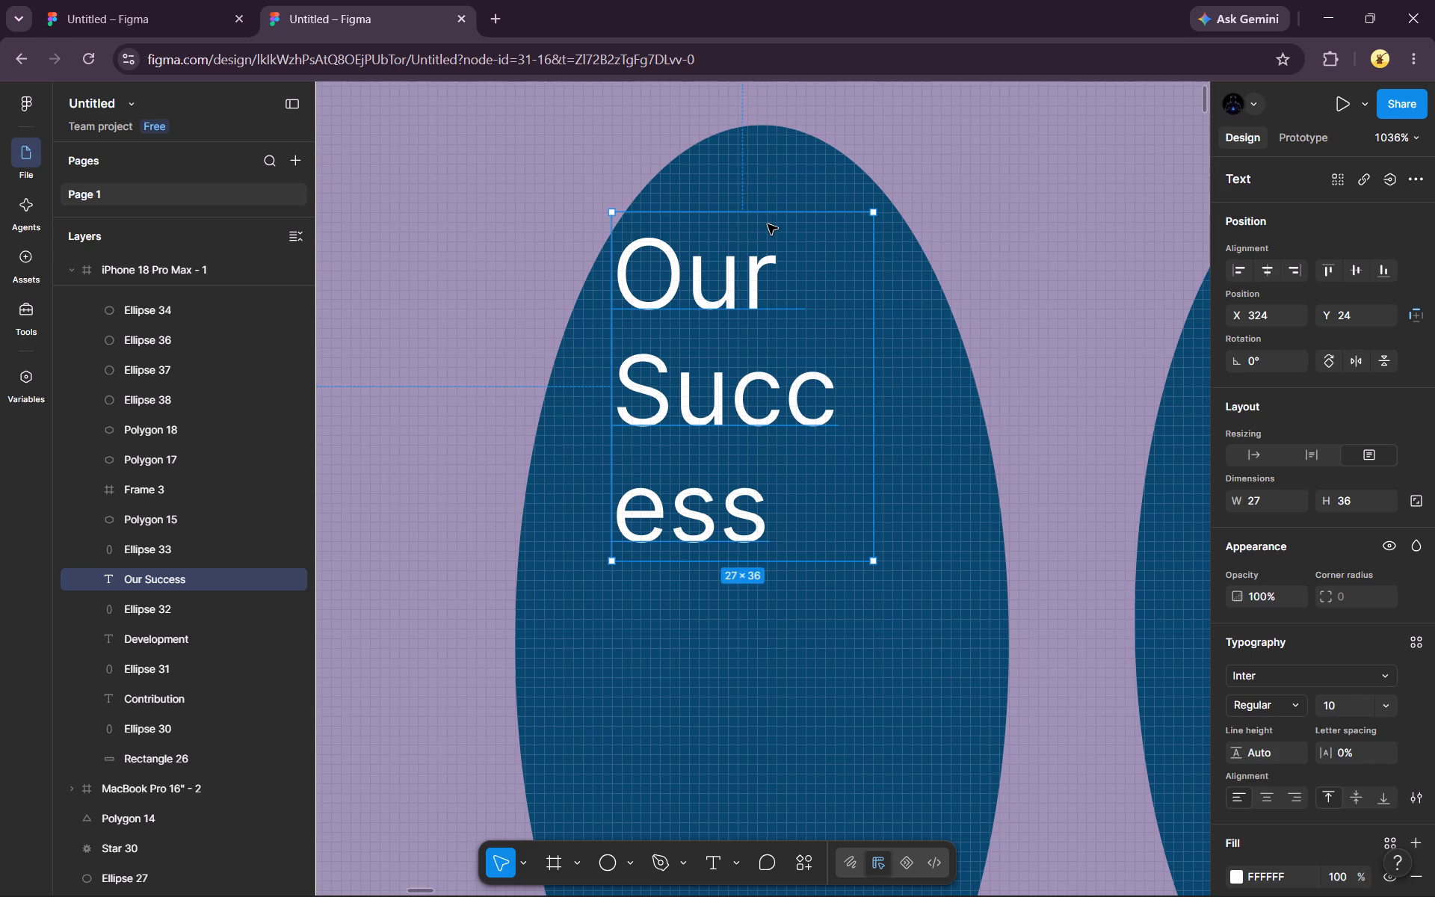
pyautogui.moveTo(768, 224); pyautogui.dragTo(768, 225)
pyautogui.moveTo(768, 225); pyautogui.dragTo(807, 337)
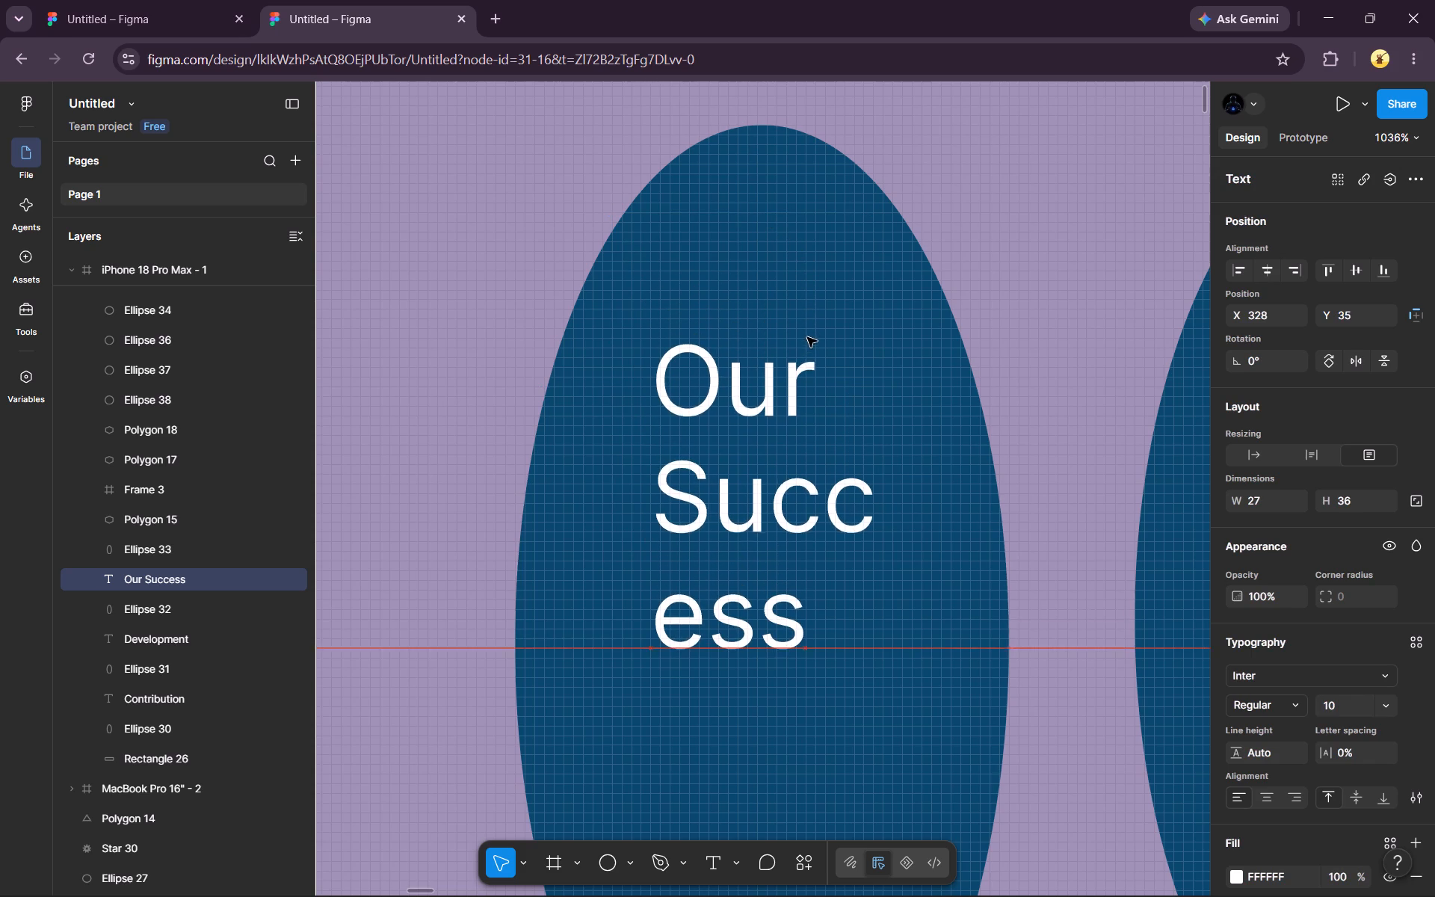
pyautogui.moveTo(807, 337); pyautogui.dragTo(808, 350)
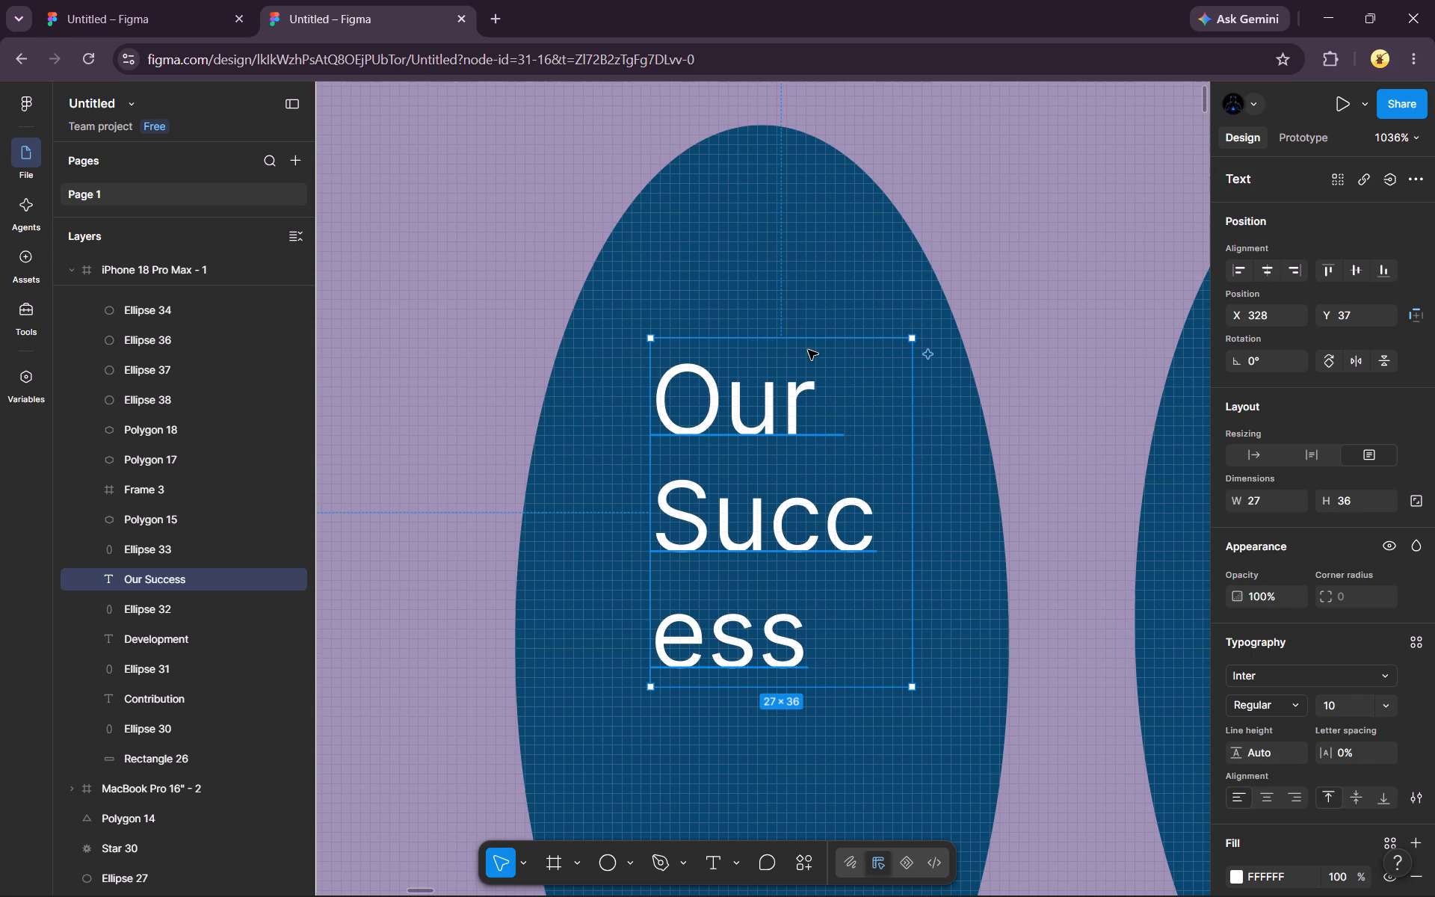
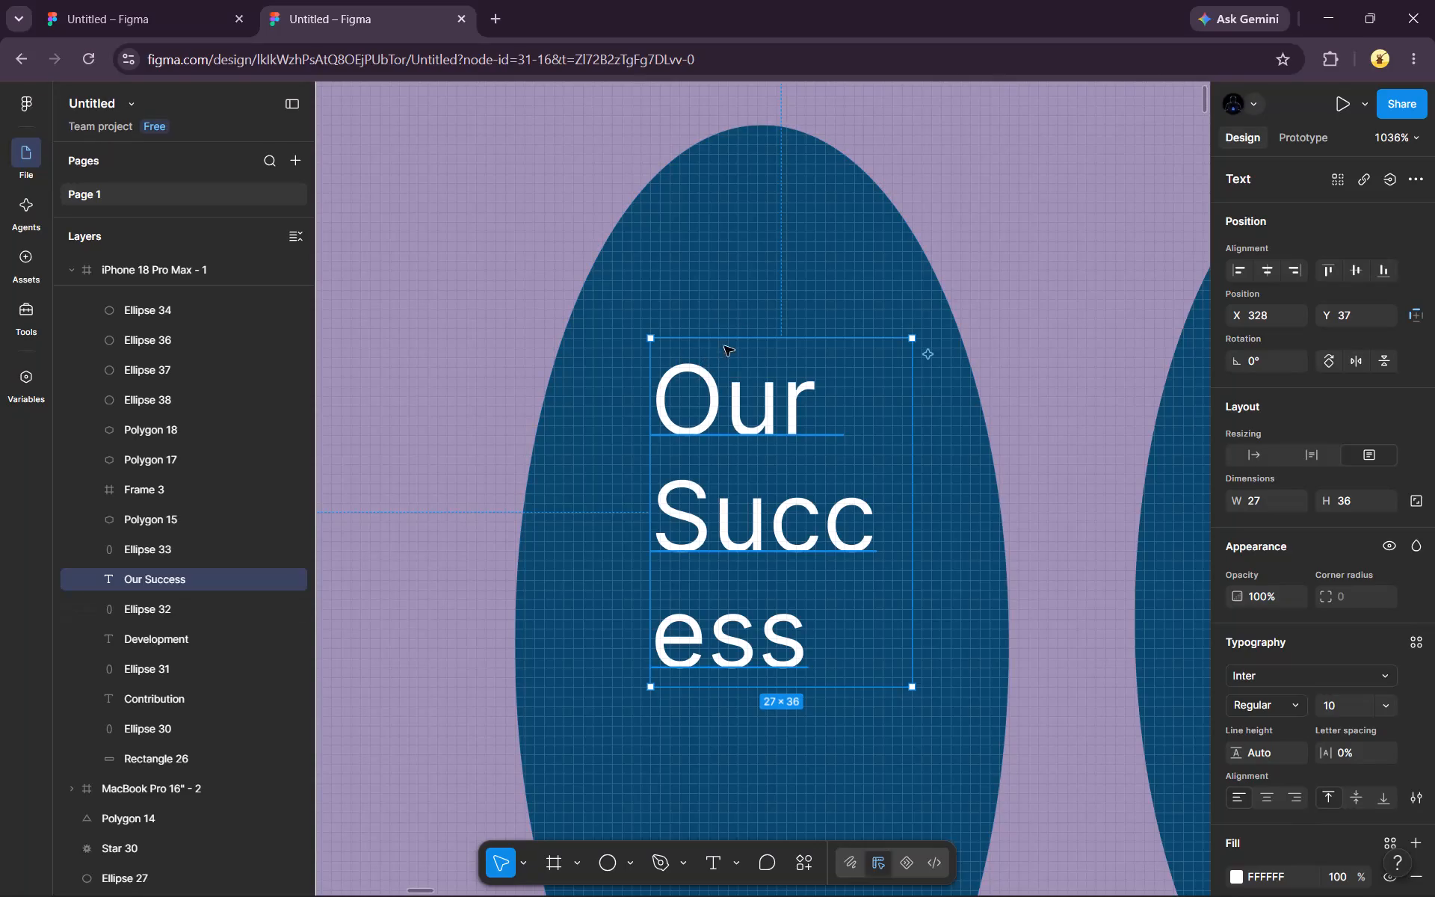
# Enlarge the "Our Success" text box to about 39 × 41 within the ellipse, at about X 320, Y 32.
pyautogui.moveTo(730, 332); pyautogui.dragTo(697, 308)
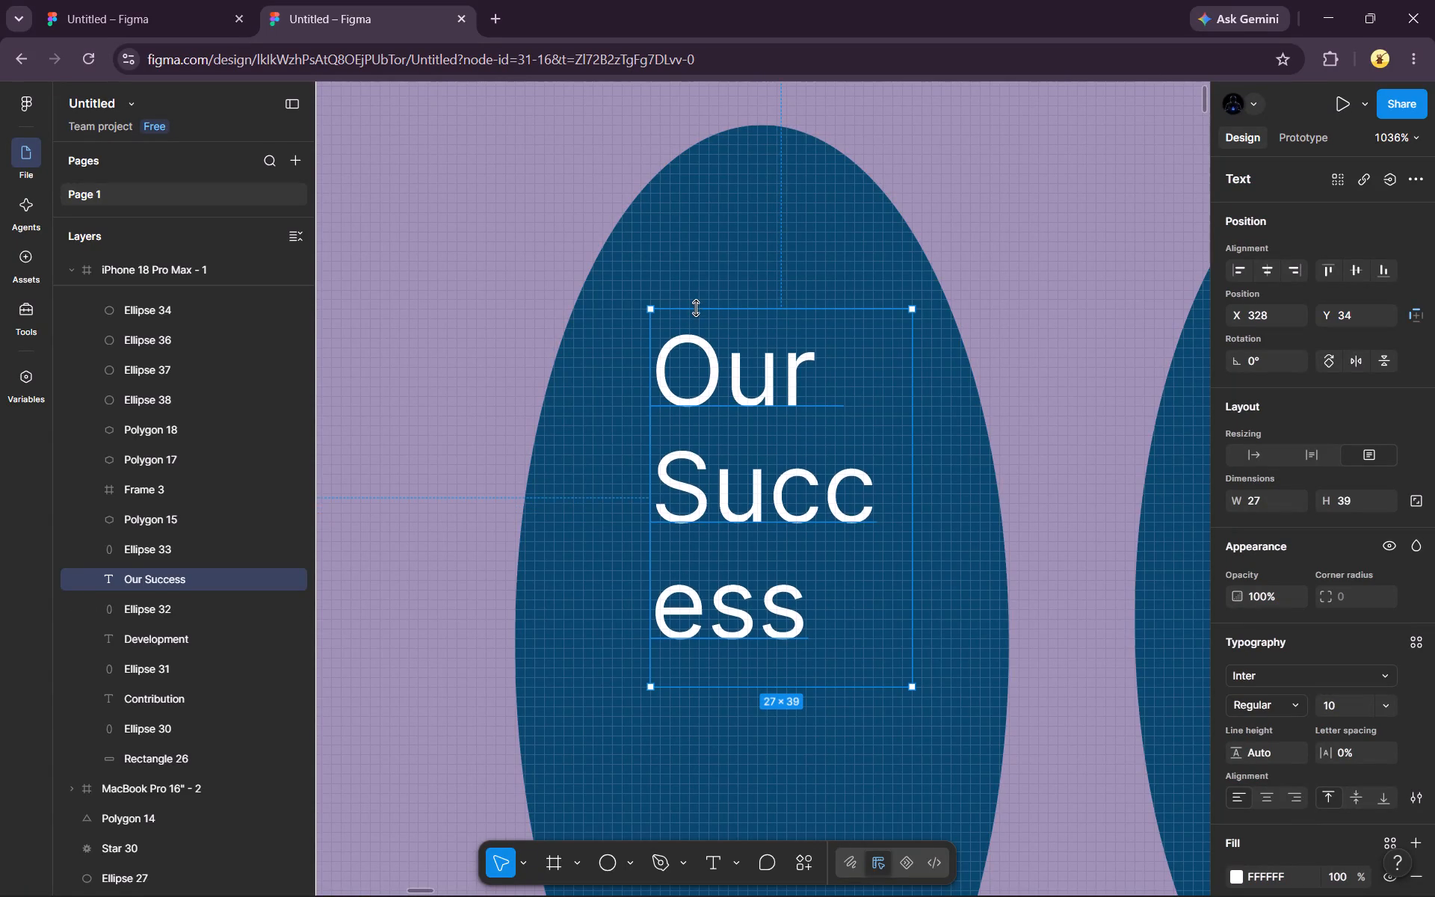
pyautogui.moveTo(697, 308); pyautogui.dragTo(698, 294)
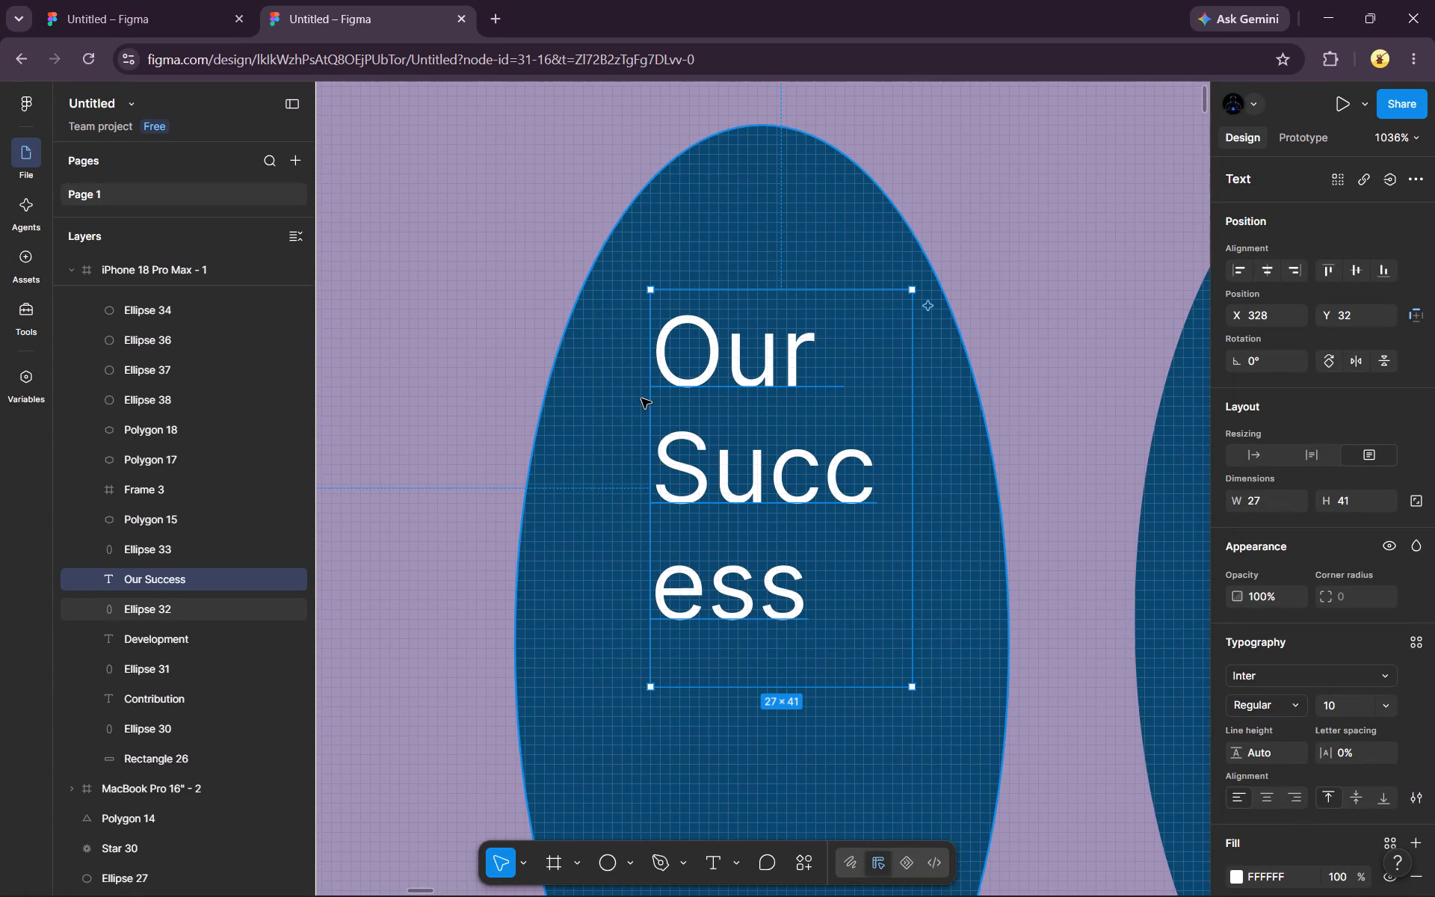
pyautogui.moveTo(654, 393); pyautogui.dragTo(628, 384)
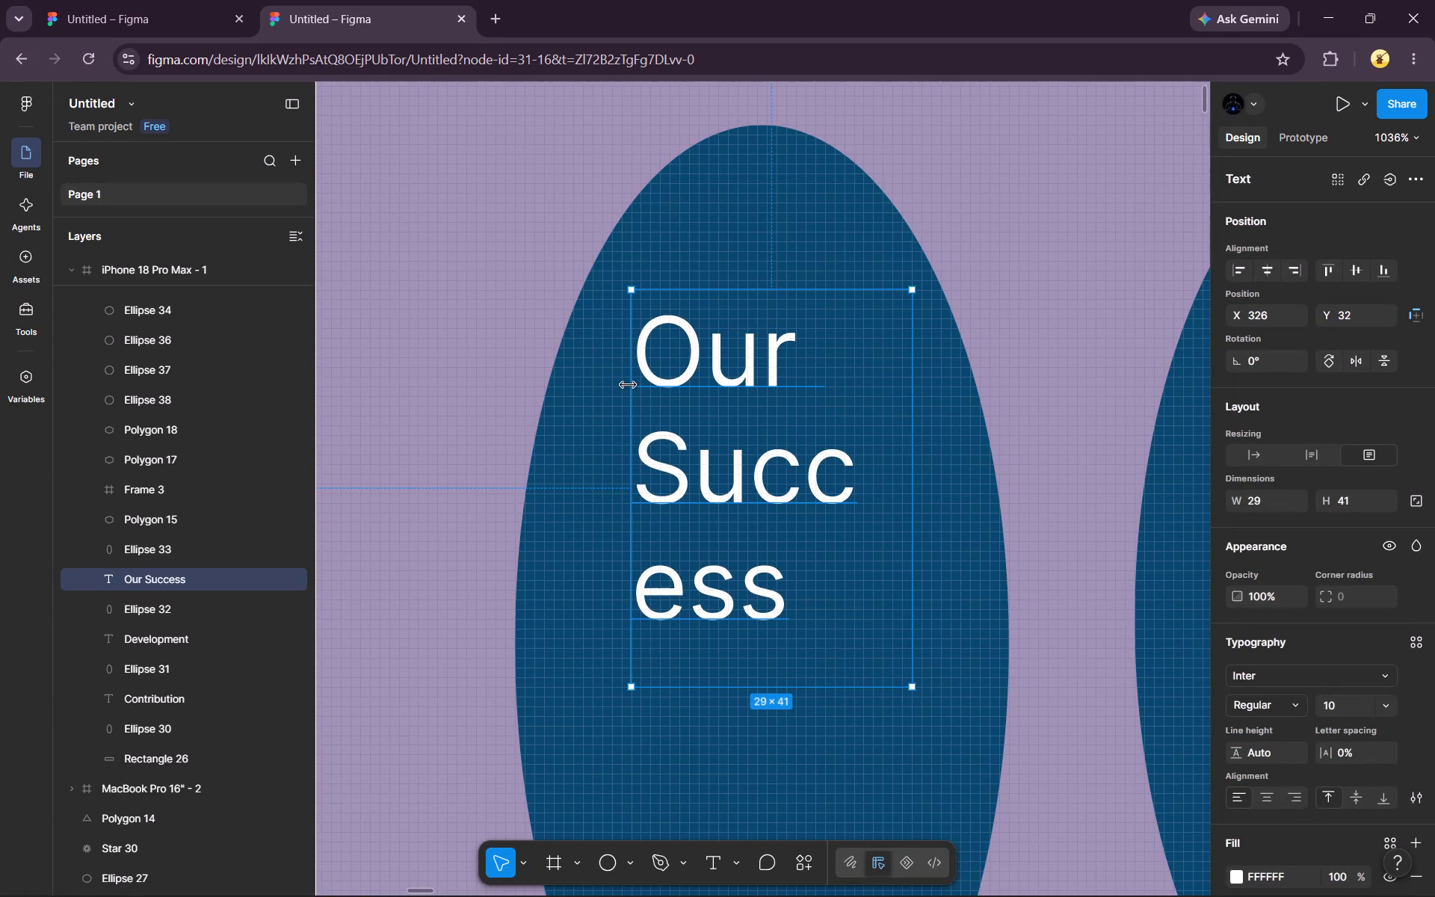
pyautogui.moveTo(628, 384); pyautogui.dragTo(586, 386)
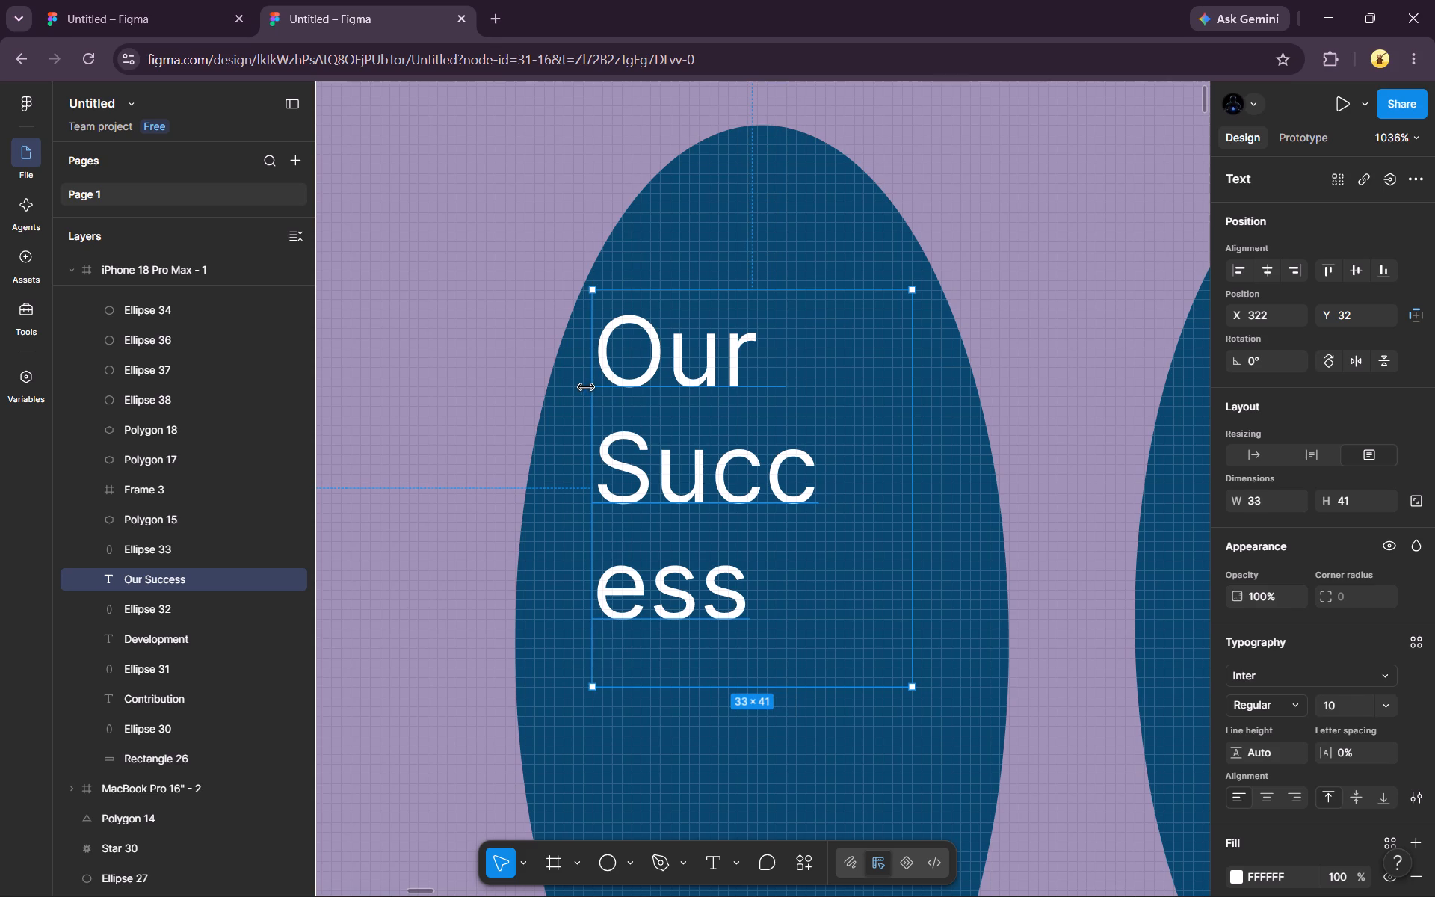
pyautogui.moveTo(586, 386); pyautogui.dragTo(575, 389)
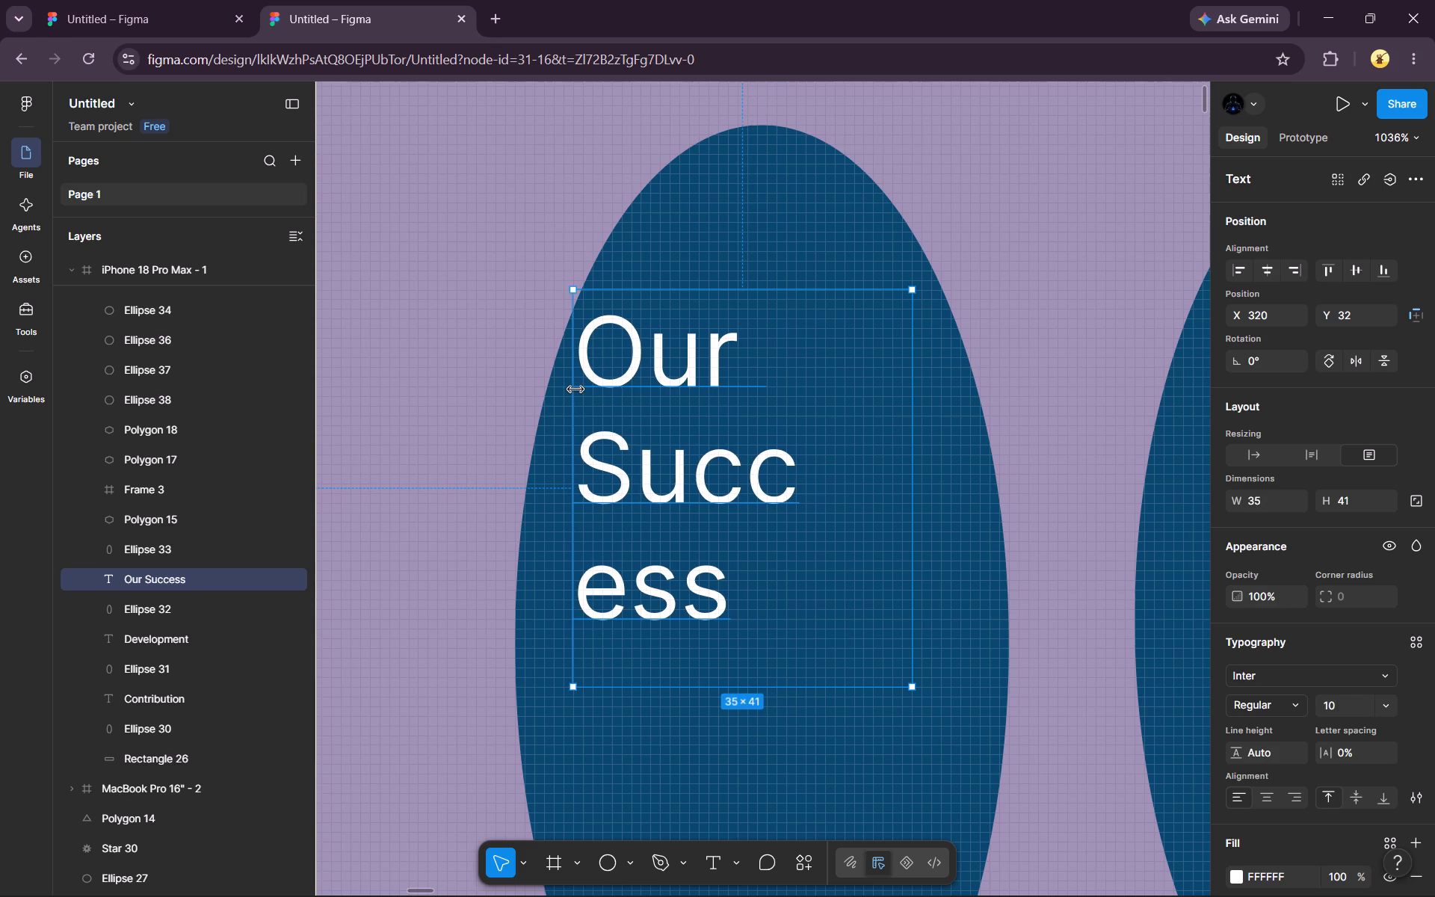
pyautogui.moveTo(917, 475); pyautogui.dragTo(943, 475)
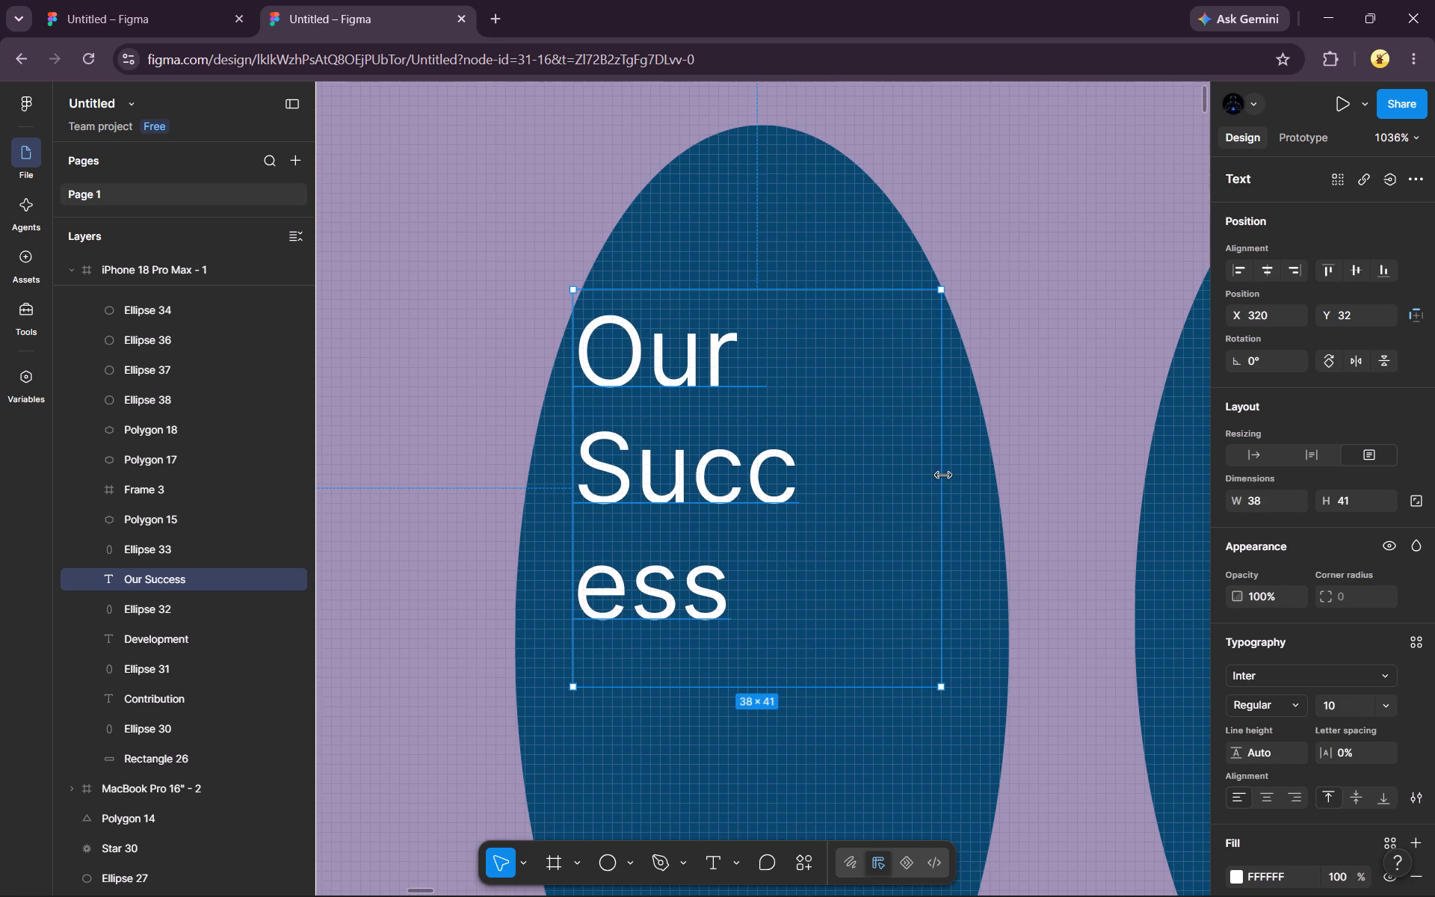
pyautogui.moveTo(943, 475); pyautogui.dragTo(955, 473)
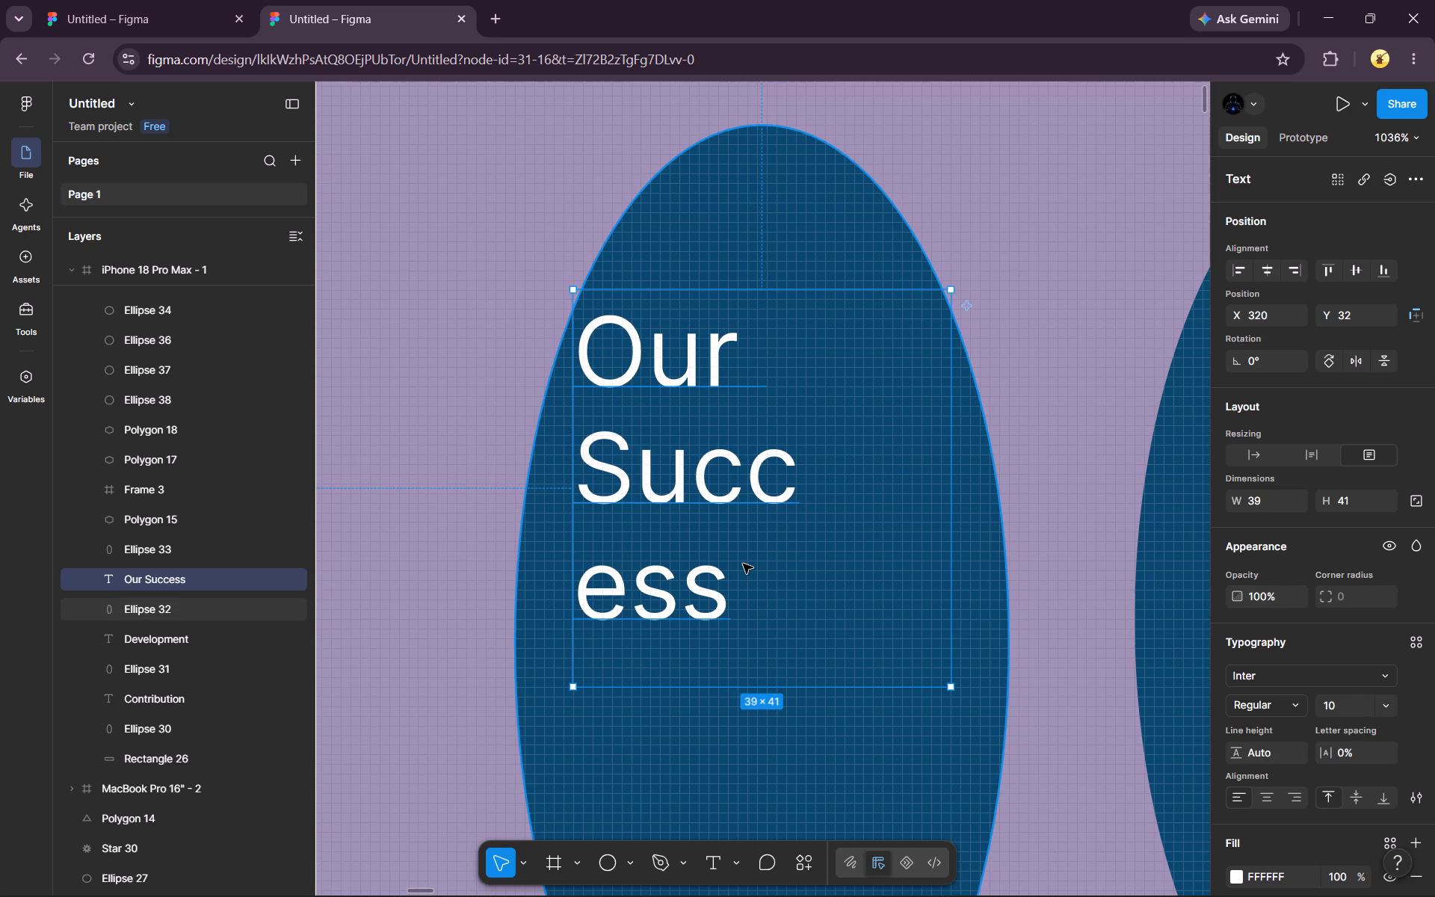
# Edit the "Our Success" label to remove the final "s", leaving "Our Succes".
pyautogui.click(743, 564)
pyautogui.click(726, 597)
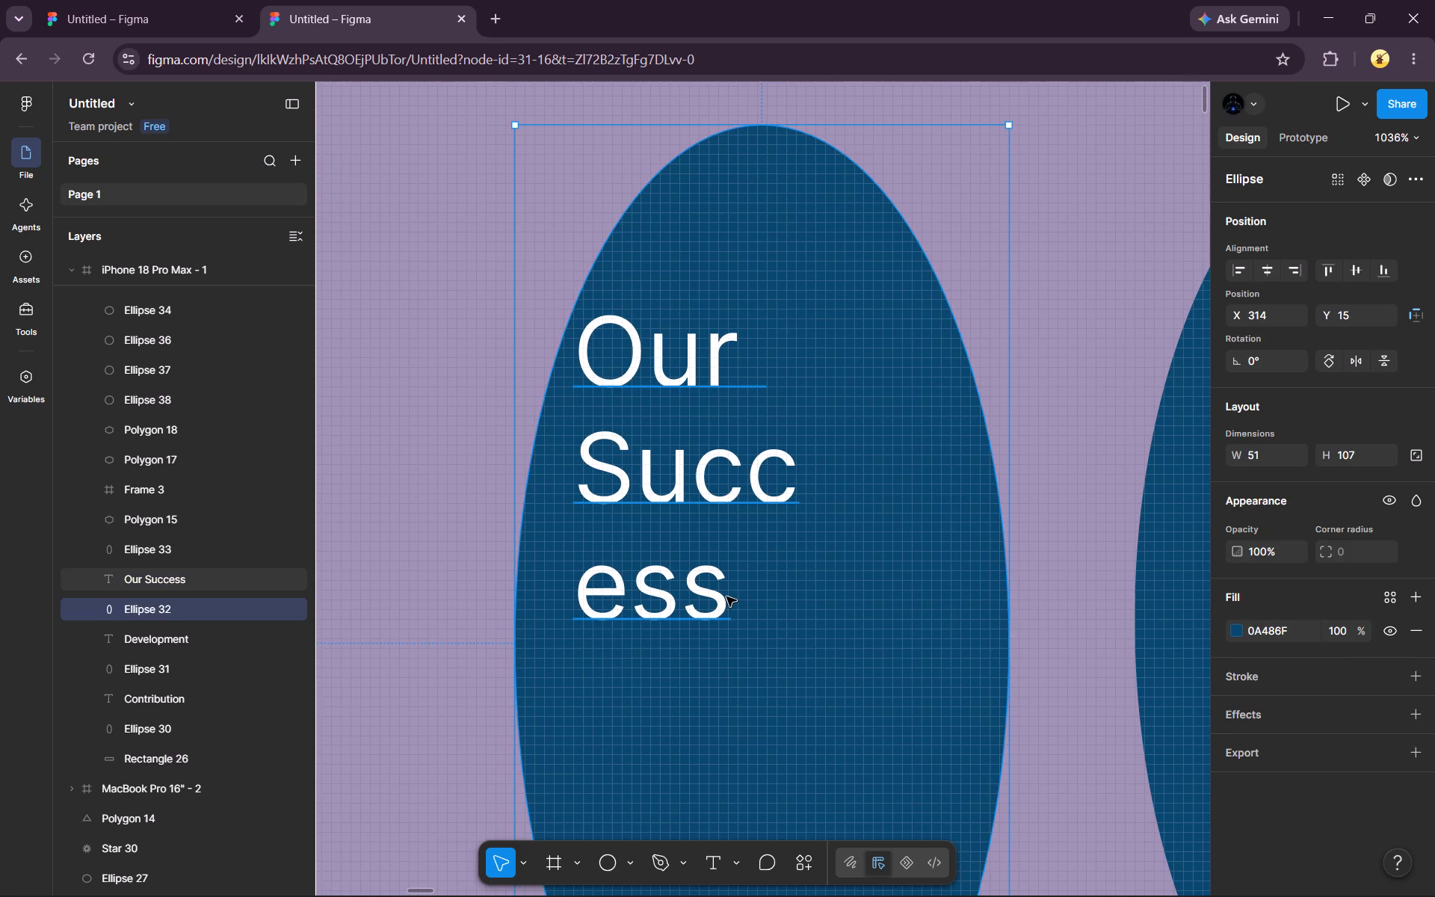
pyautogui.click(744, 588)
pyautogui.click(744, 588)
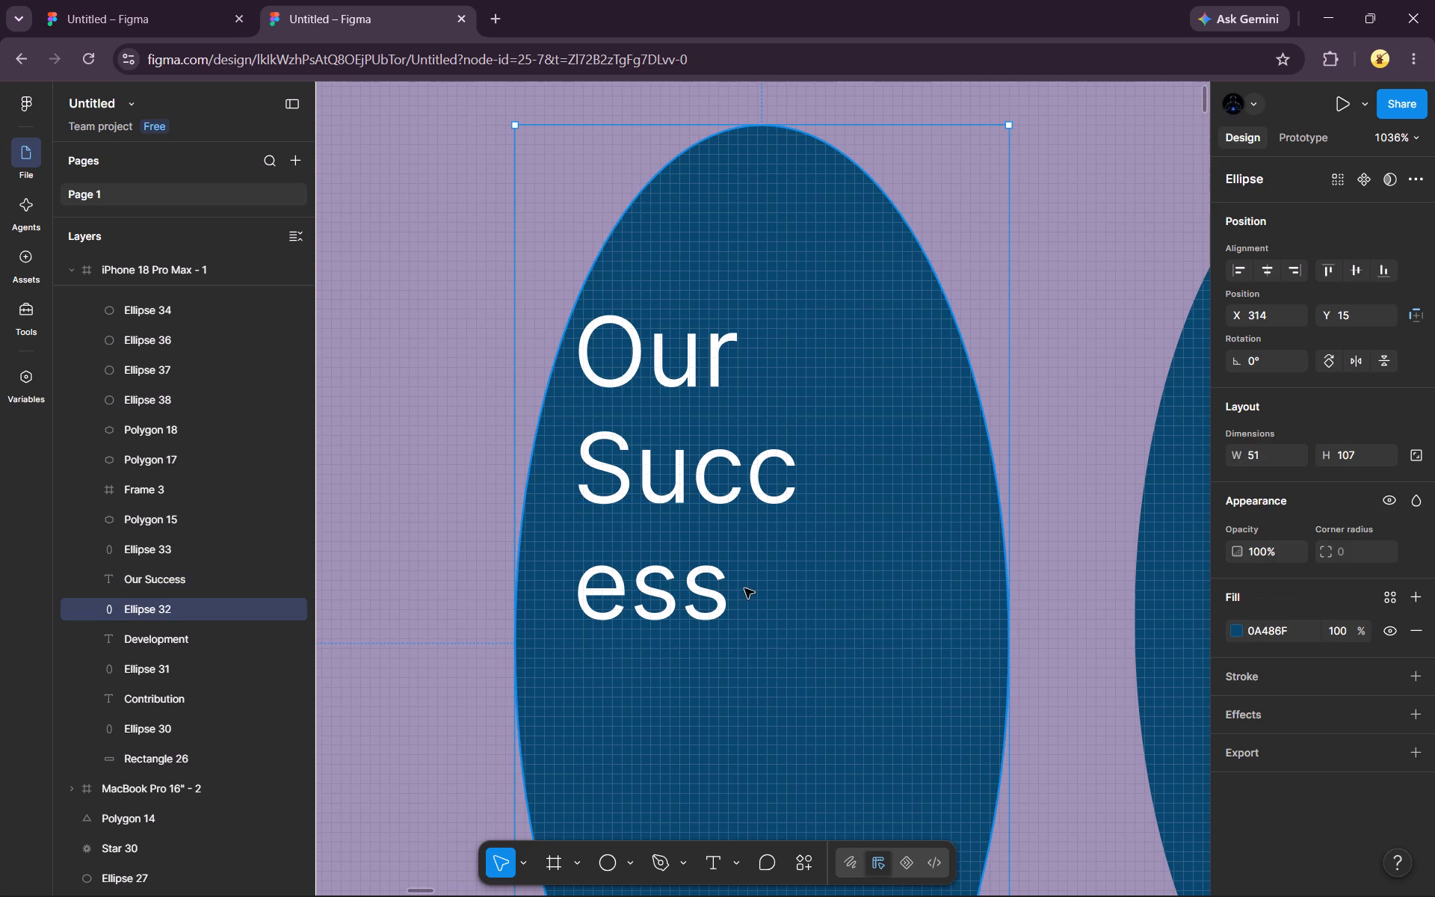
pyautogui.click(713, 859)
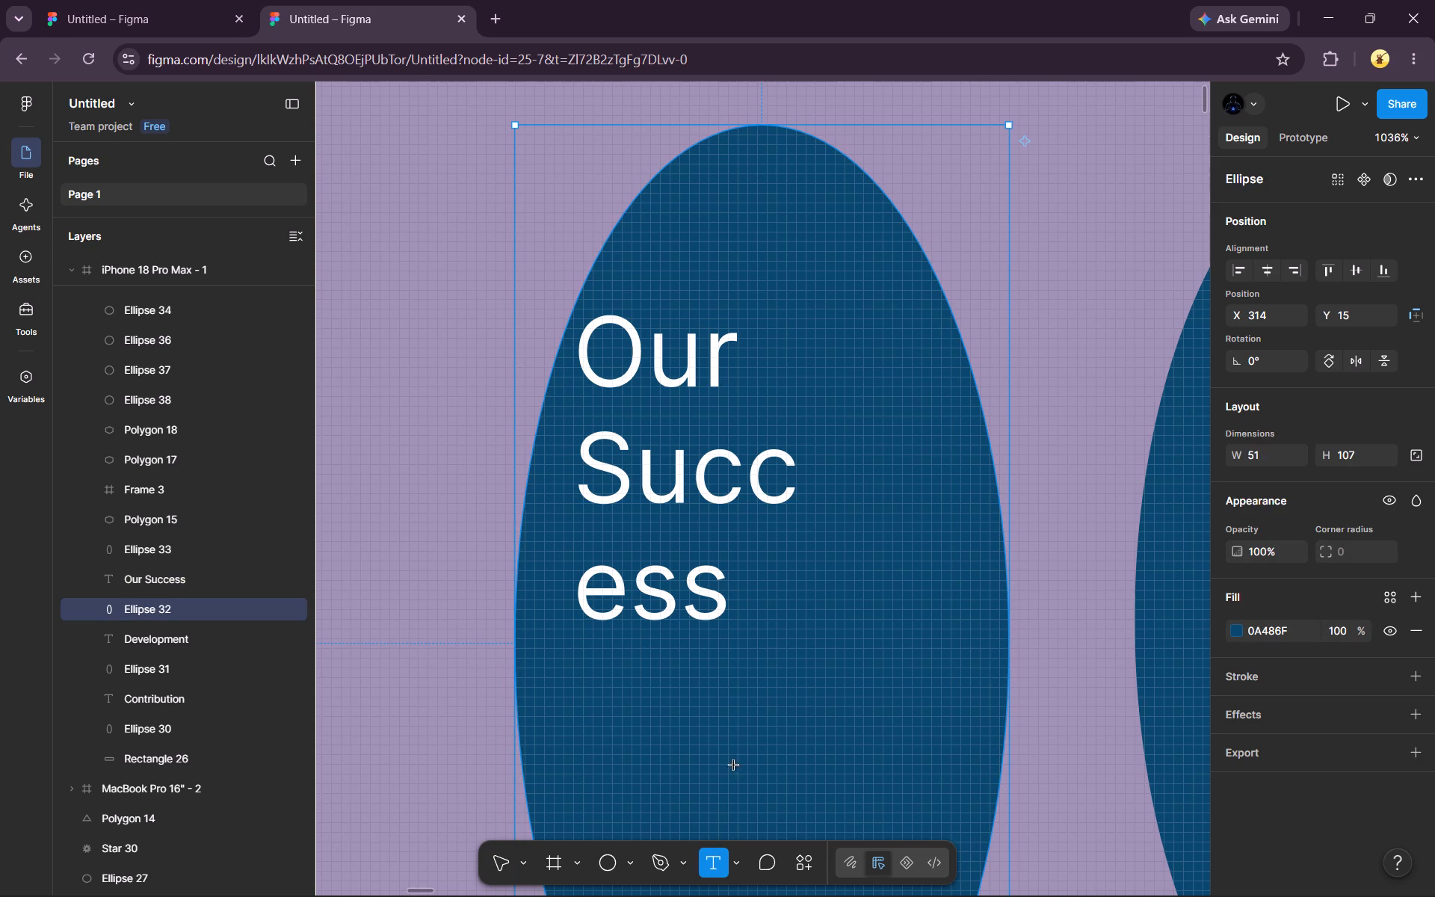
pyautogui.click(746, 620)
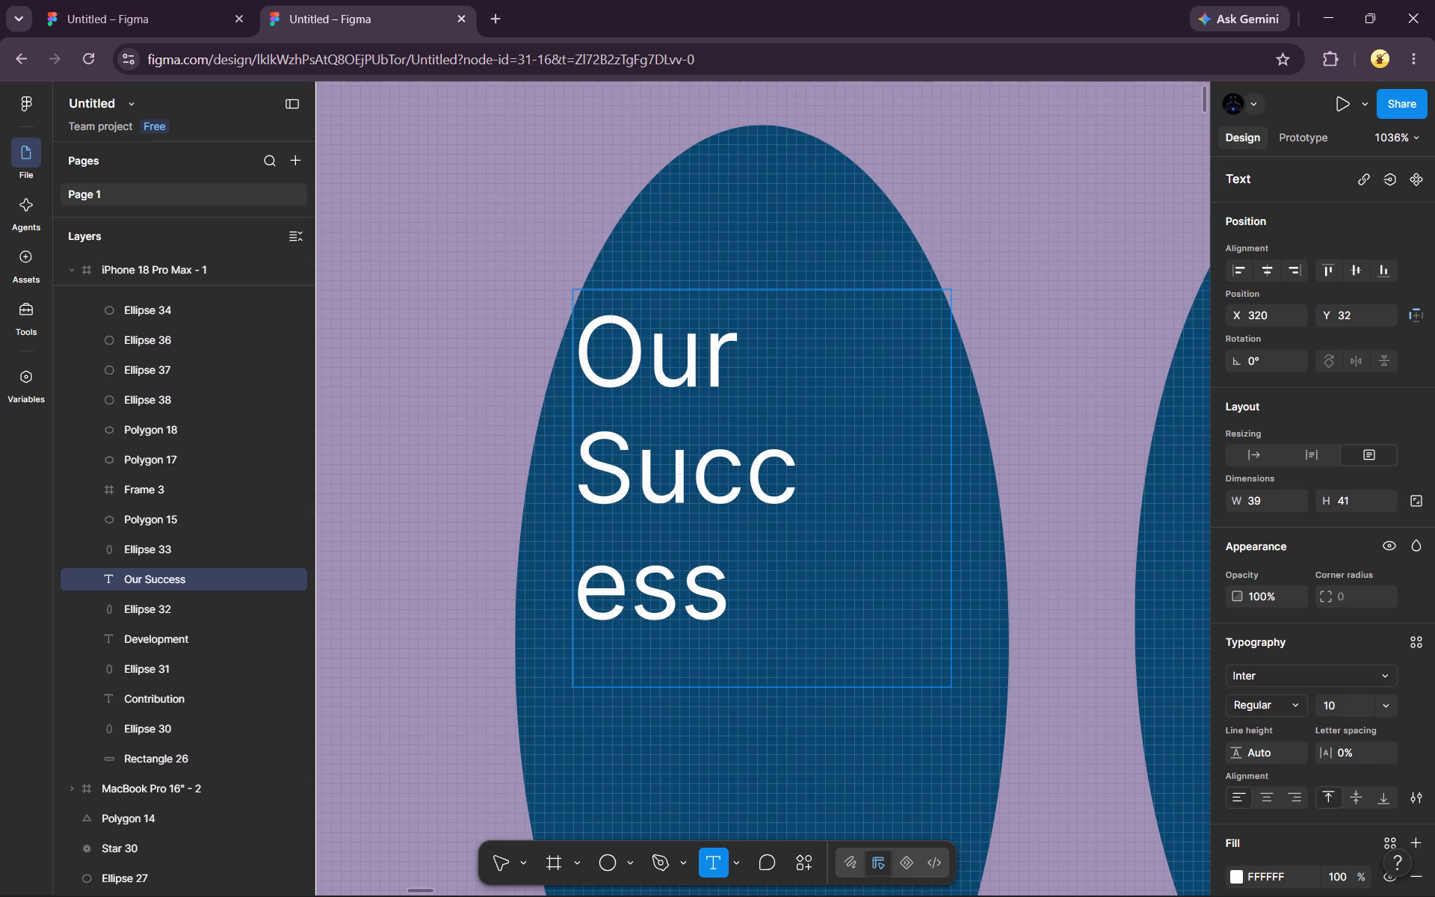
pyautogui.press('BackSpace')
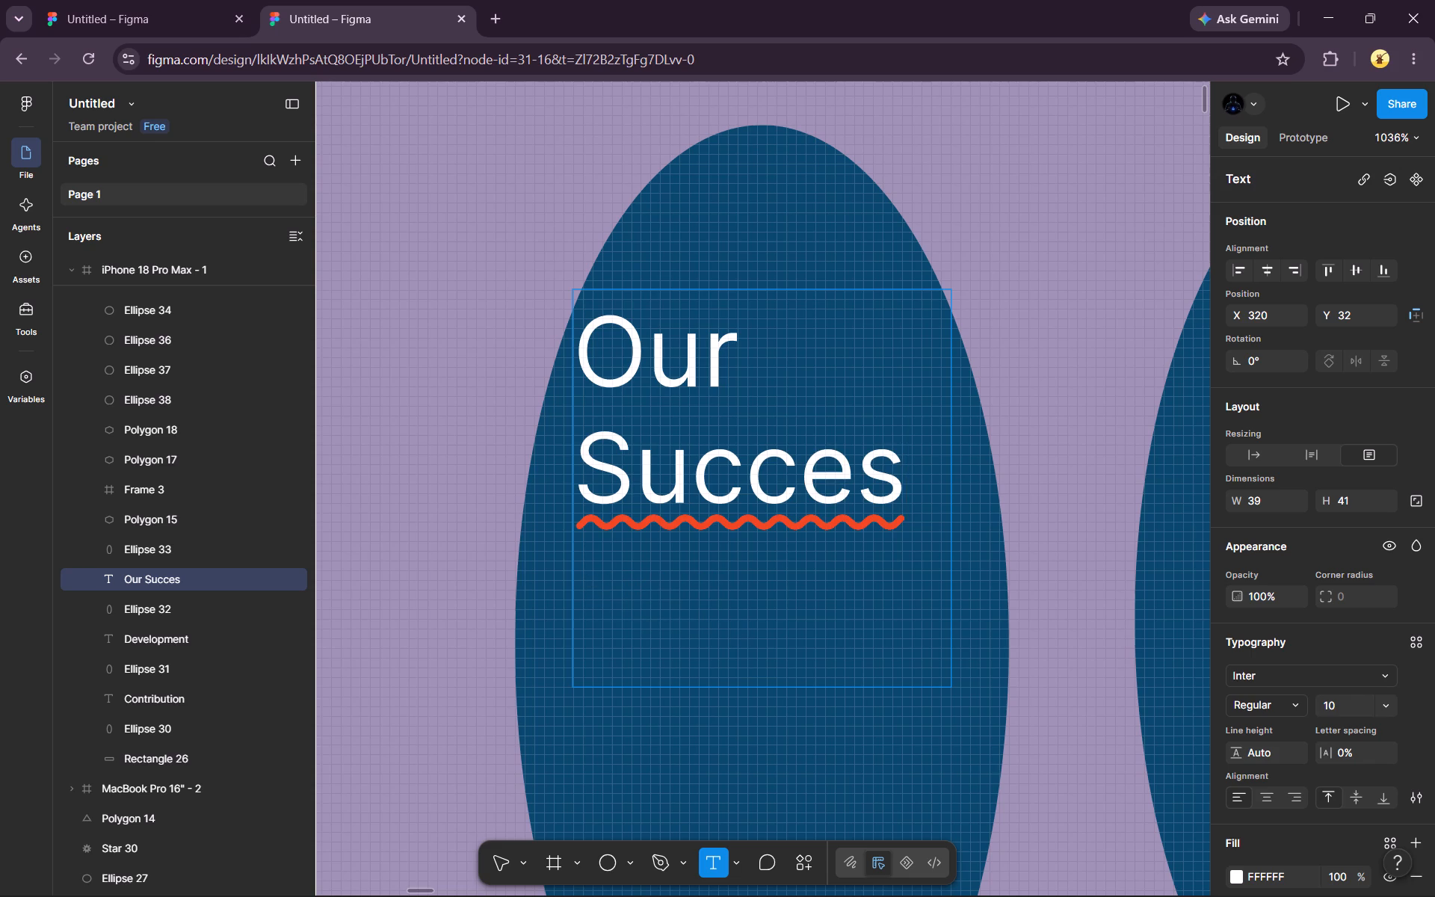
pyautogui.press('s')
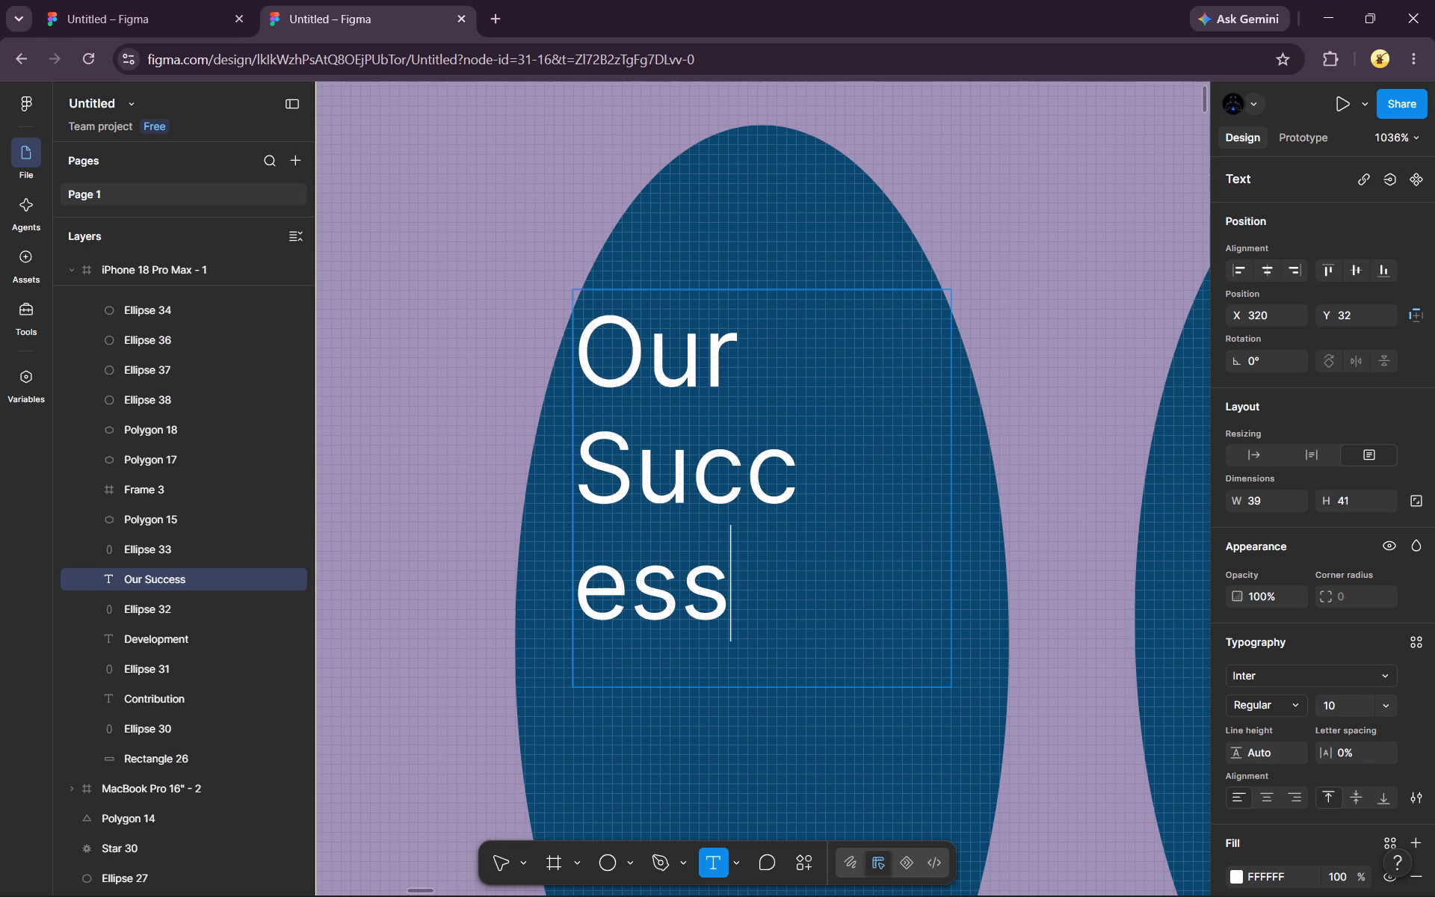
pyautogui.press('BackSpace')
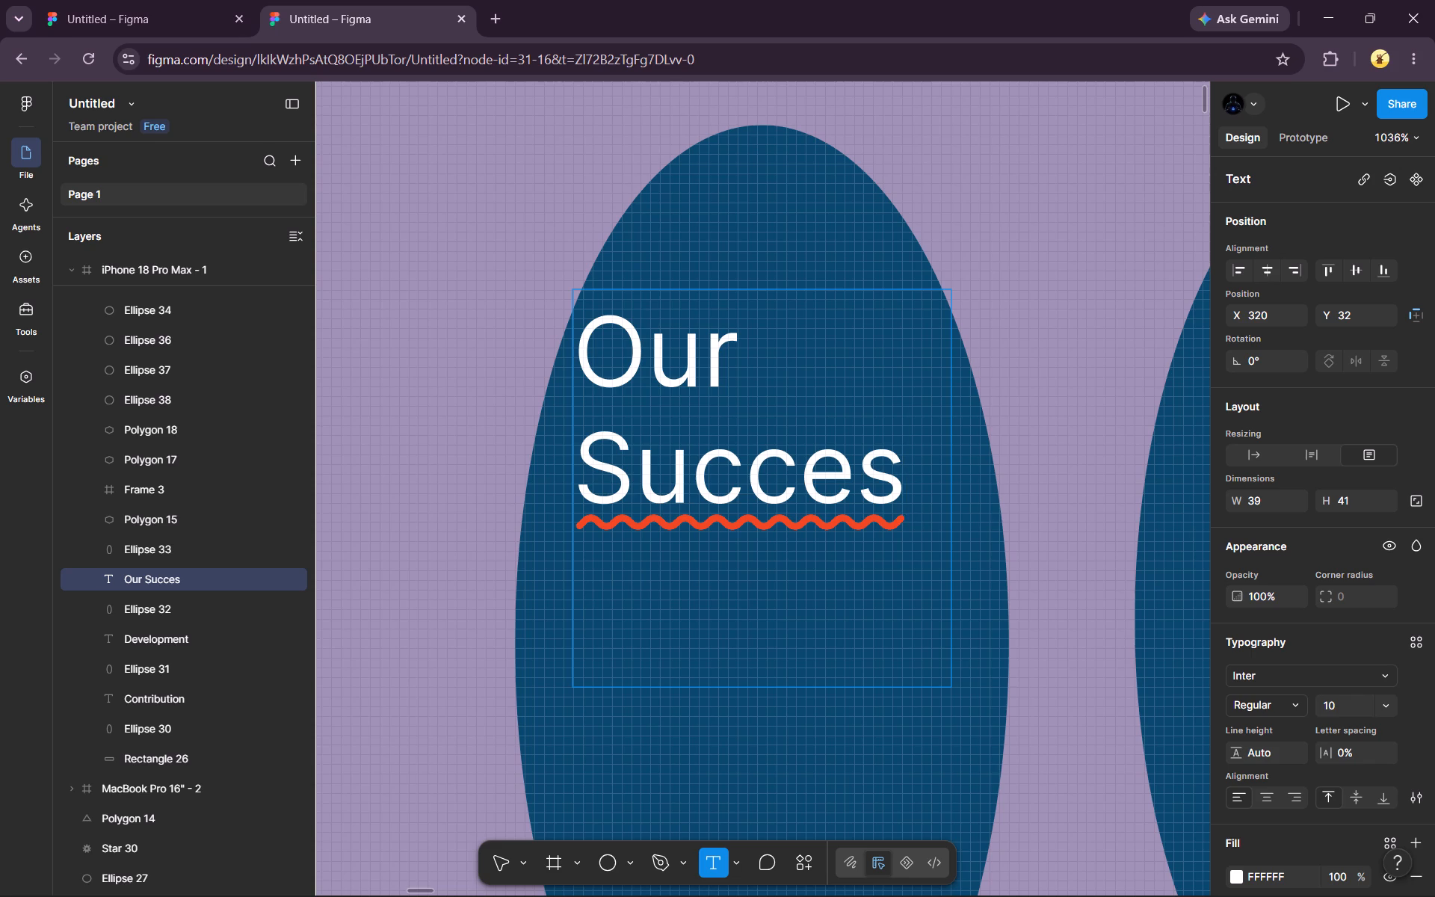
# Widen the "Our Succes" text box toward the ellipse's right edge to about 43 × 41.
pyautogui.click(952, 497)
pyautogui.moveTo(952, 497); pyautogui.dragTo(970, 490)
pyautogui.click(923, 456)
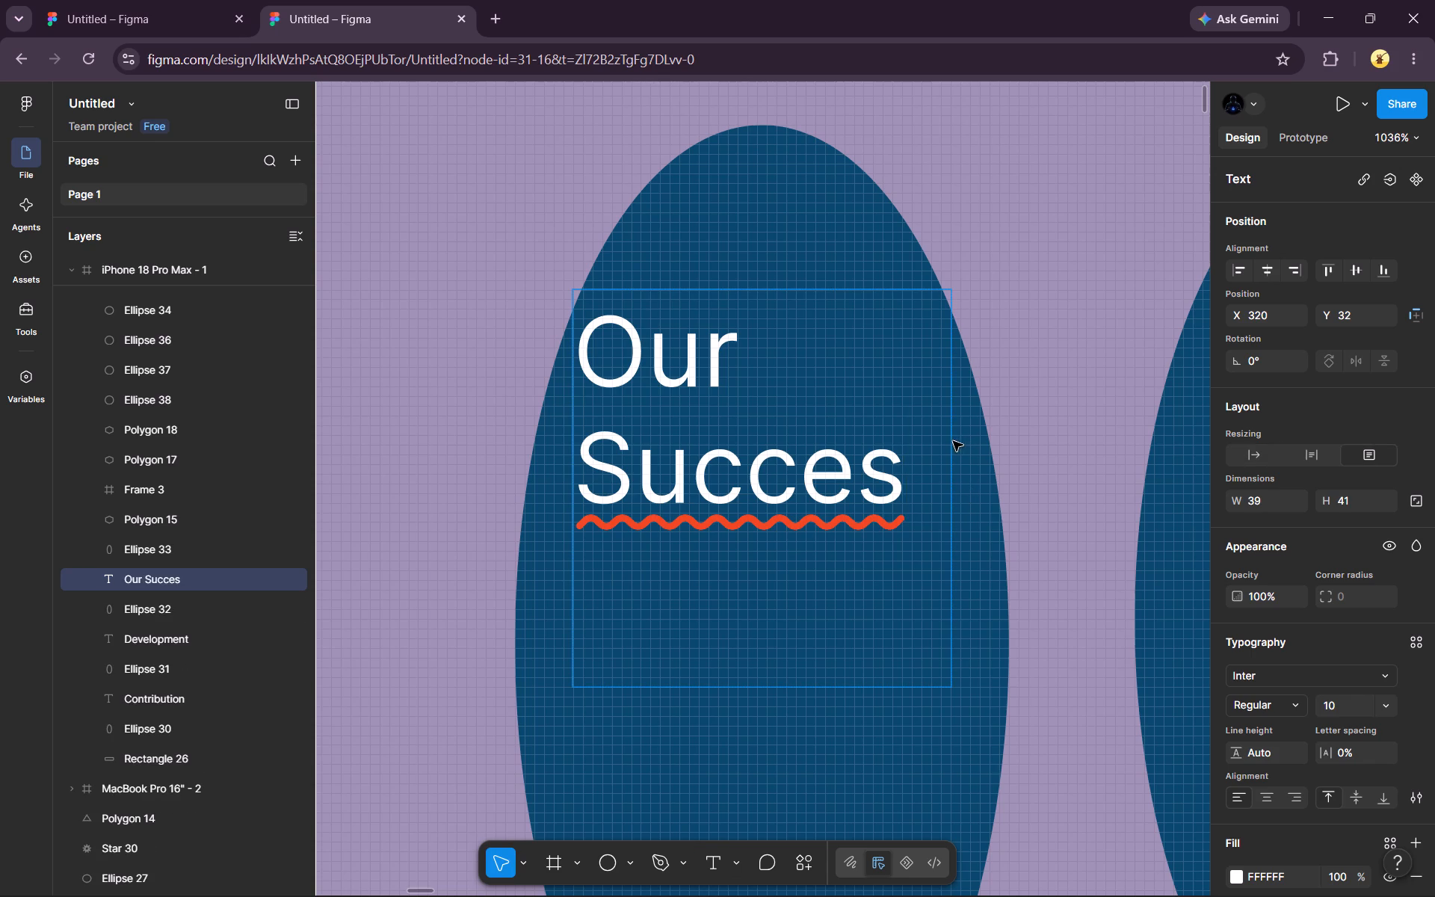
pyautogui.click(951, 440)
pyautogui.moveTo(951, 440); pyautogui.dragTo(963, 440)
pyautogui.doubleClick(866, 358)
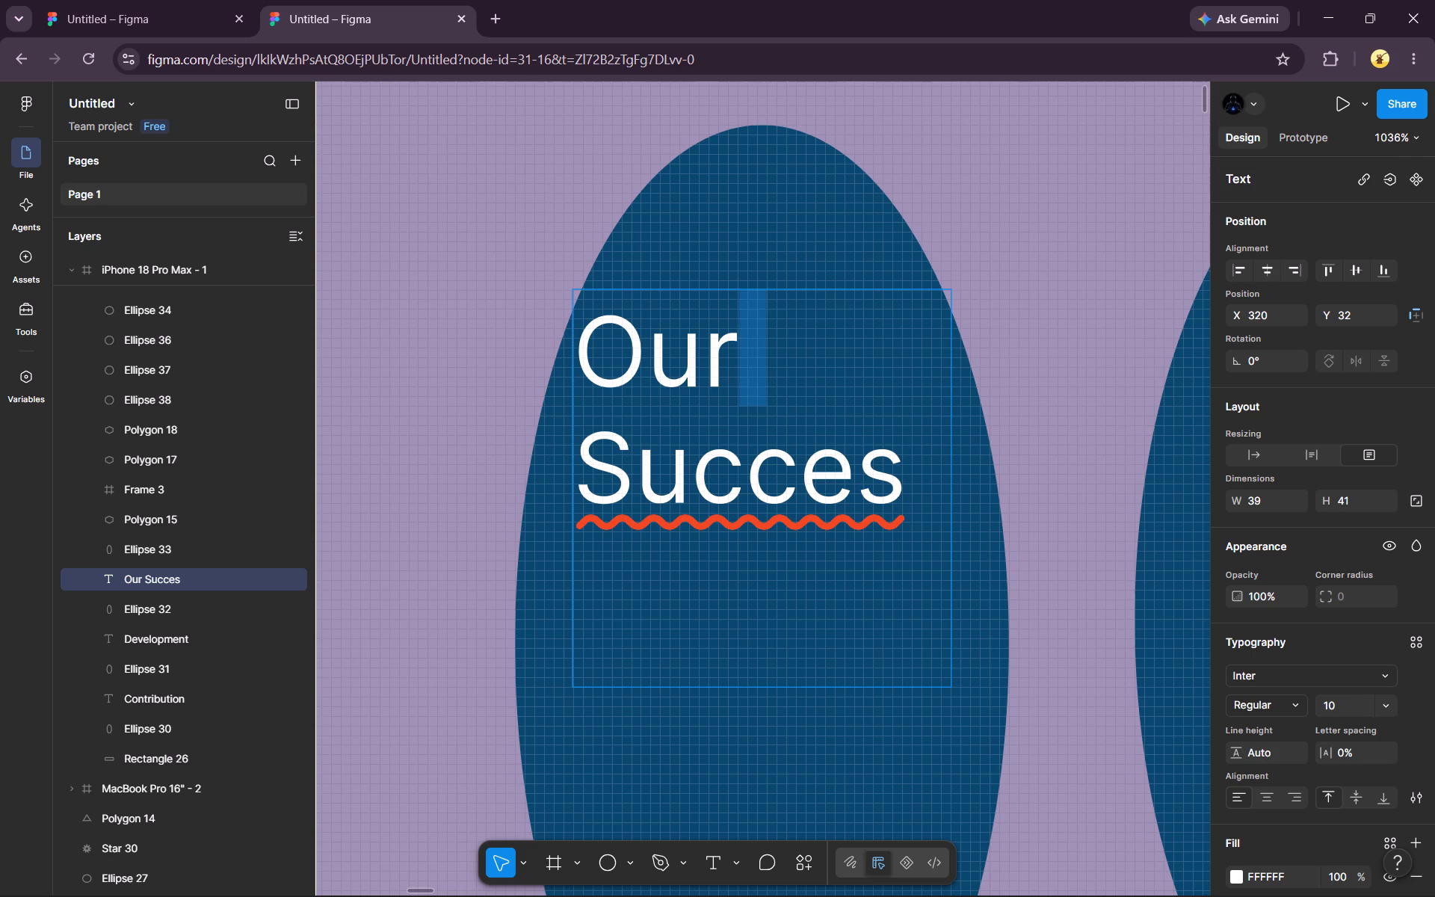
pyautogui.doubleClick(866, 358)
pyautogui.doubleClick(866, 358)
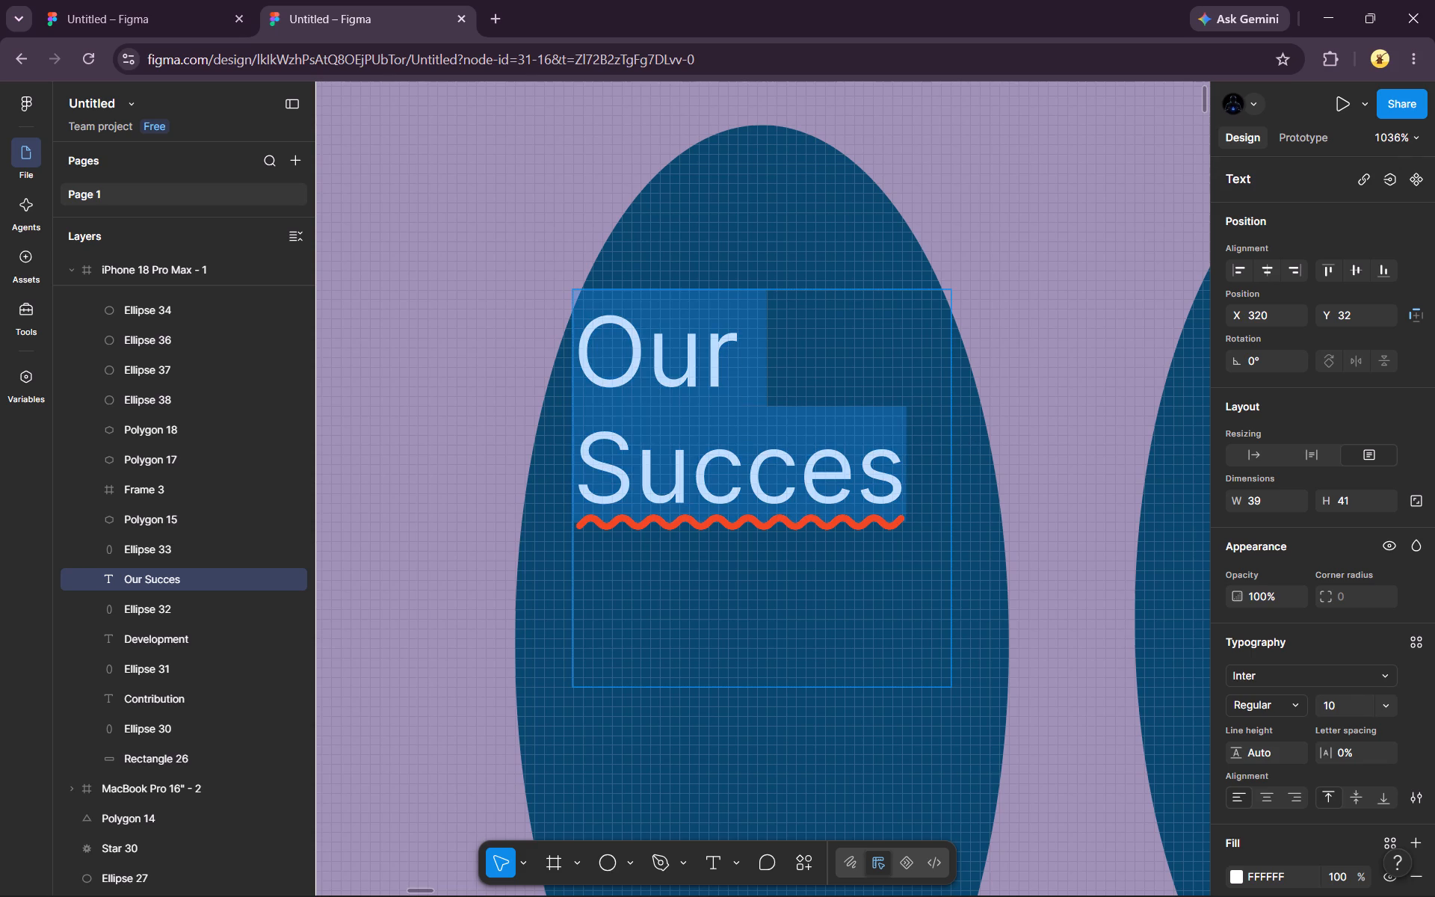
pyautogui.click(858, 283)
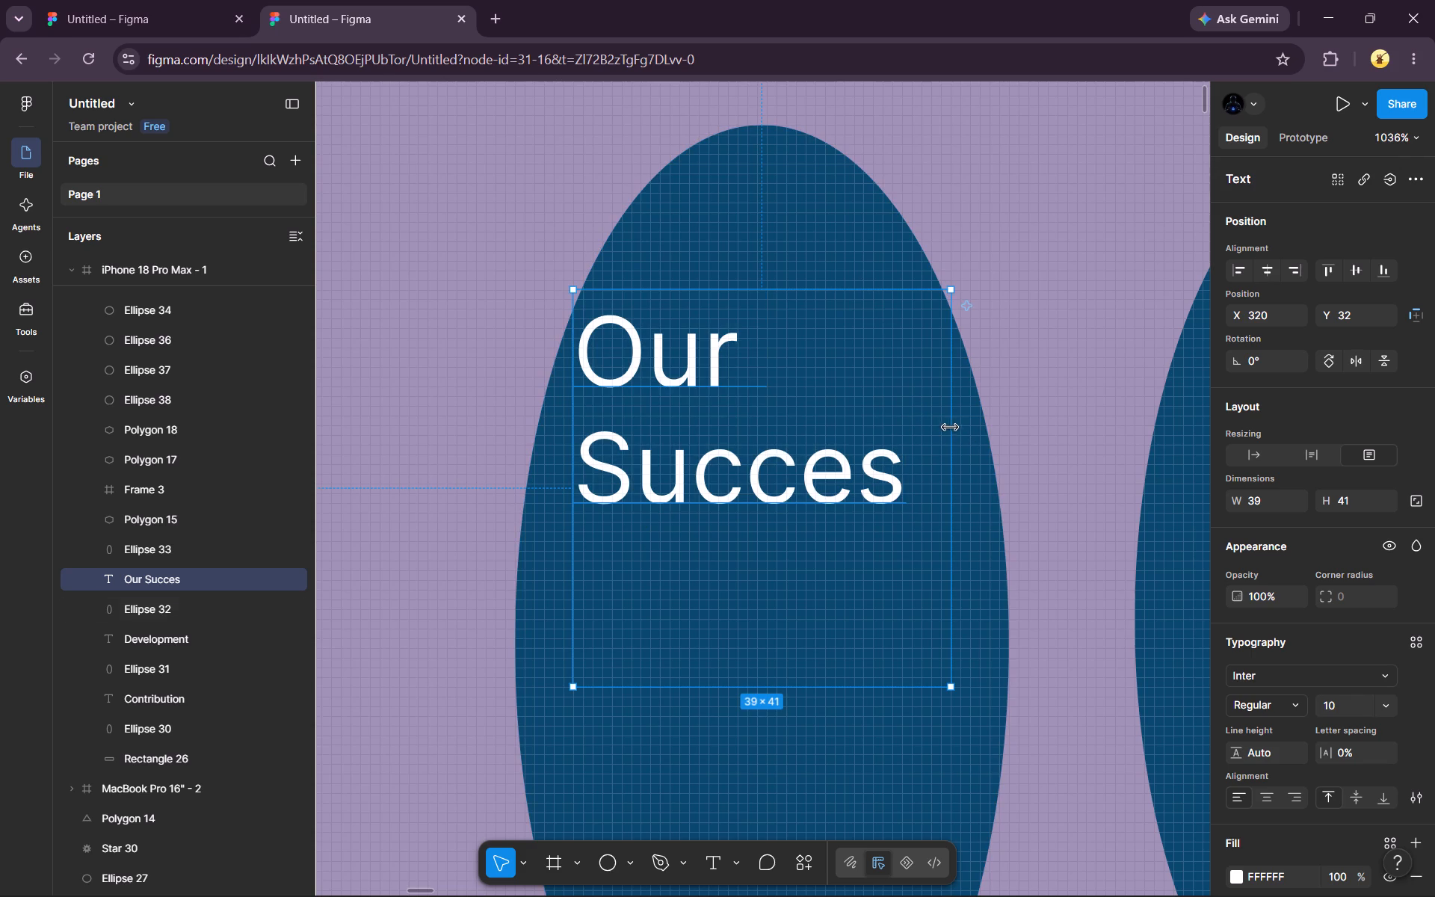
pyautogui.moveTo(954, 428); pyautogui.dragTo(981, 428)
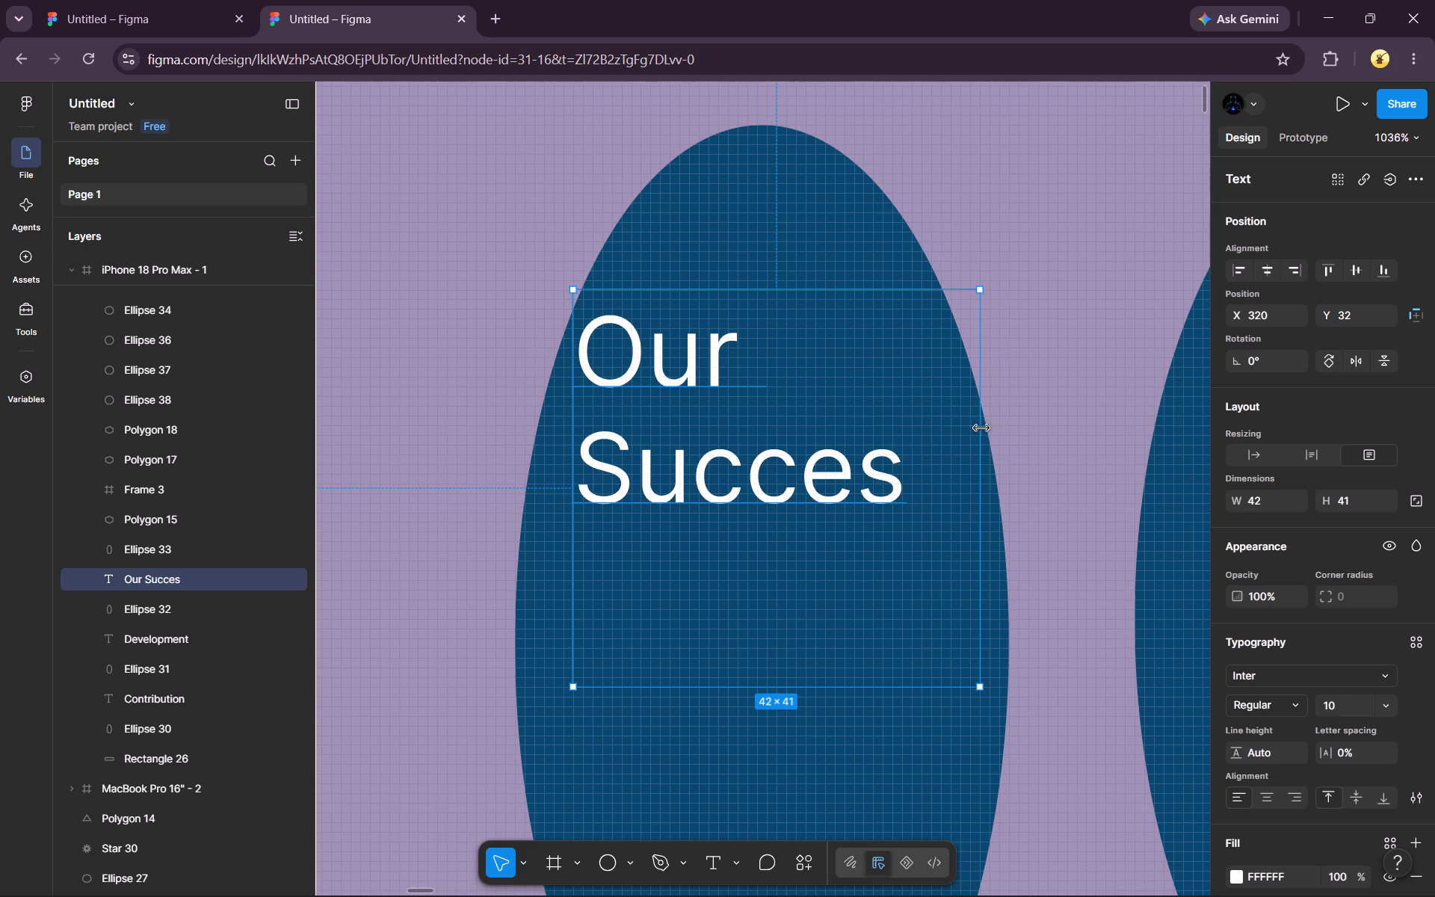
pyautogui.moveTo(981, 428); pyautogui.dragTo(991, 430)
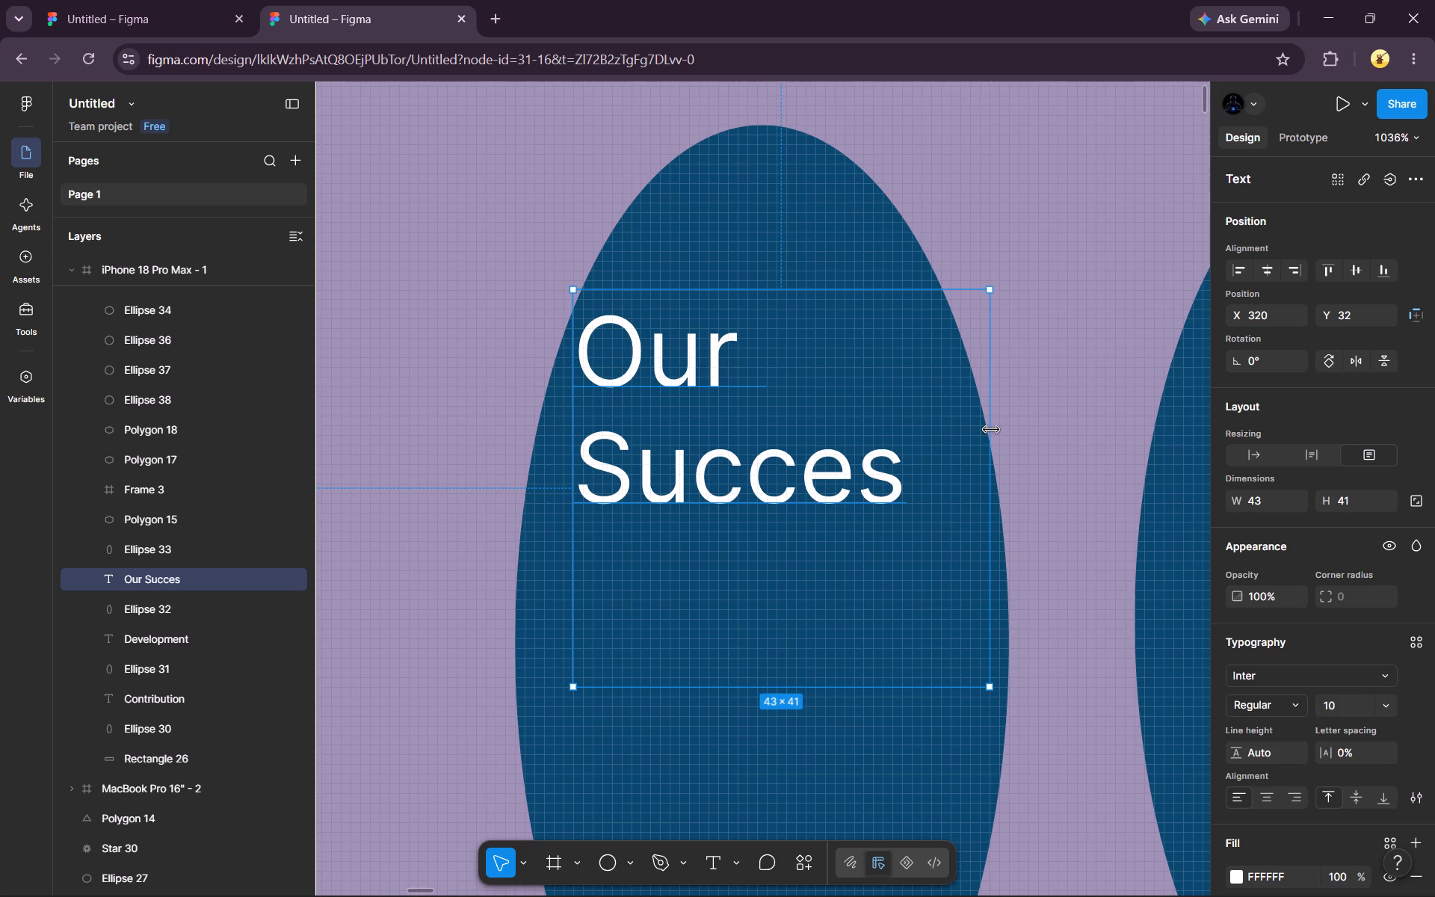
# Add the missing "s" at the end of "Succes" so the label reads "Our Success".
pyautogui.click(712, 857)
pyautogui.click(919, 496)
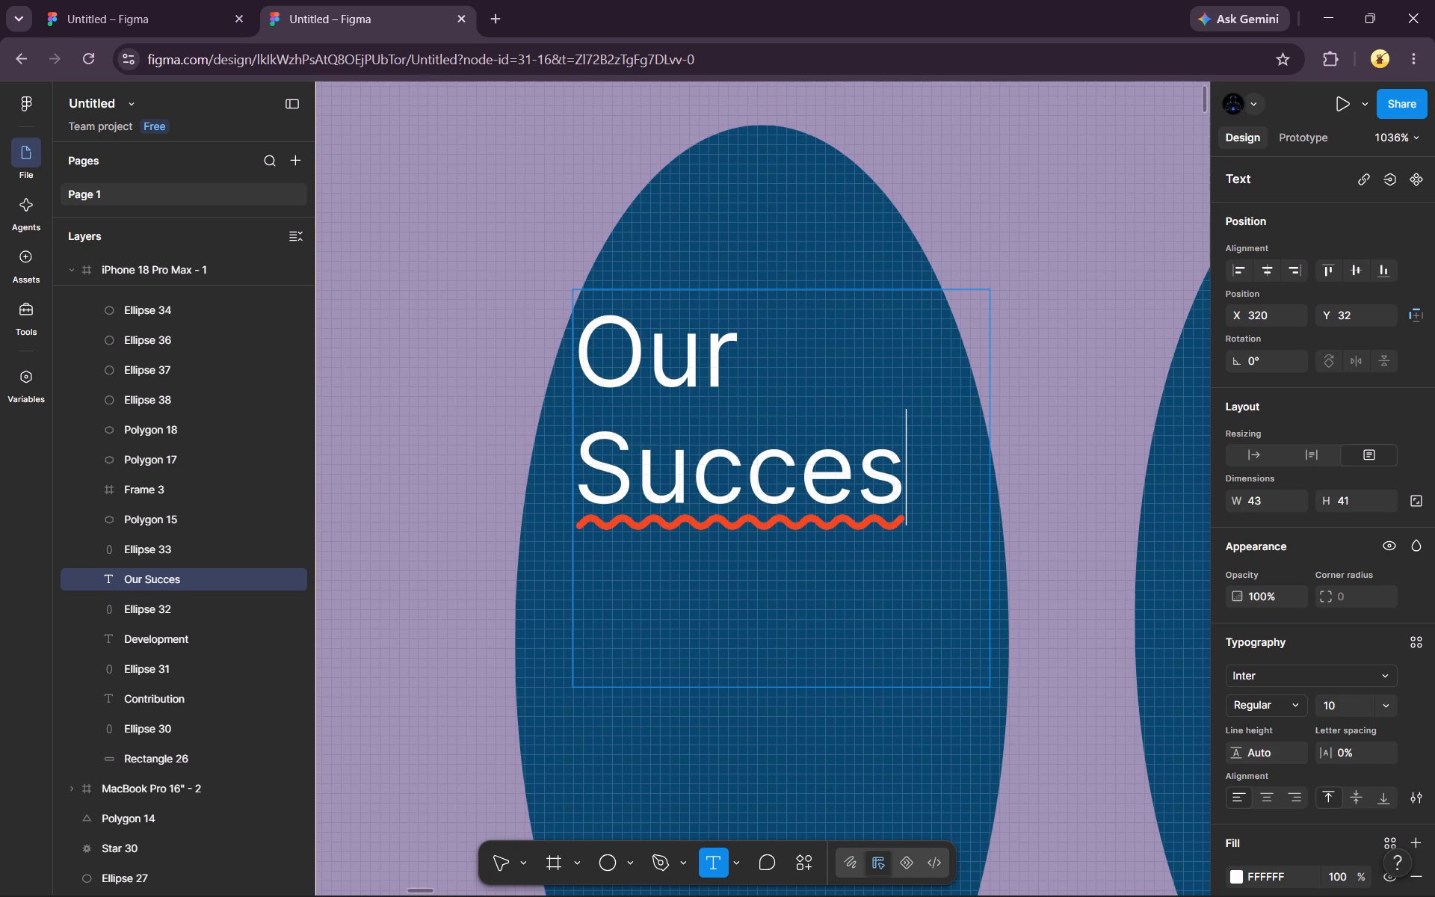
pyautogui.press('s')
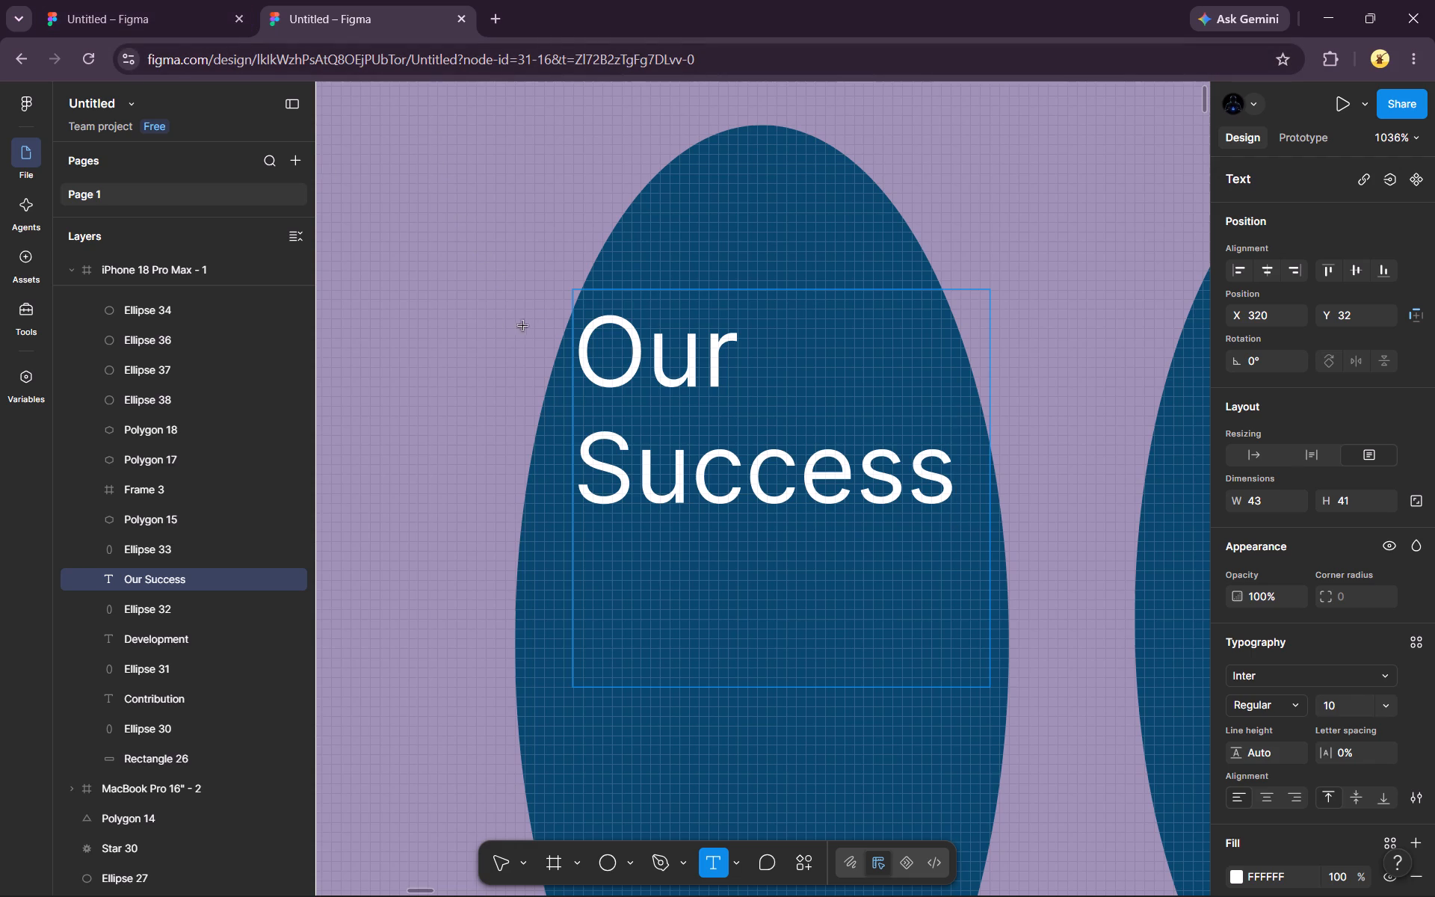
# Select the letter "O" of "Our" in the "Our Success" label.
pyautogui.moveTo(599, 329); pyautogui.dragTo(629, 342)
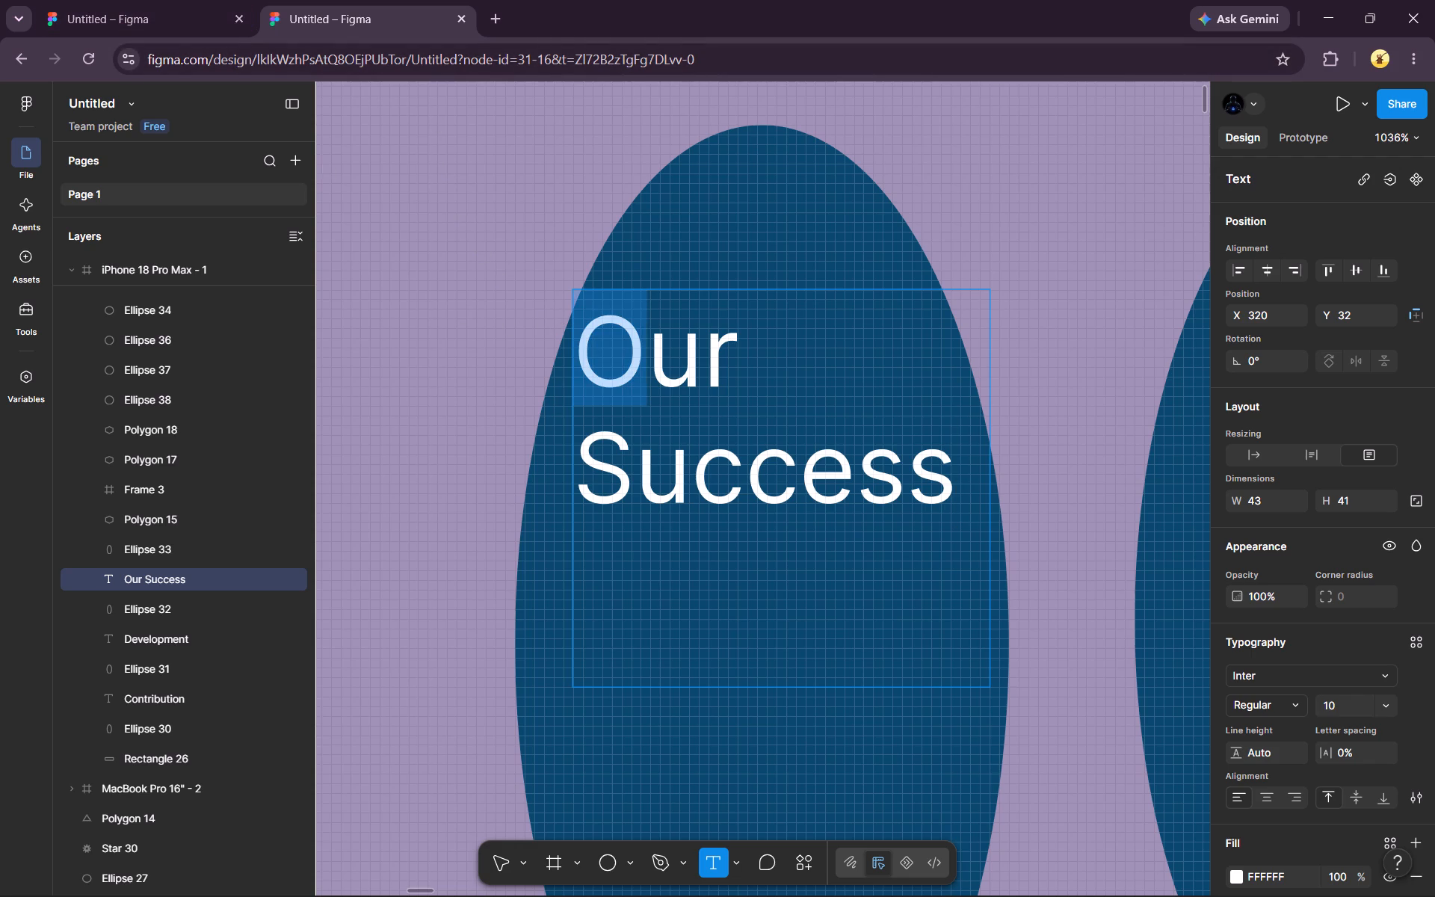
pyautogui.moveTo(629, 342); pyautogui.dragTo(630, 343)
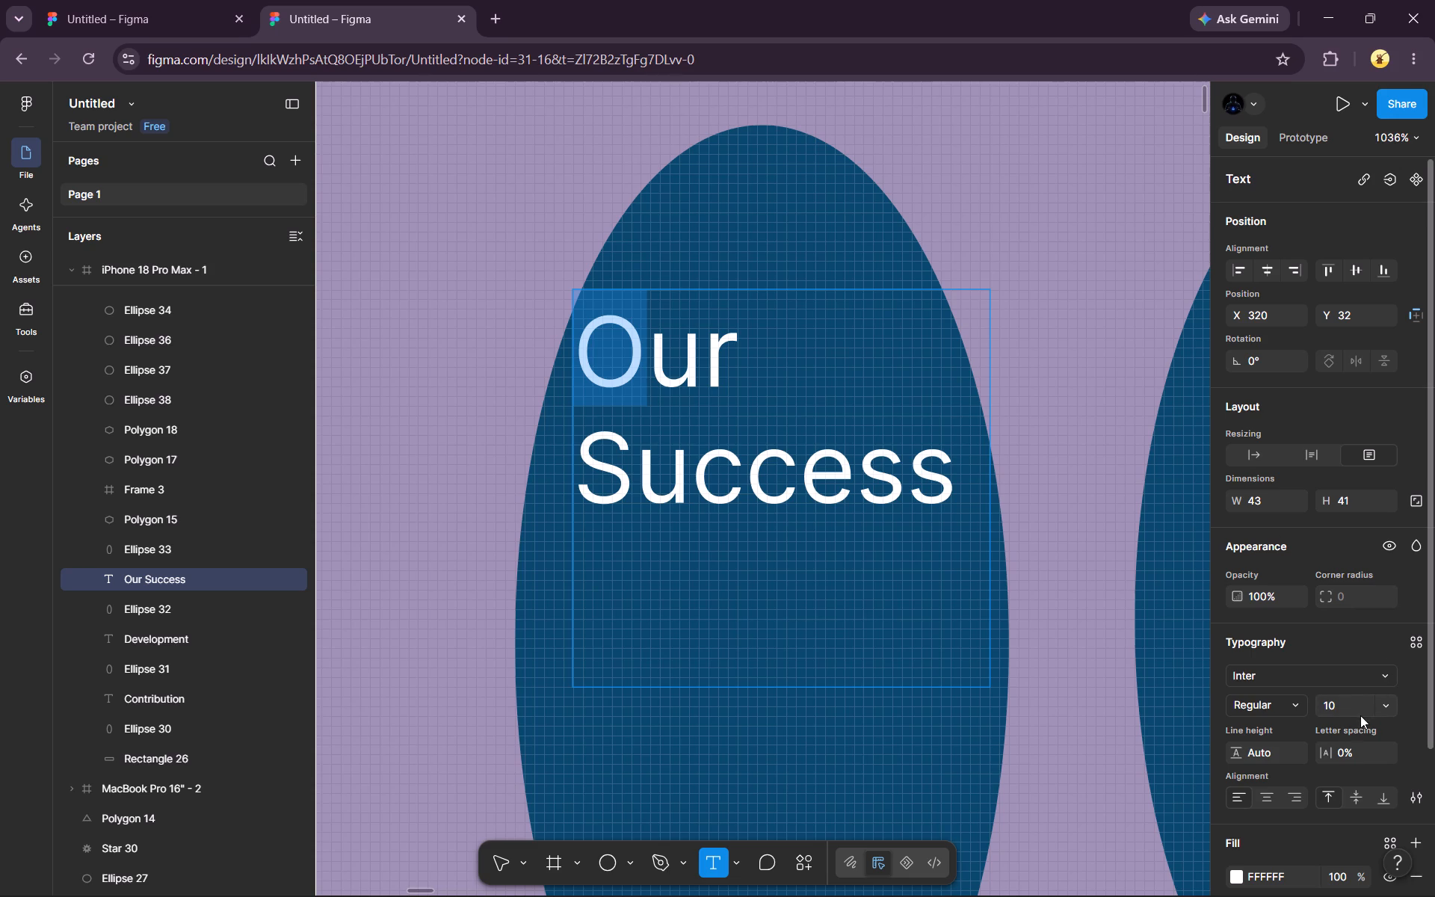
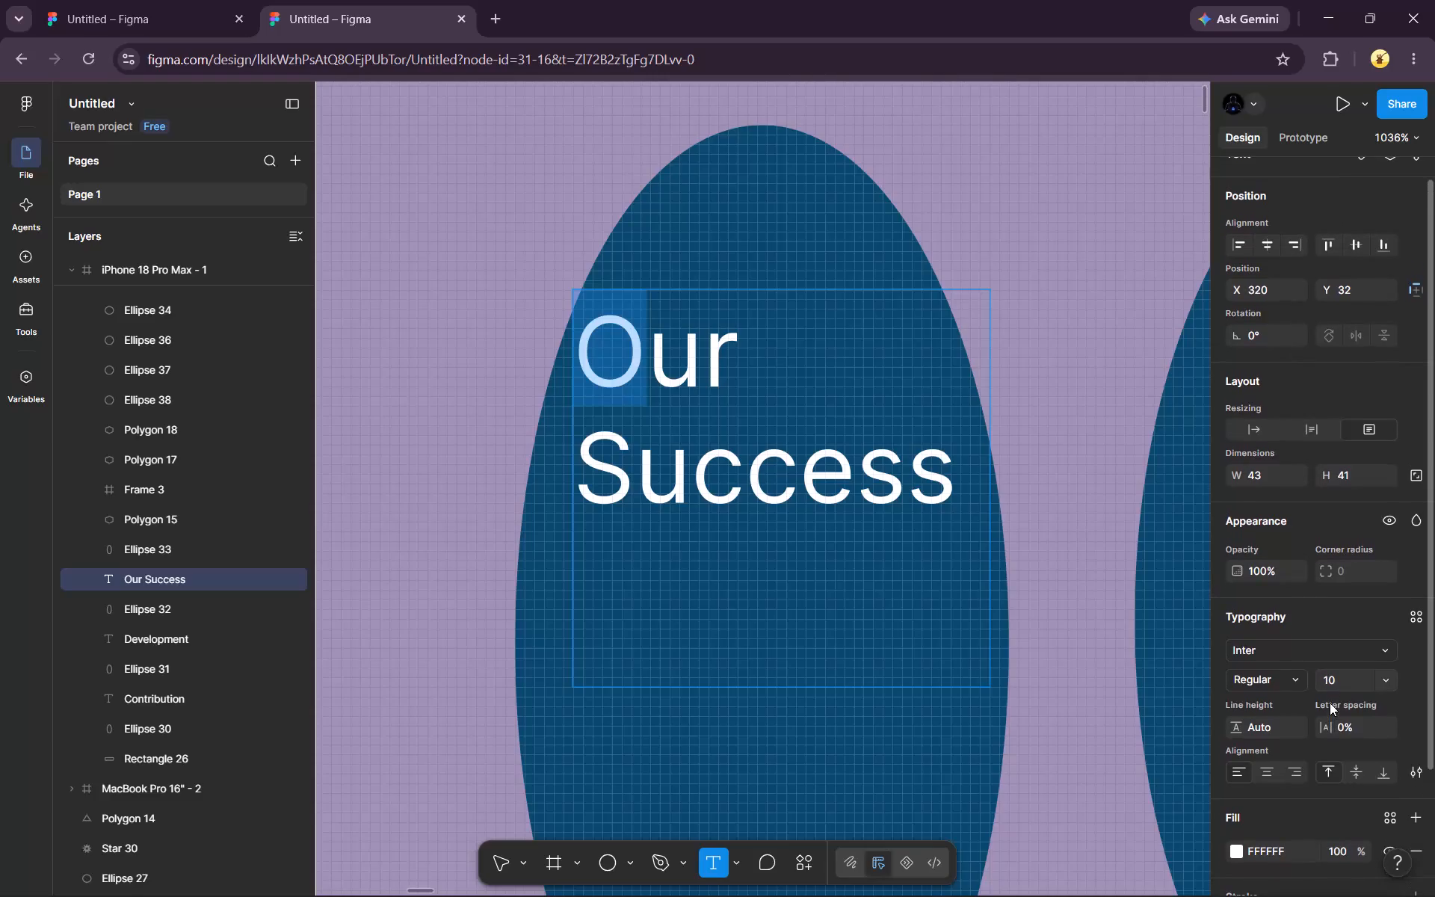
# Give the letter "O" a linear gradient fill with the first stop at 76% in red B41D1D and the end stop 999999.
pyautogui.click(1234, 847)
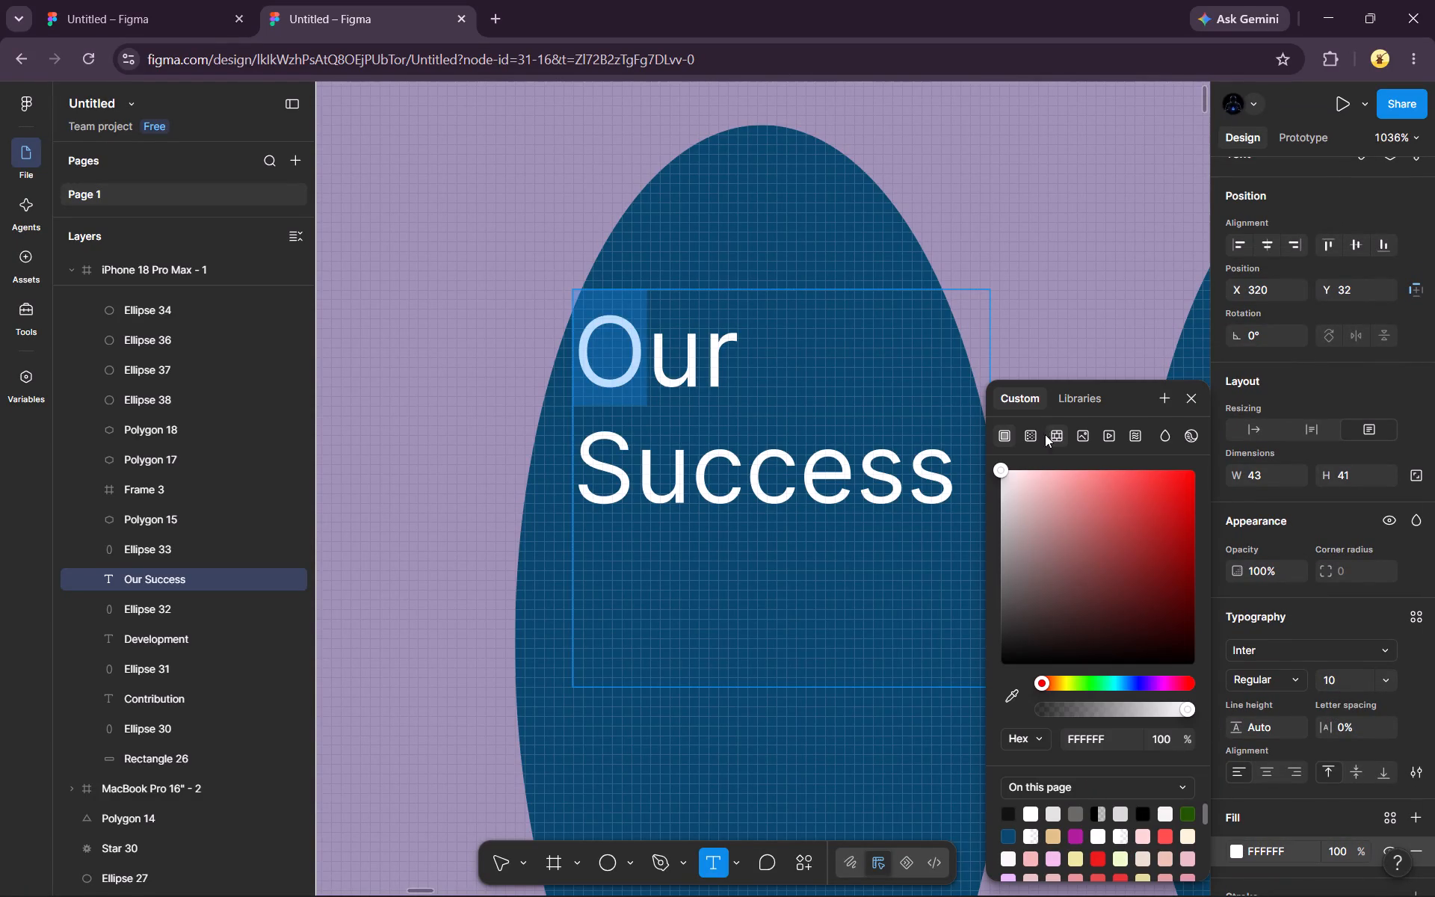
pyautogui.click(1030, 434)
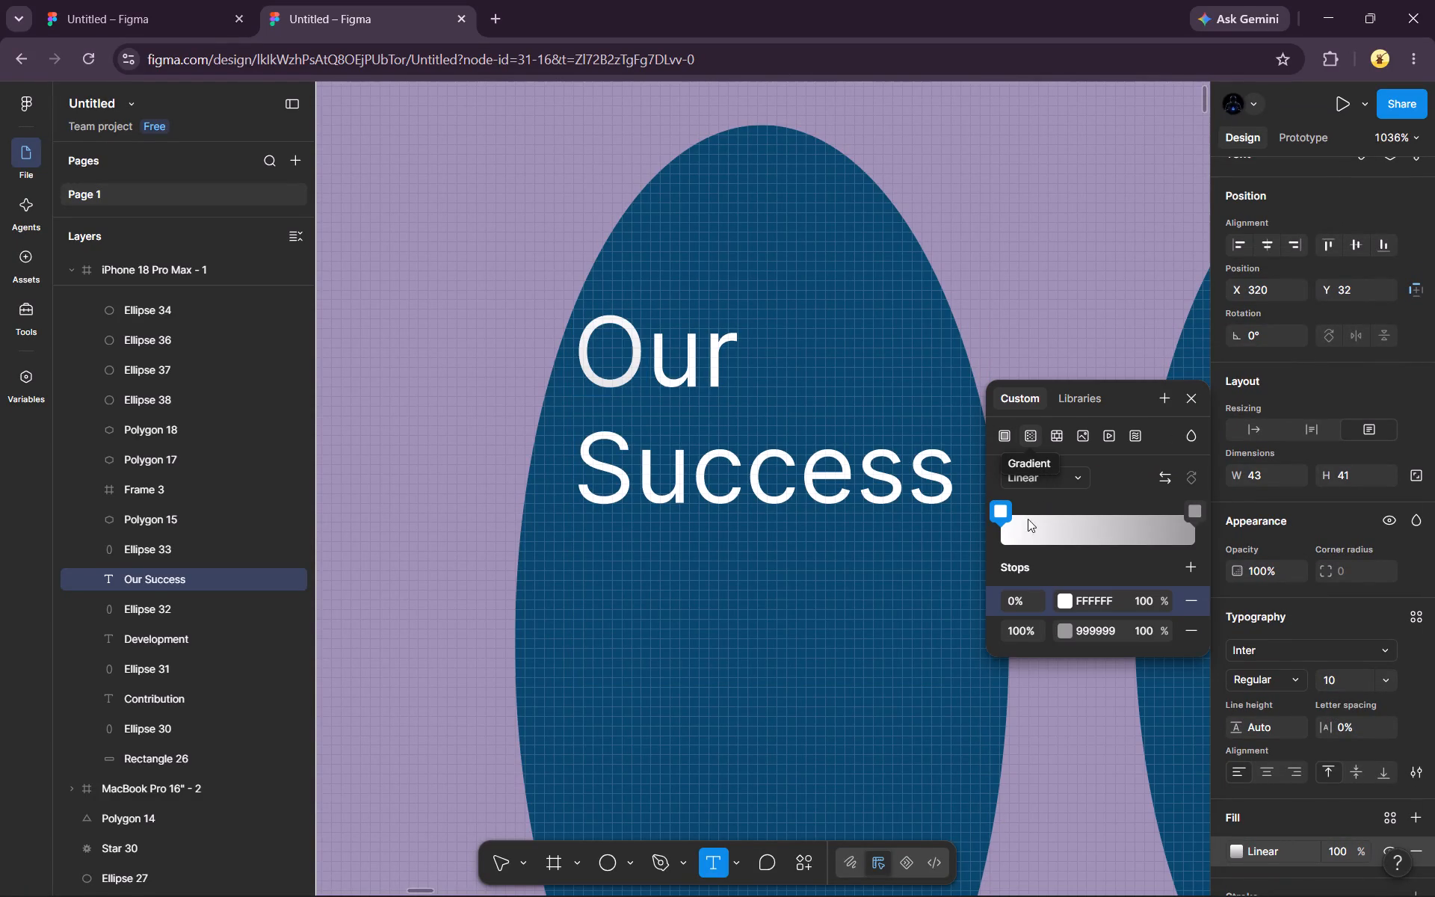
pyautogui.moveTo(1006, 515); pyautogui.dragTo(1091, 524)
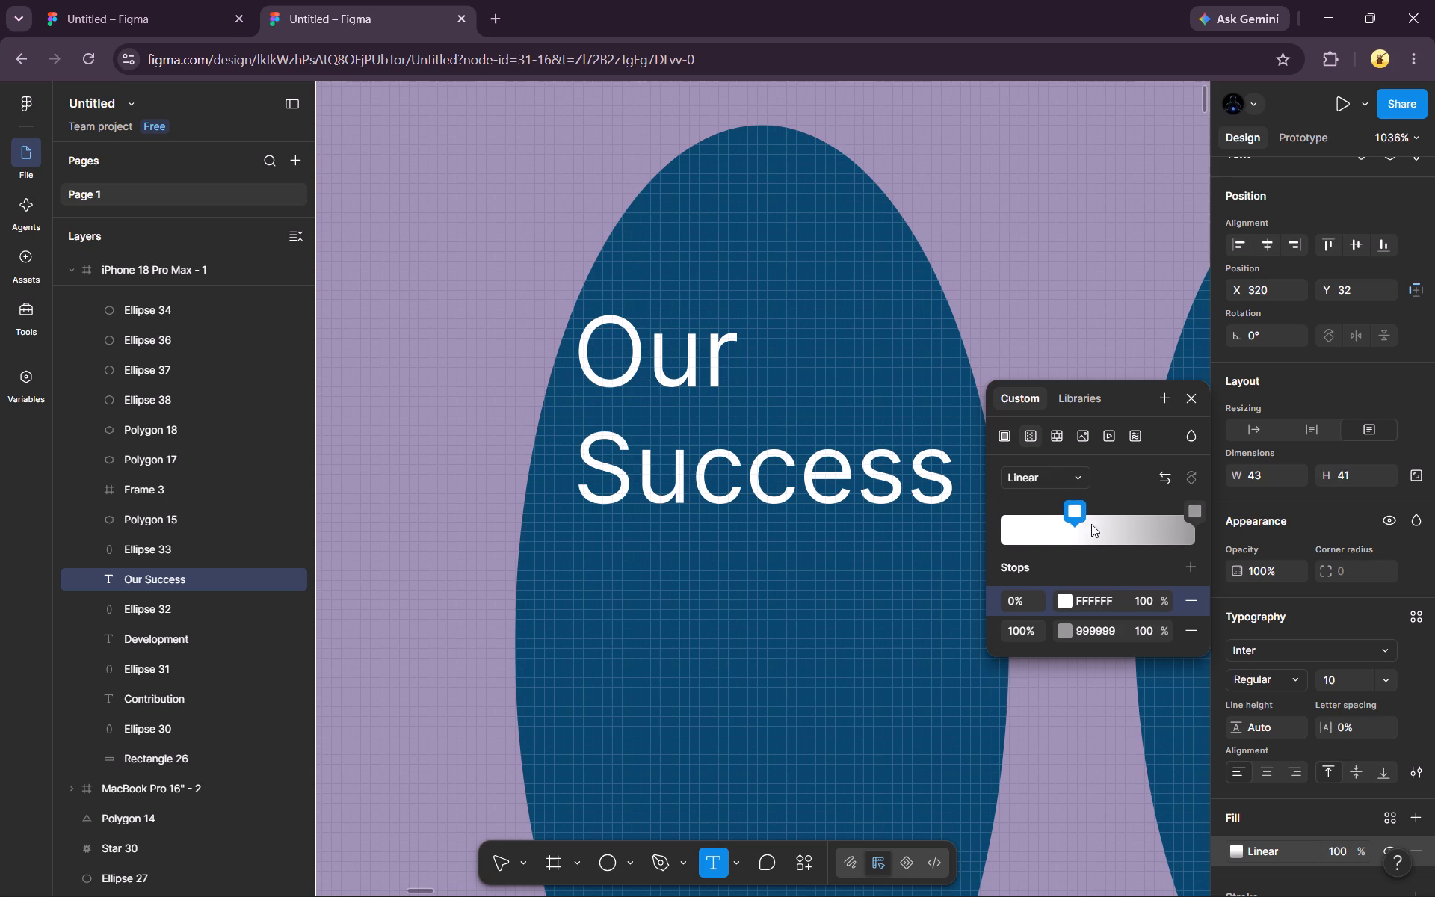
pyautogui.moveTo(1091, 524); pyautogui.dragTo(1149, 534)
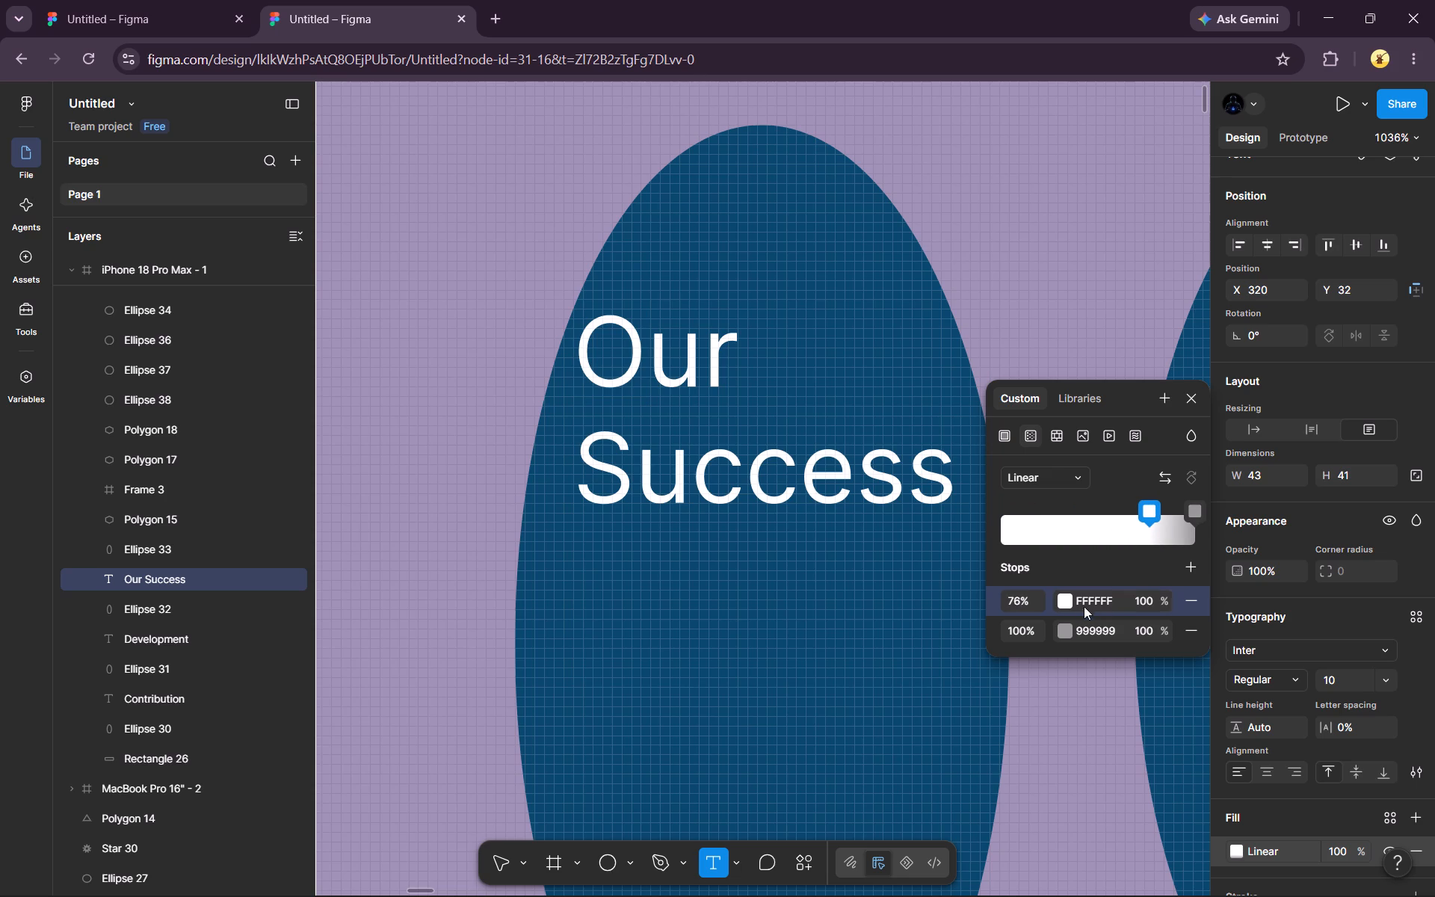
pyautogui.click(1056, 600)
pyautogui.click(1067, 599)
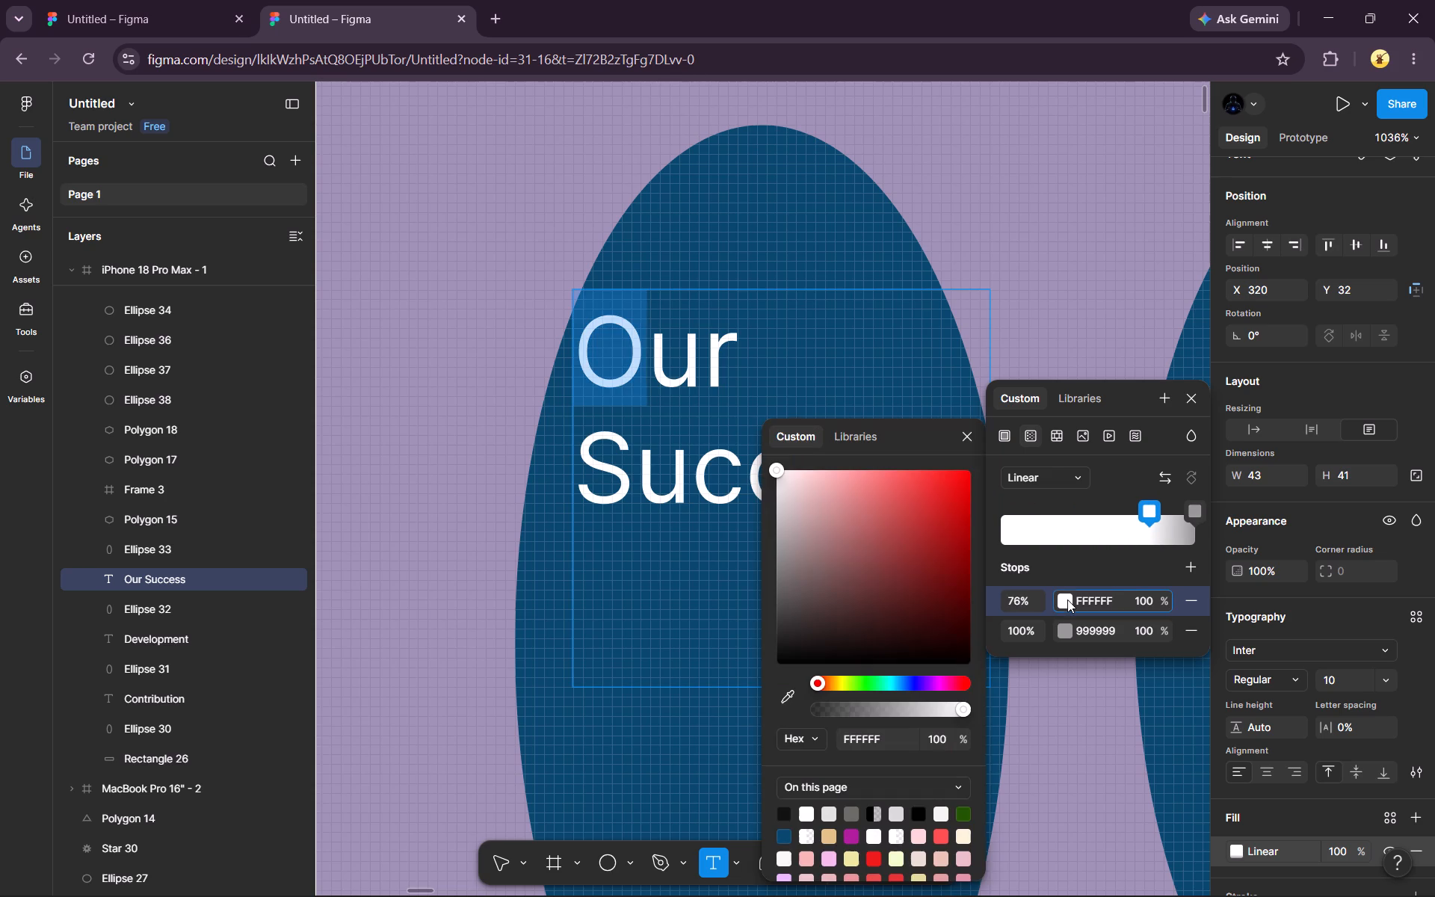
pyautogui.click(939, 527)
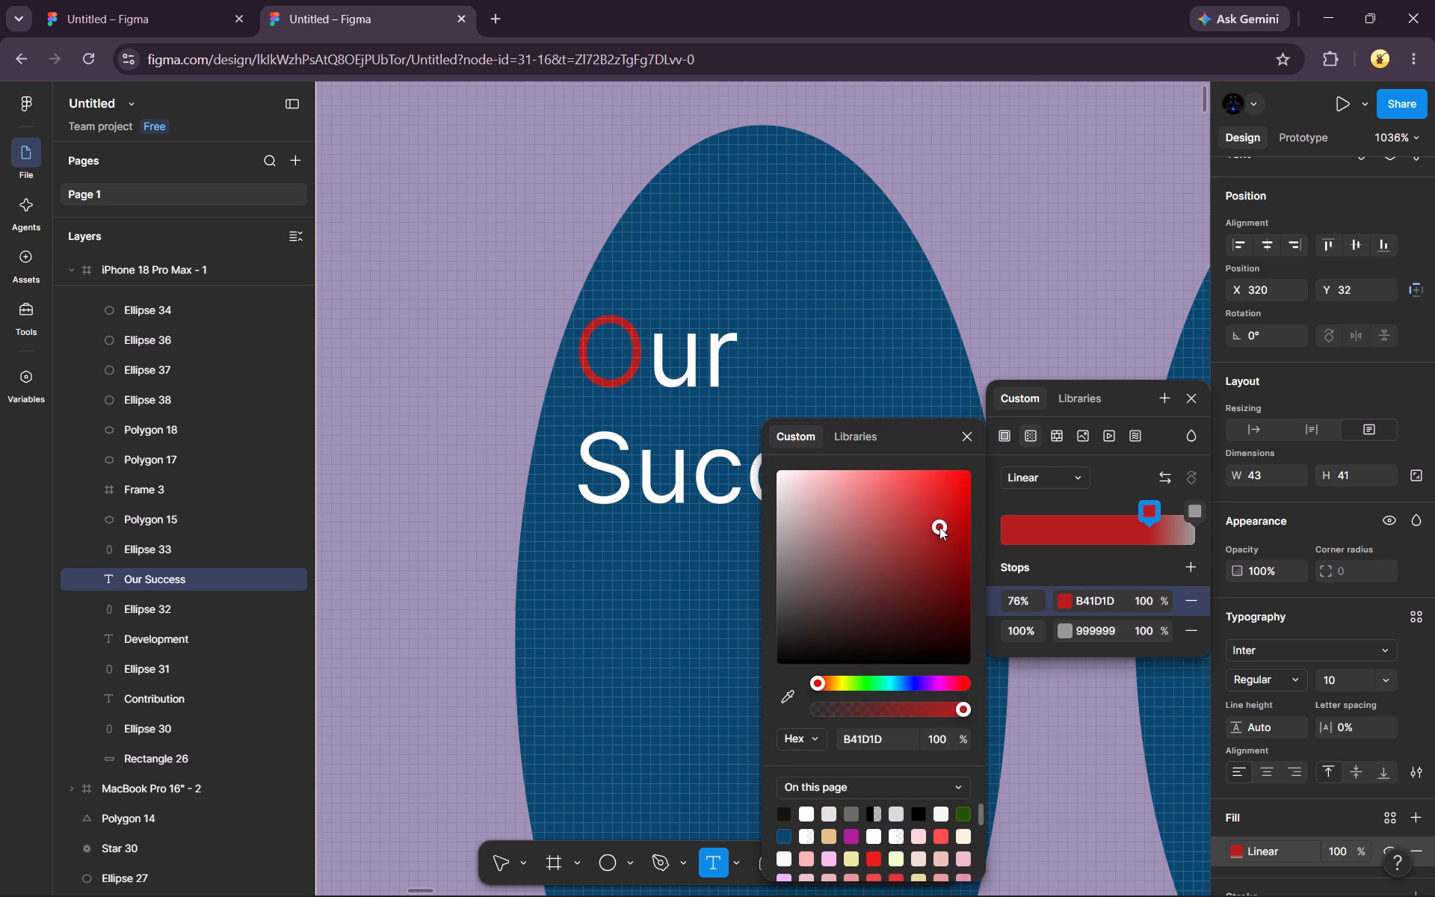
pyautogui.click(854, 381)
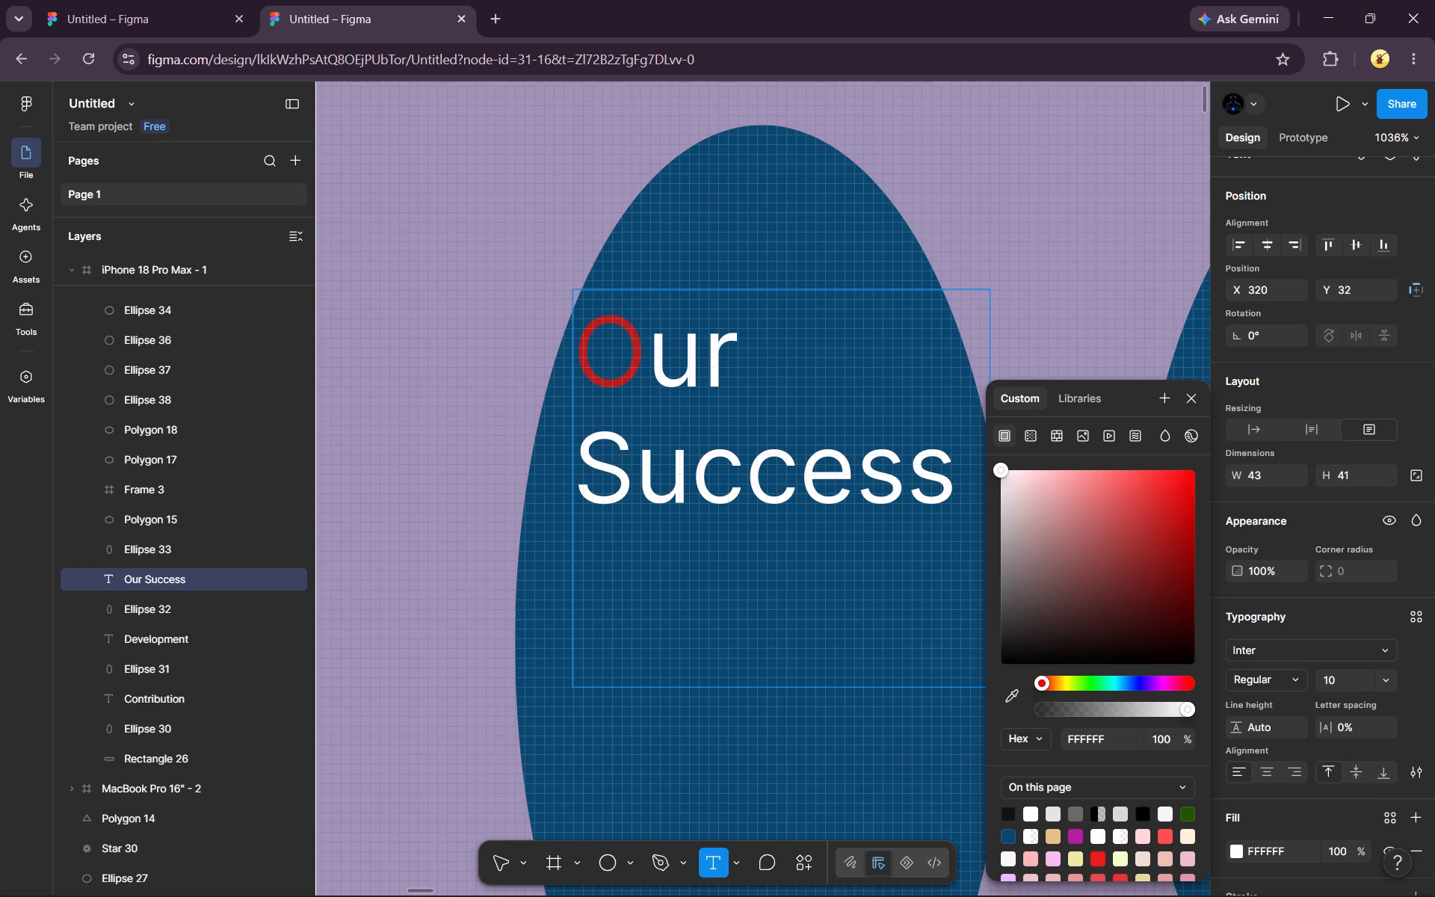
# Recolor the letters "cc" in "Success" with the pale mint green B0E9D1 from the page's colors.
pyautogui.moveTo(697, 453); pyautogui.dragTo(754, 468)
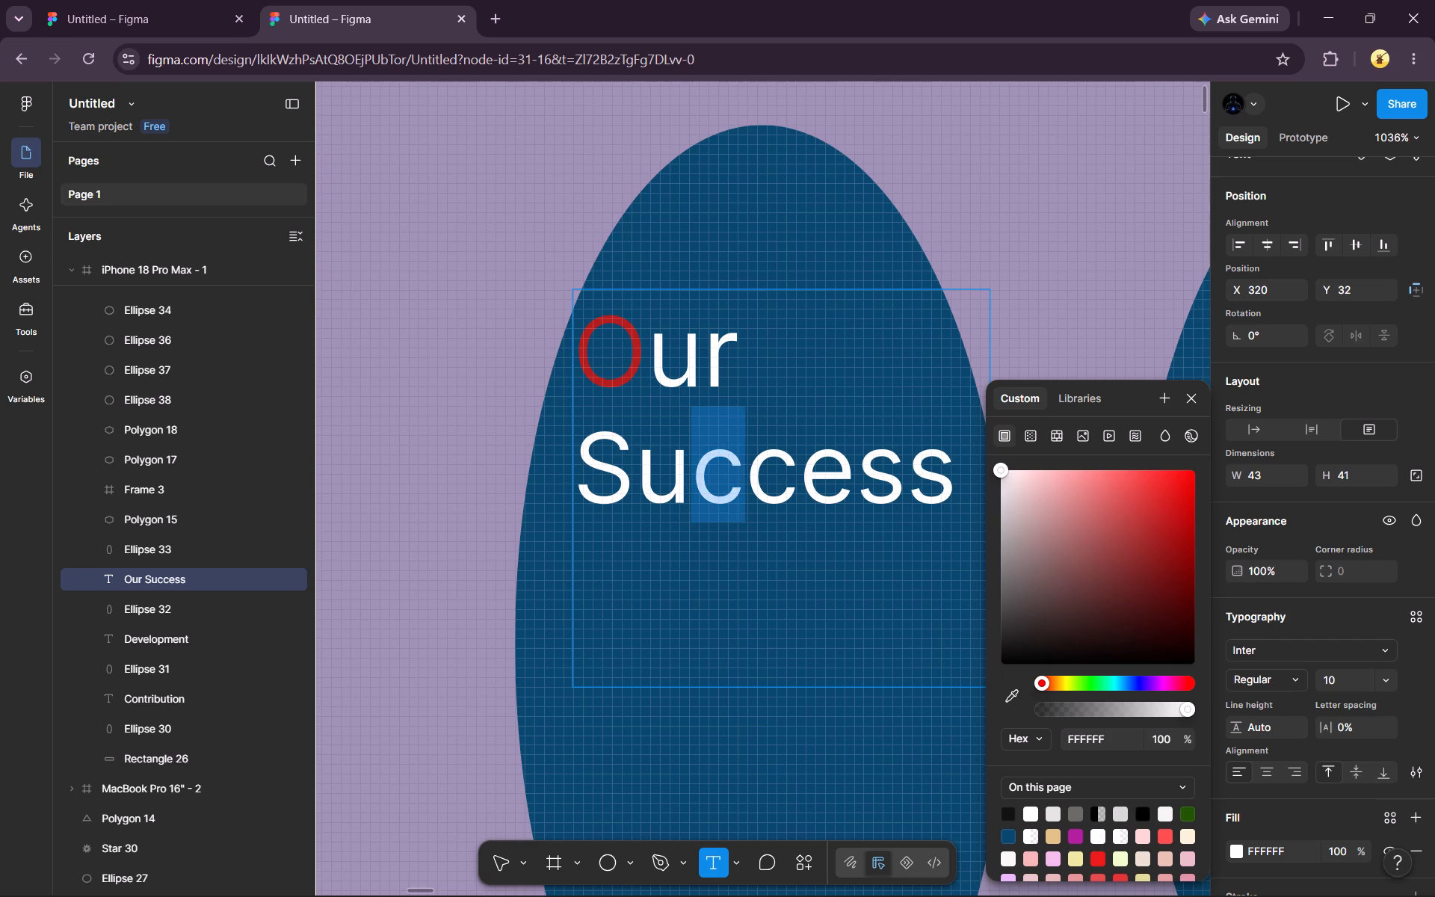
pyautogui.moveTo(754, 468); pyautogui.dragTo(786, 460)
pyautogui.scroll(-1, 1044, 756)
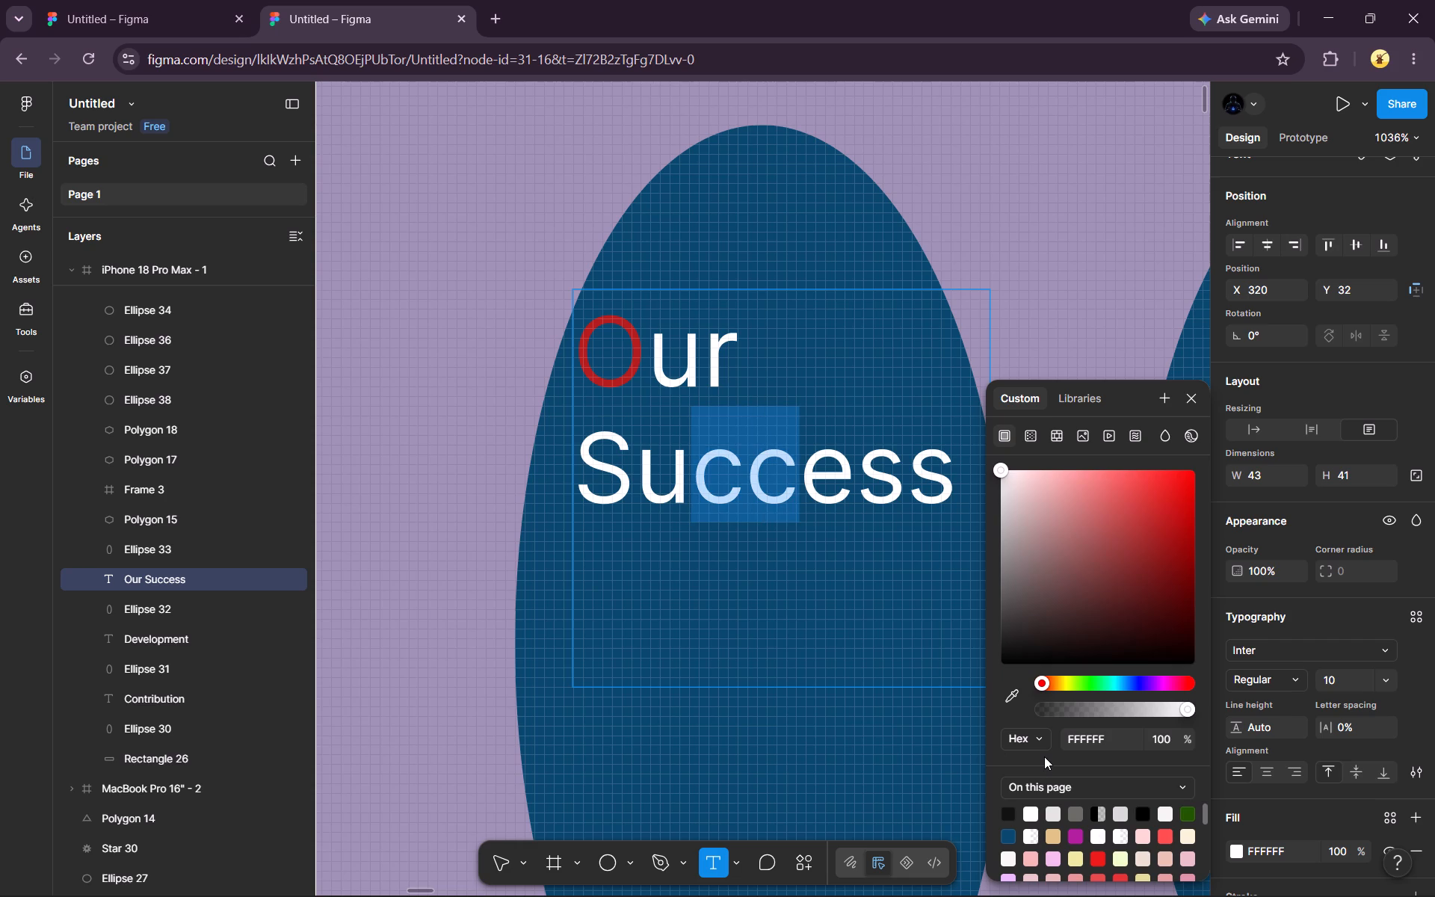
pyautogui.scroll(-1, 1044, 756)
pyautogui.scroll(-2, 1099, 865)
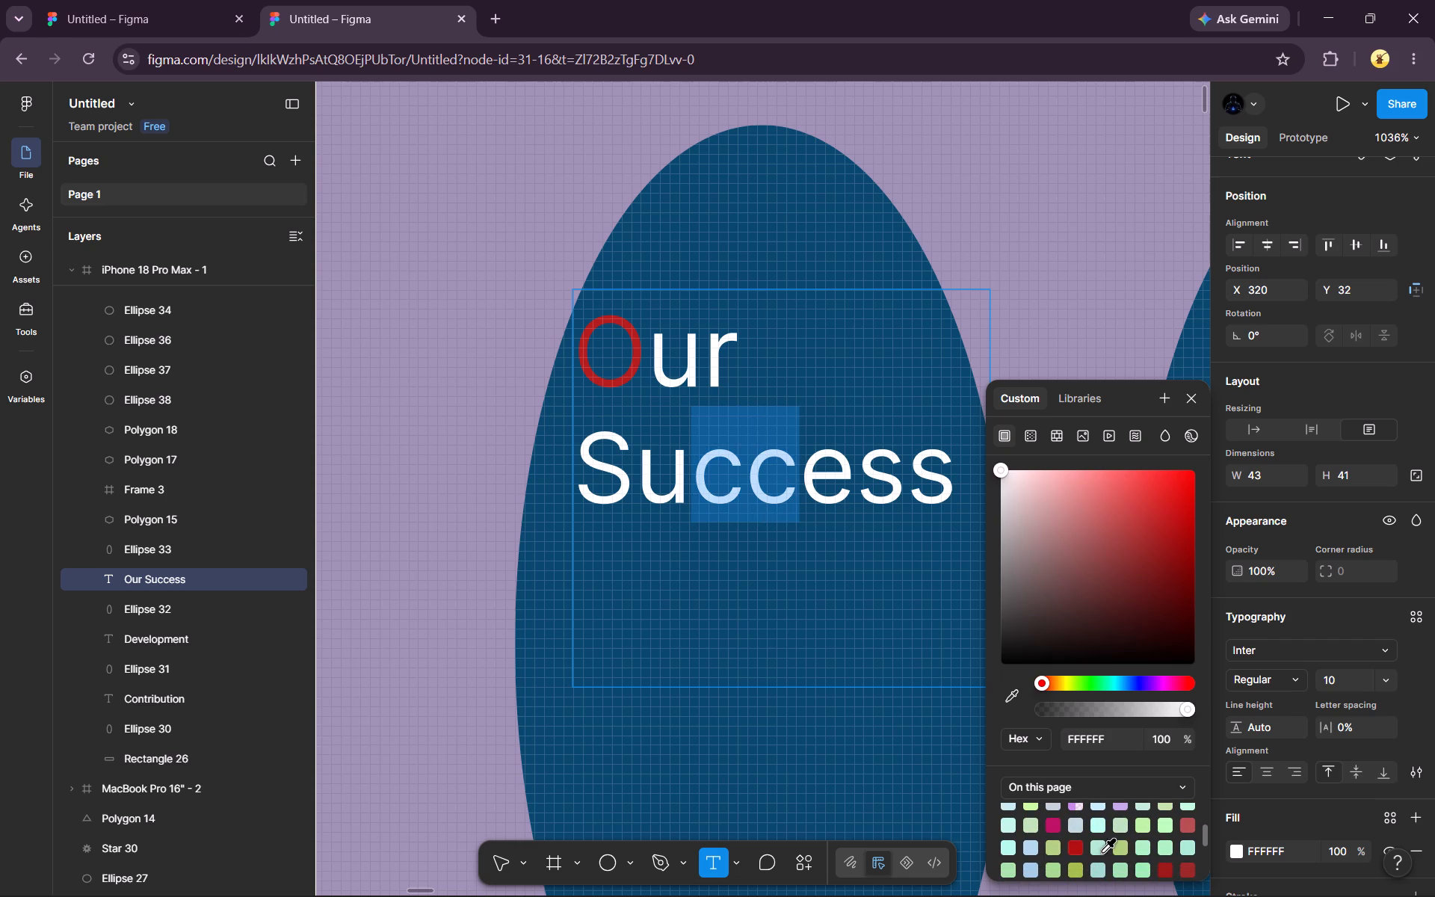
pyautogui.click(1103, 845)
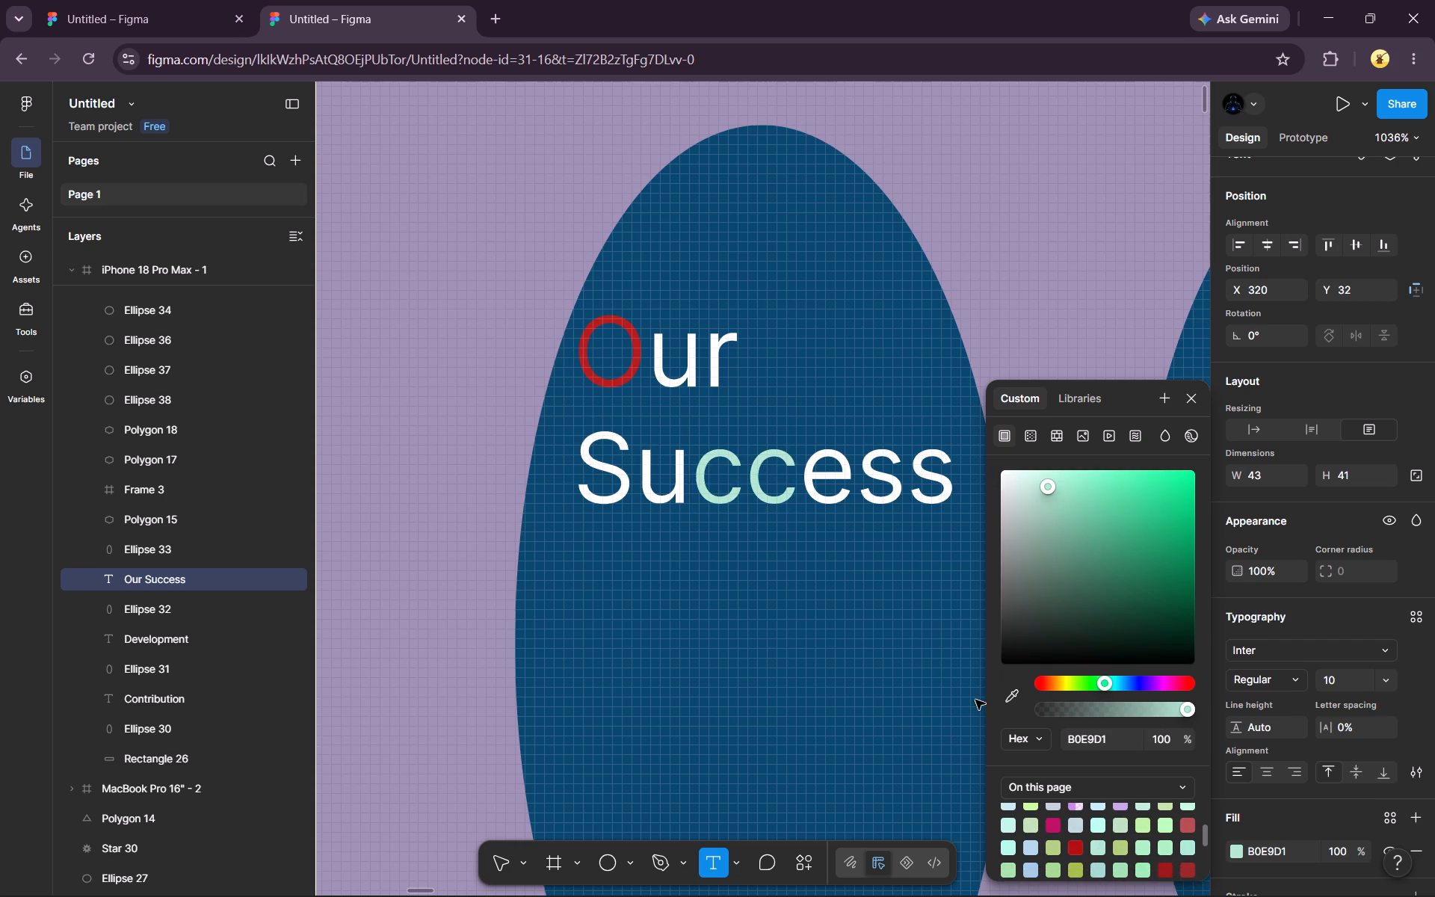
pyautogui.click(752, 390)
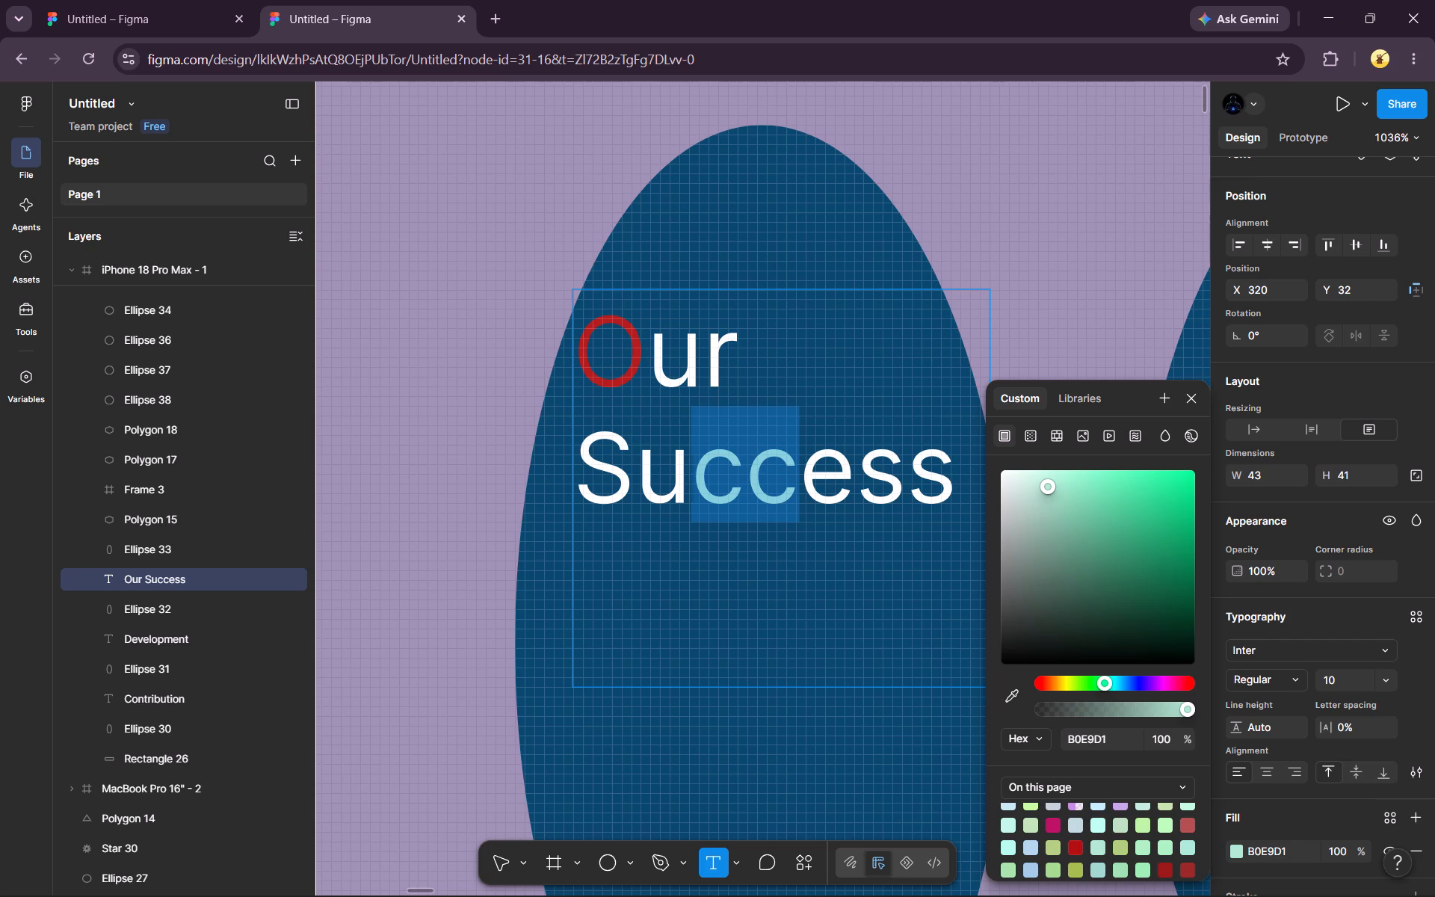
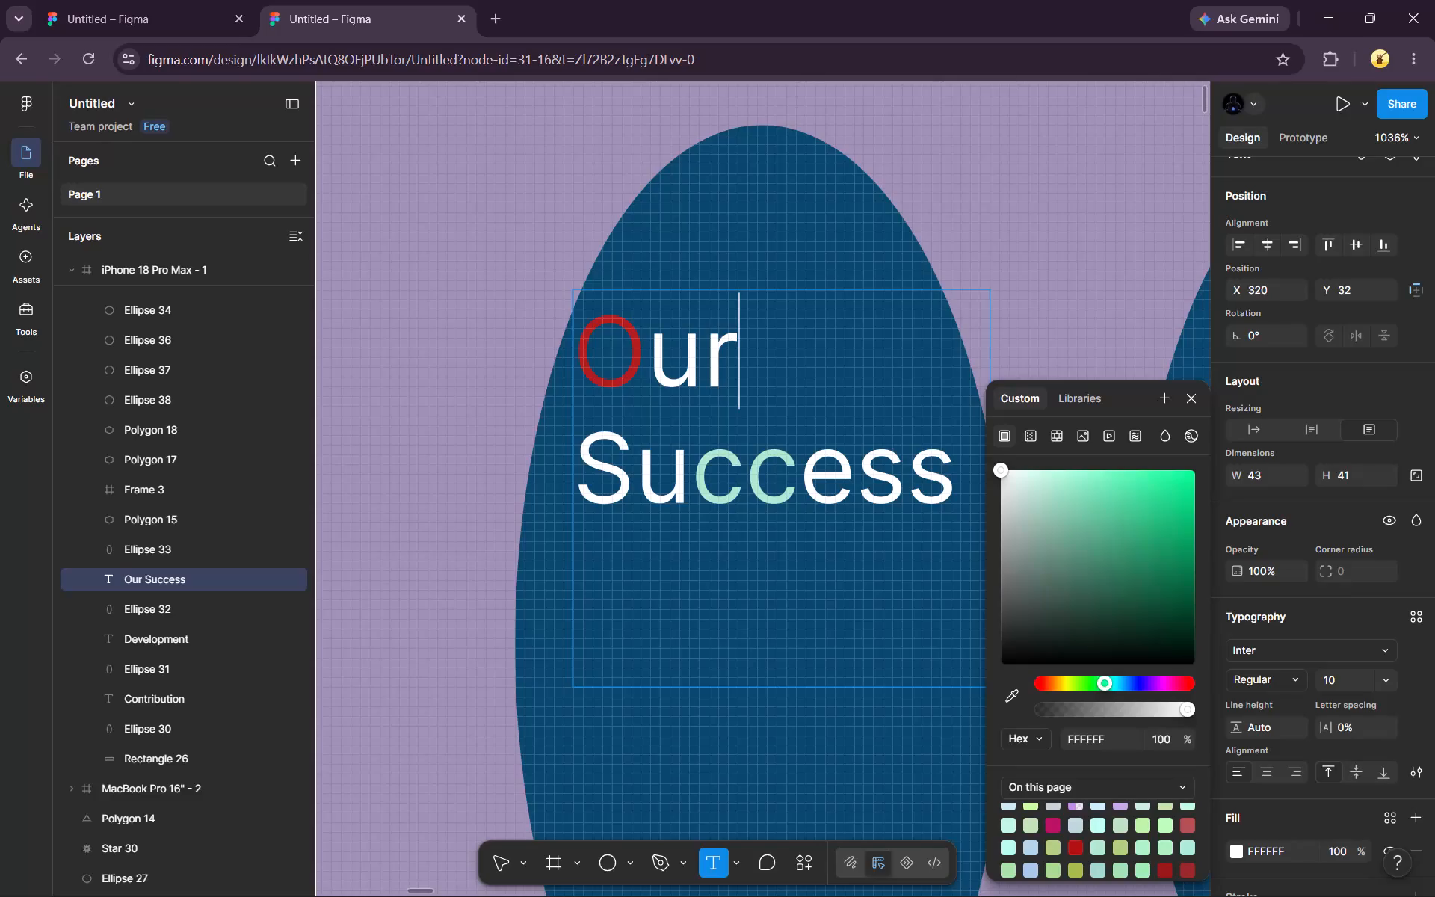
# Recolor the letters "ss" in "Success" with the red B20F0F from the page's colors.
pyautogui.moveTo(856, 446); pyautogui.dragTo(943, 448)
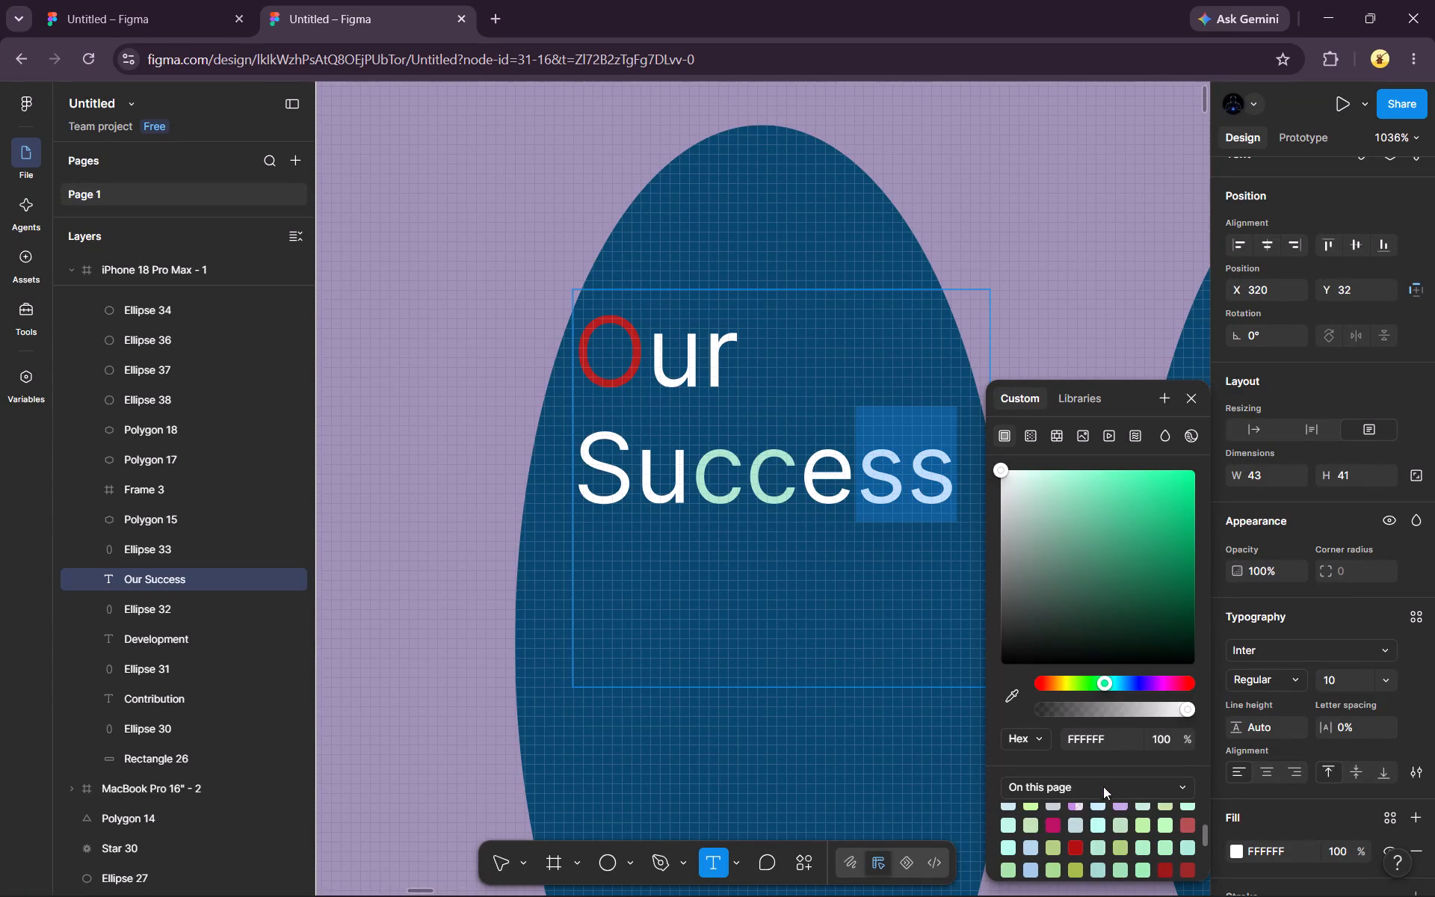
pyautogui.click(1077, 849)
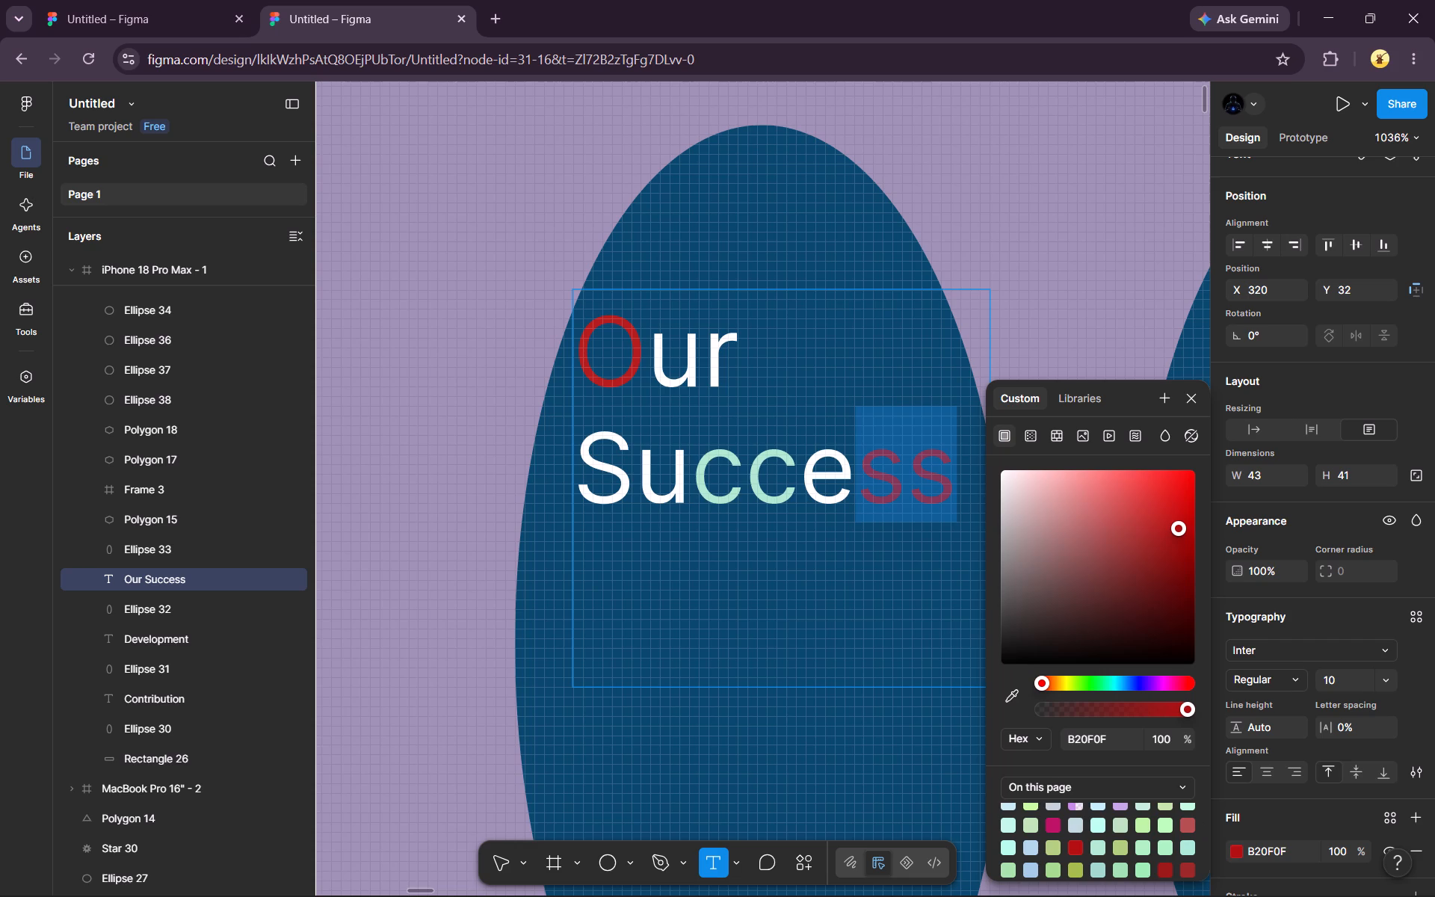
pyautogui.click(740, 385)
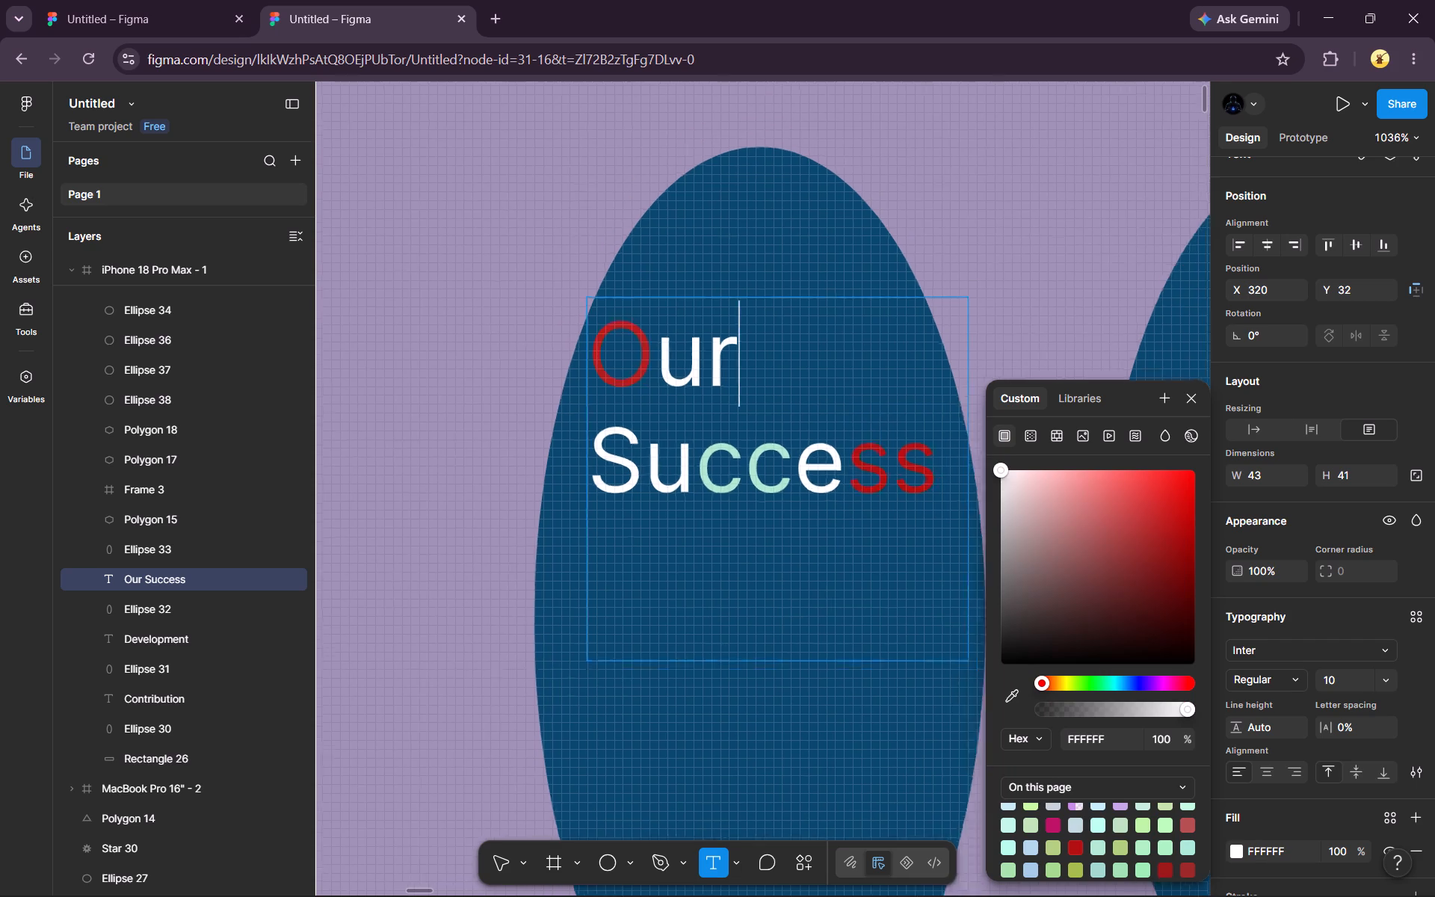
# Move the "Our Success" label down inside its dark blue ellipse to about X 319, Y 49.
pyautogui.hscroll(7, 740, 385)
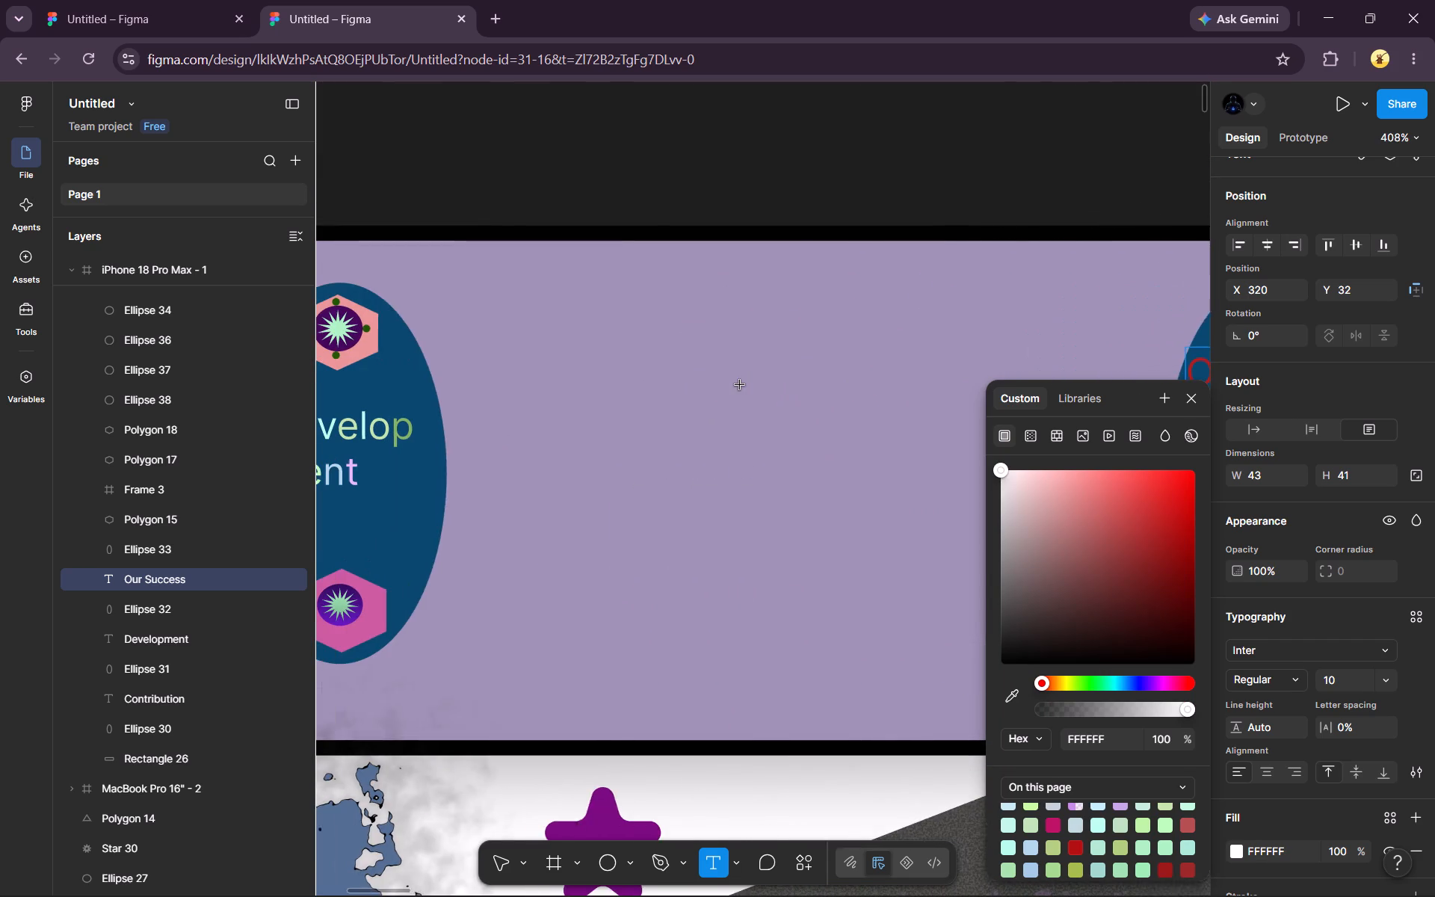
pyautogui.hscroll(-2, 740, 385)
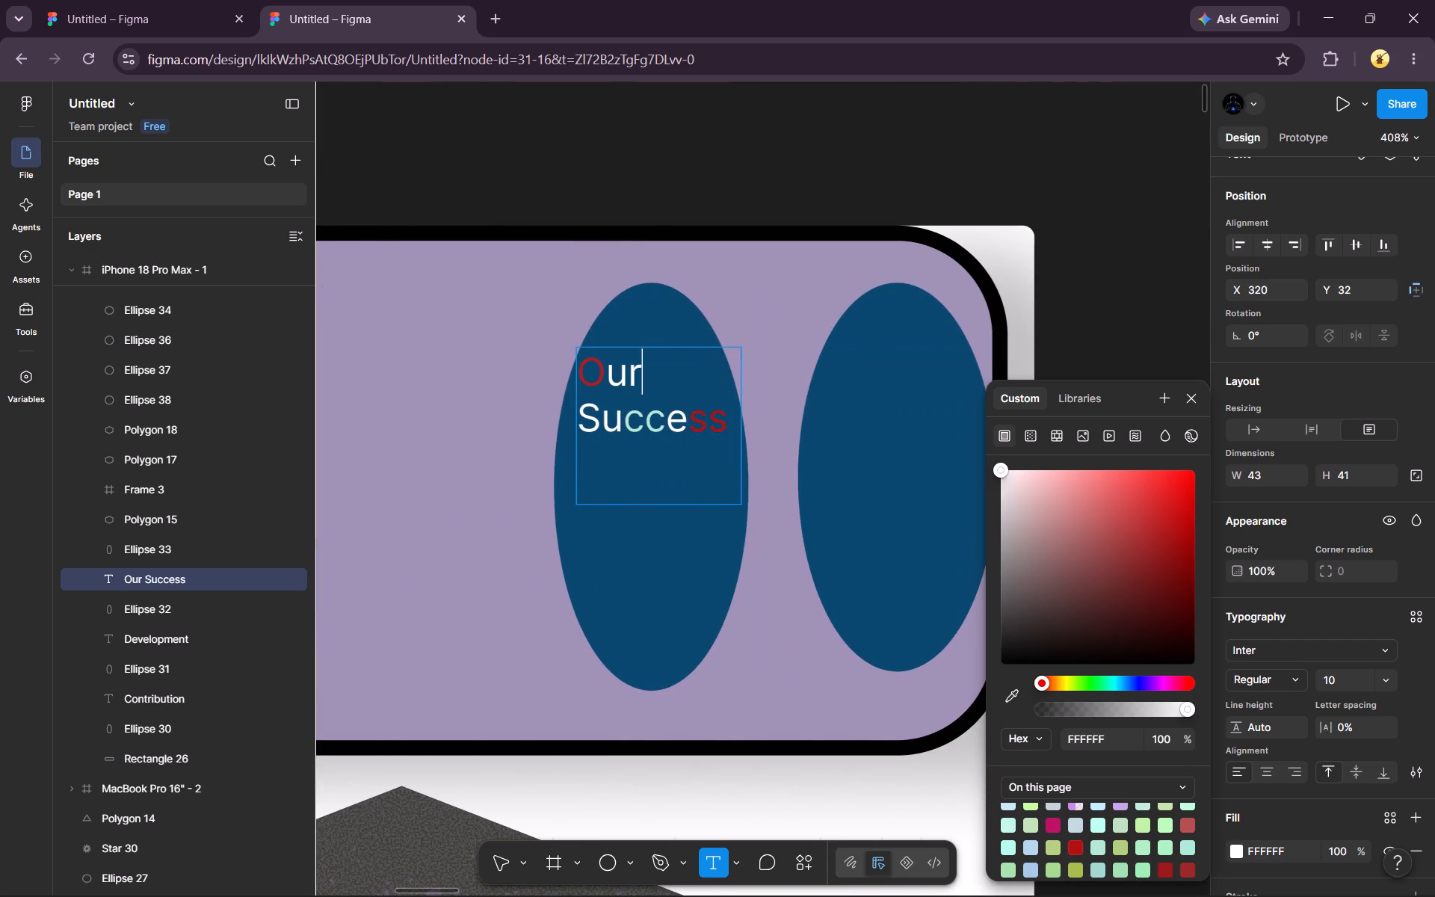
pyautogui.click(672, 374)
pyautogui.scroll(1, 653, 374)
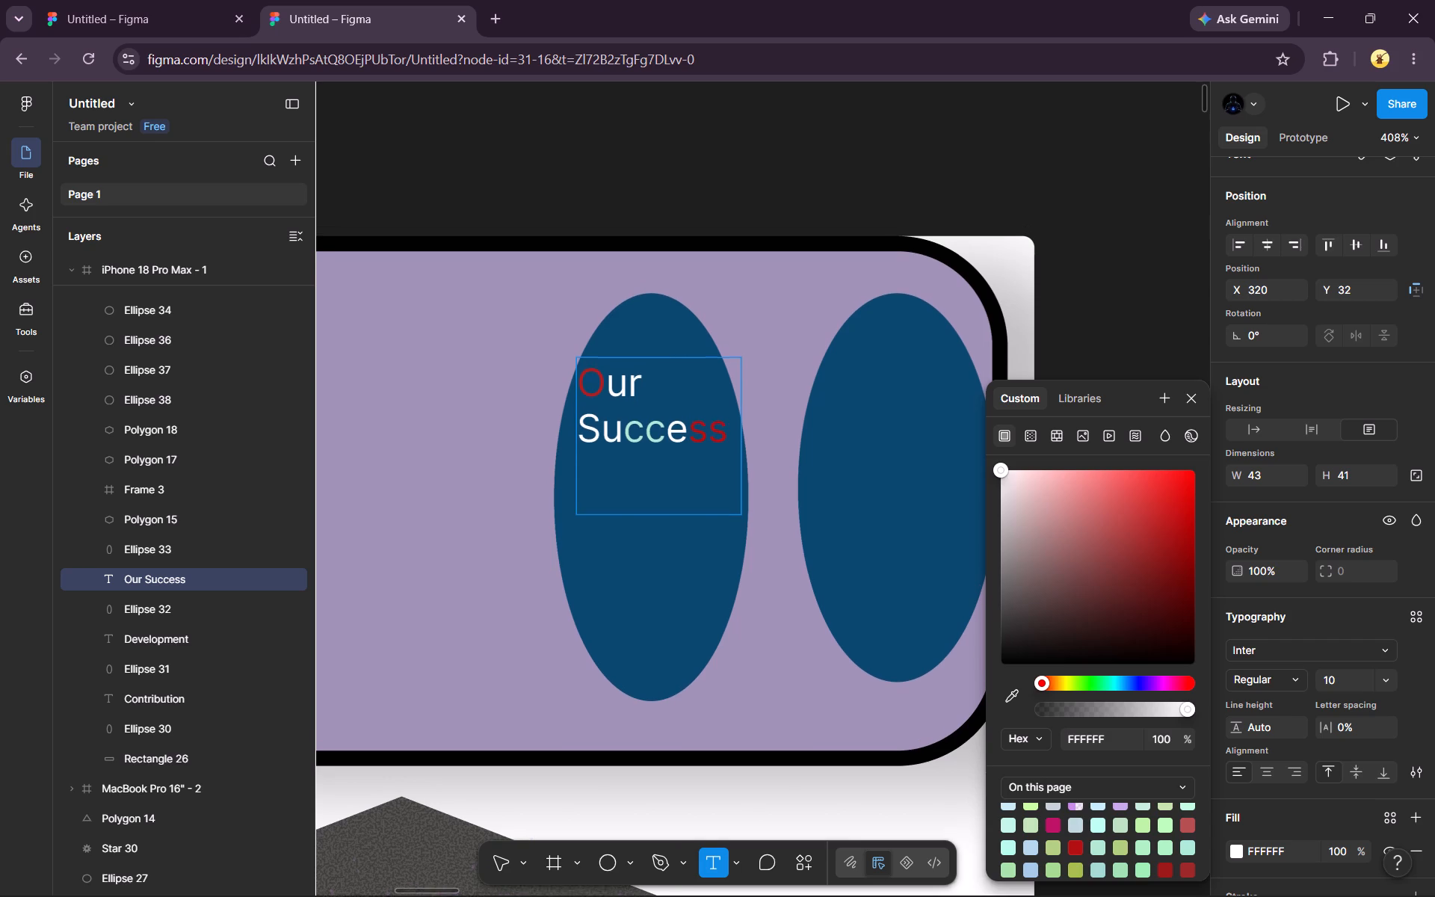
pyautogui.scroll(1, 653, 374)
pyautogui.doubleClick(655, 436)
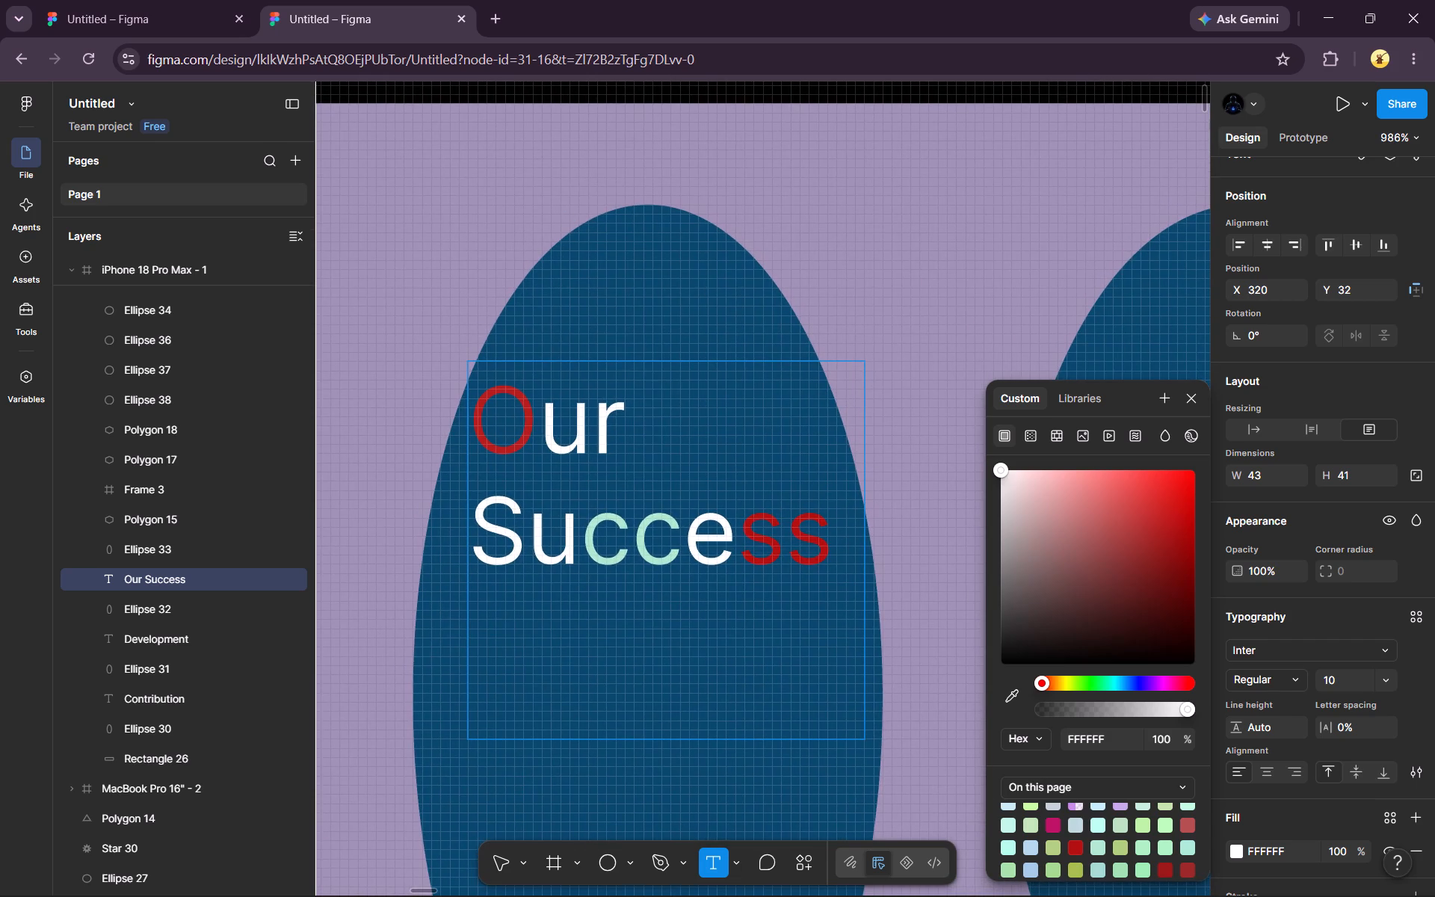
pyautogui.moveTo(655, 436); pyautogui.dragTo(695, 443)
pyautogui.tripleClick(695, 443)
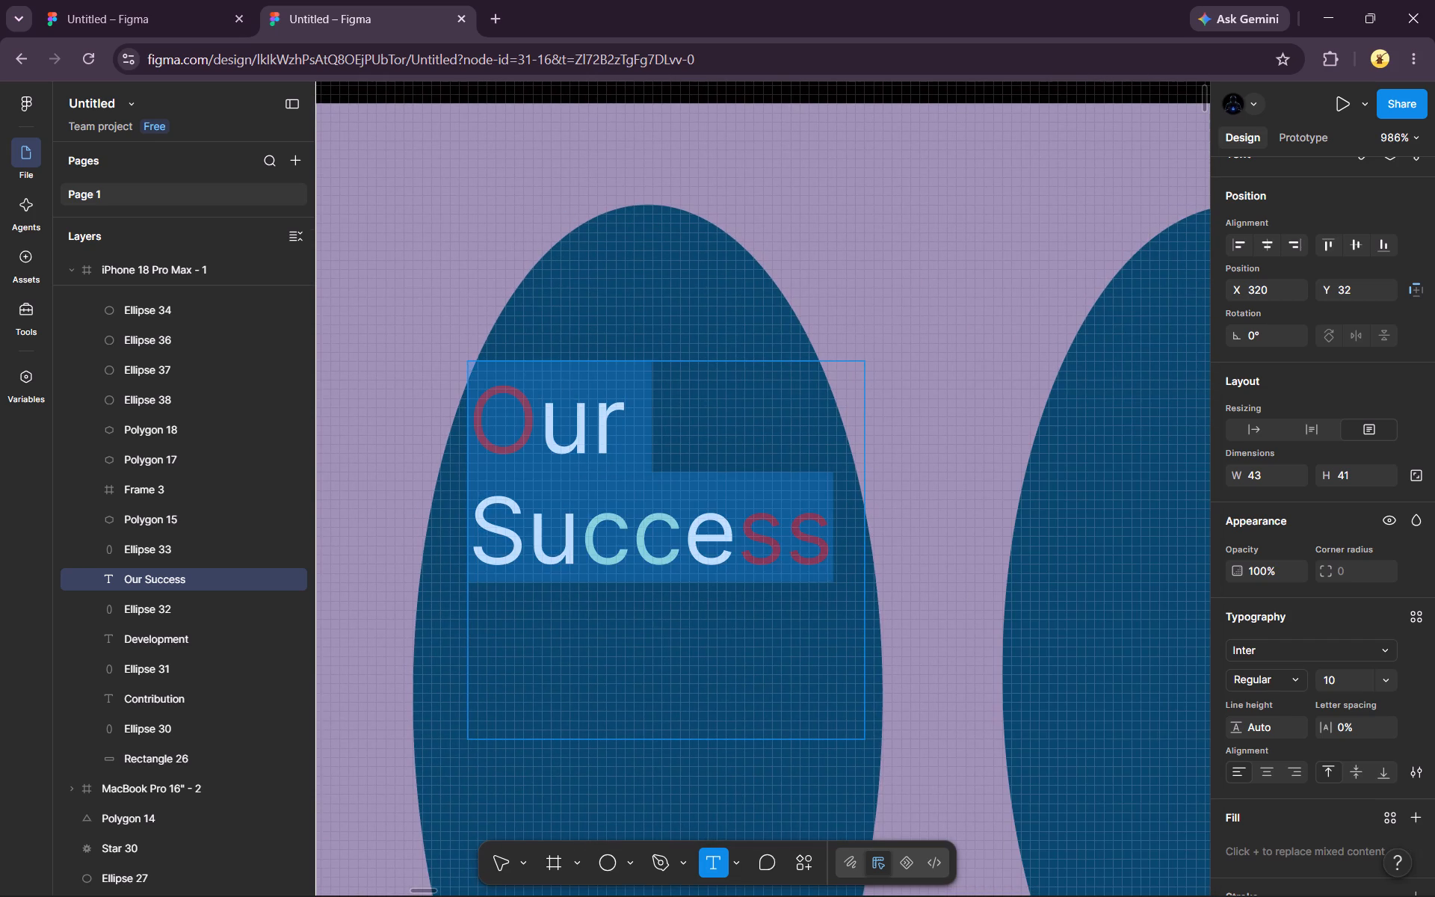
pyautogui.doubleClick(695, 443)
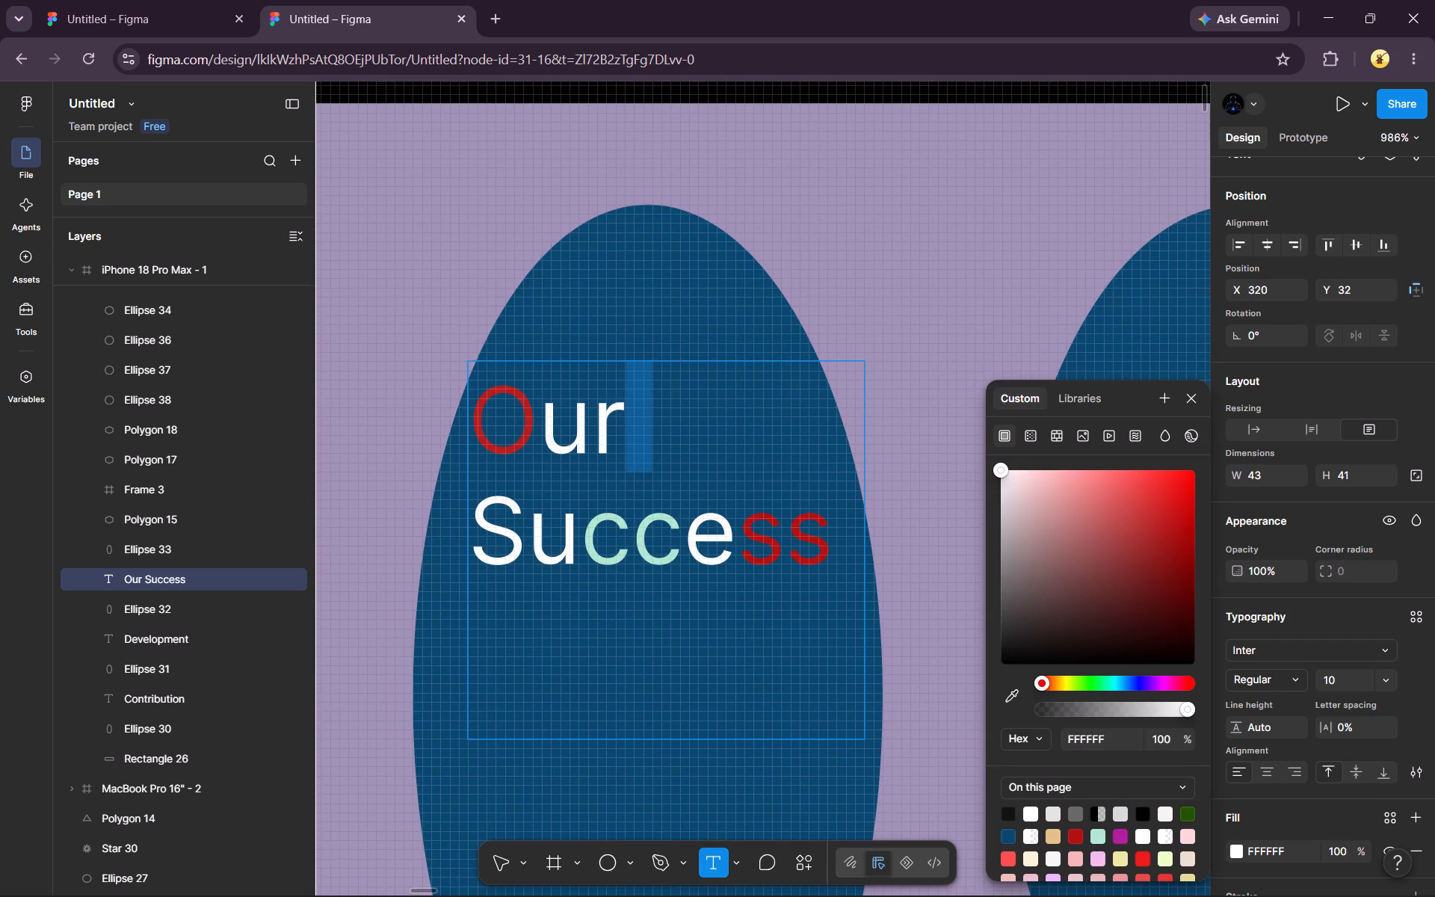
pyautogui.doubleClick(683, 366)
pyautogui.doubleClick(683, 366)
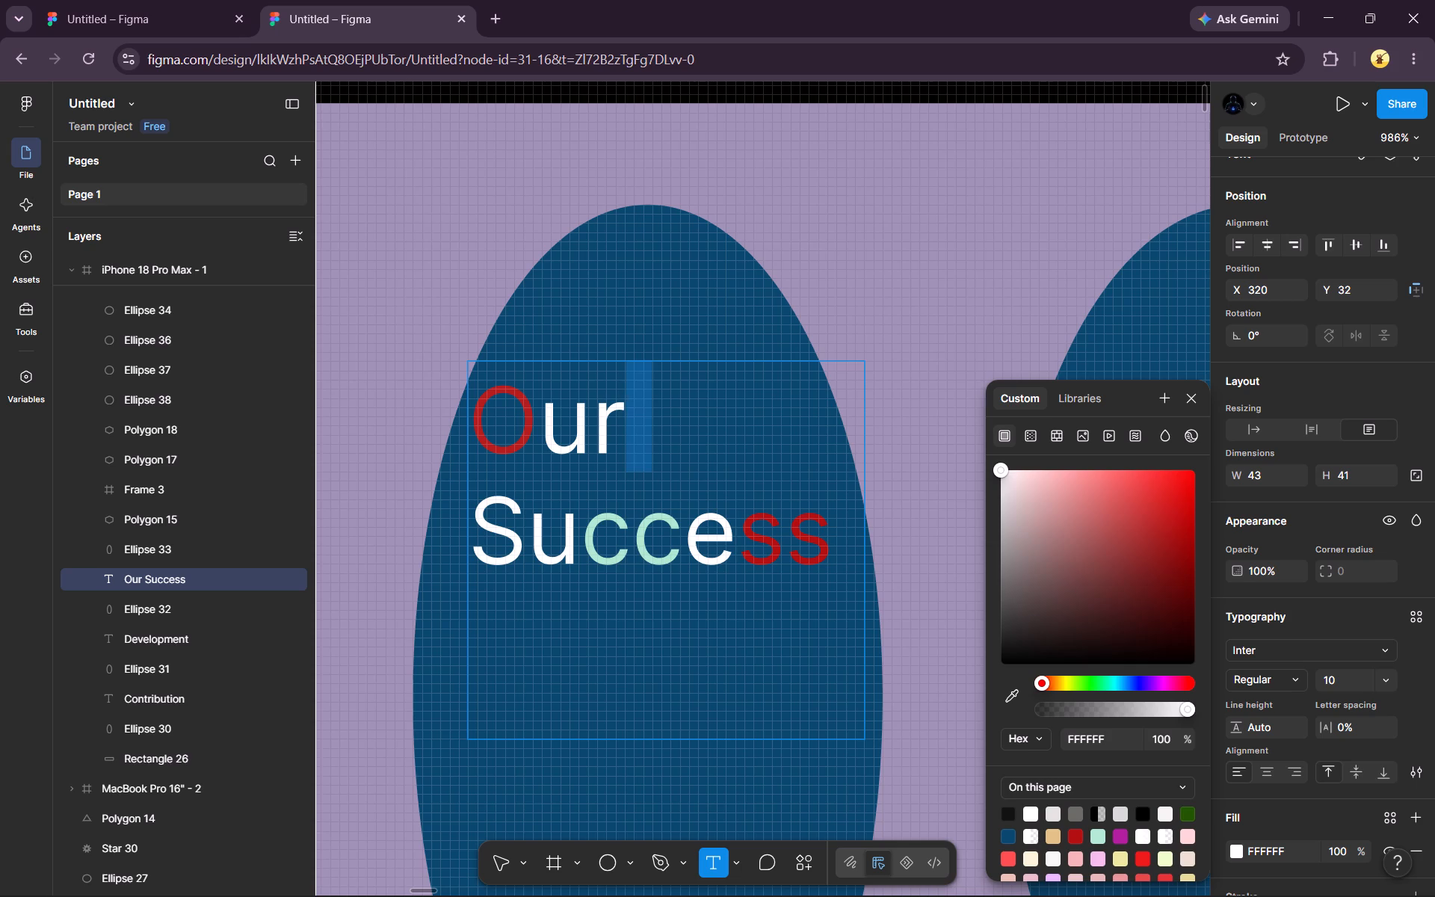
pyautogui.click(684, 361)
pyautogui.moveTo(684, 361); pyautogui.dragTo(684, 372)
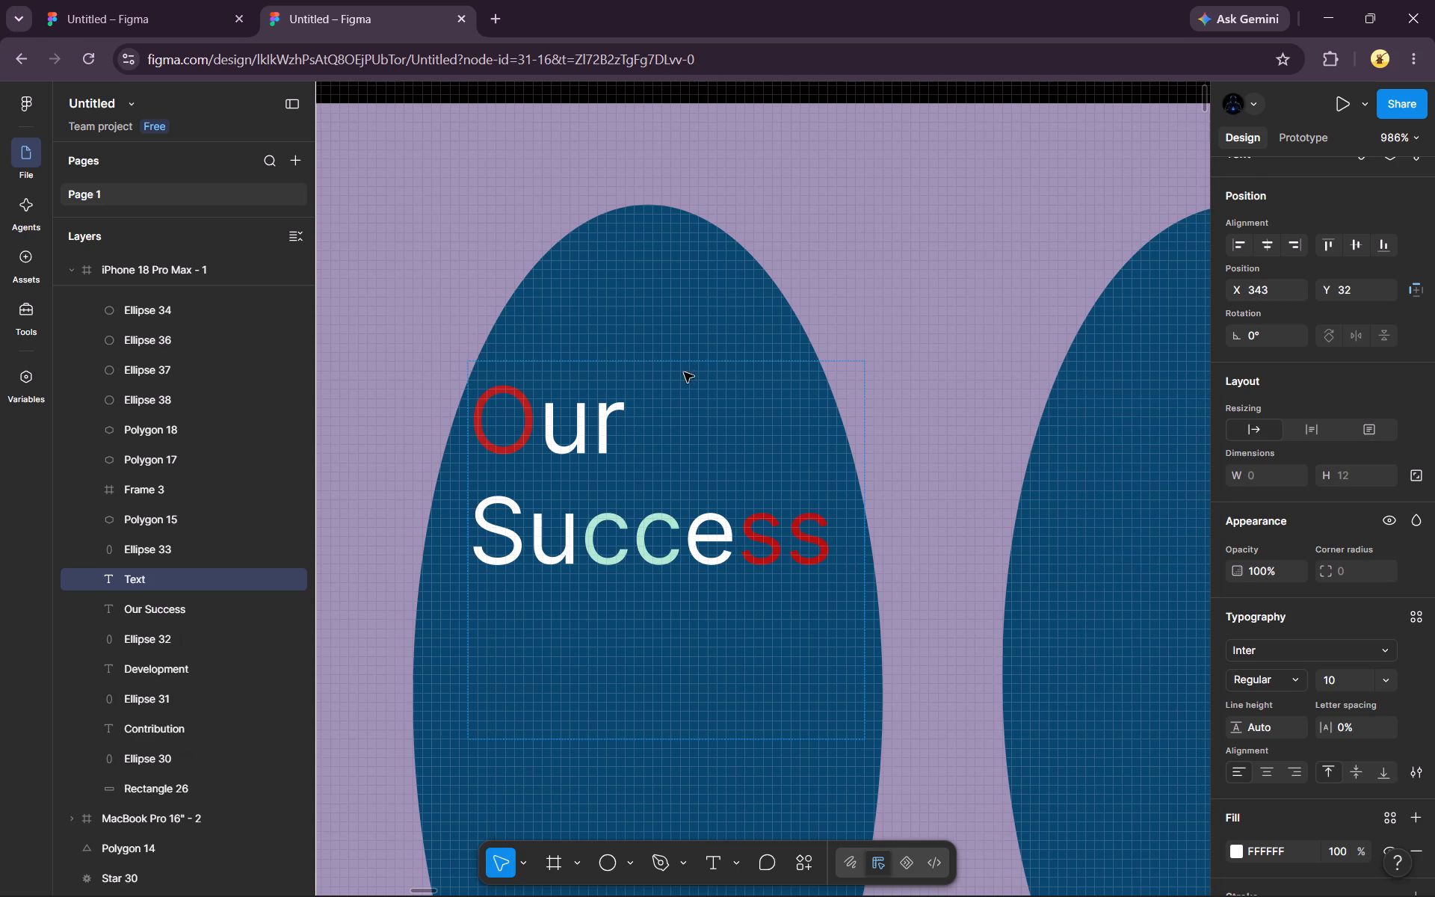
pyautogui.moveTo(684, 372); pyautogui.dragTo(685, 406)
pyautogui.moveTo(685, 406); pyautogui.dragTo(677, 514)
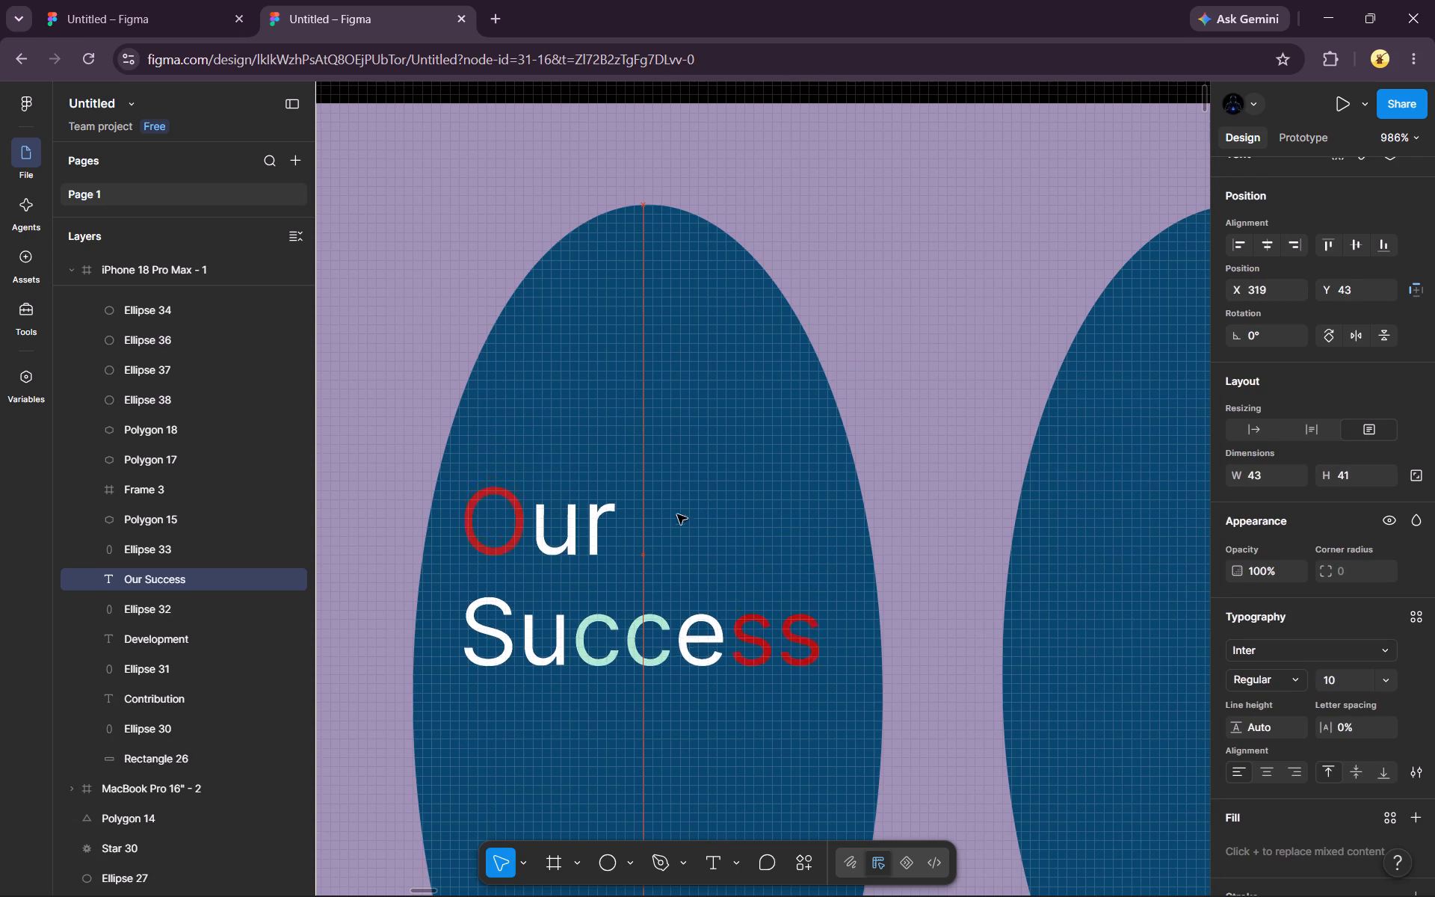
pyautogui.moveTo(677, 514); pyautogui.dragTo(673, 564)
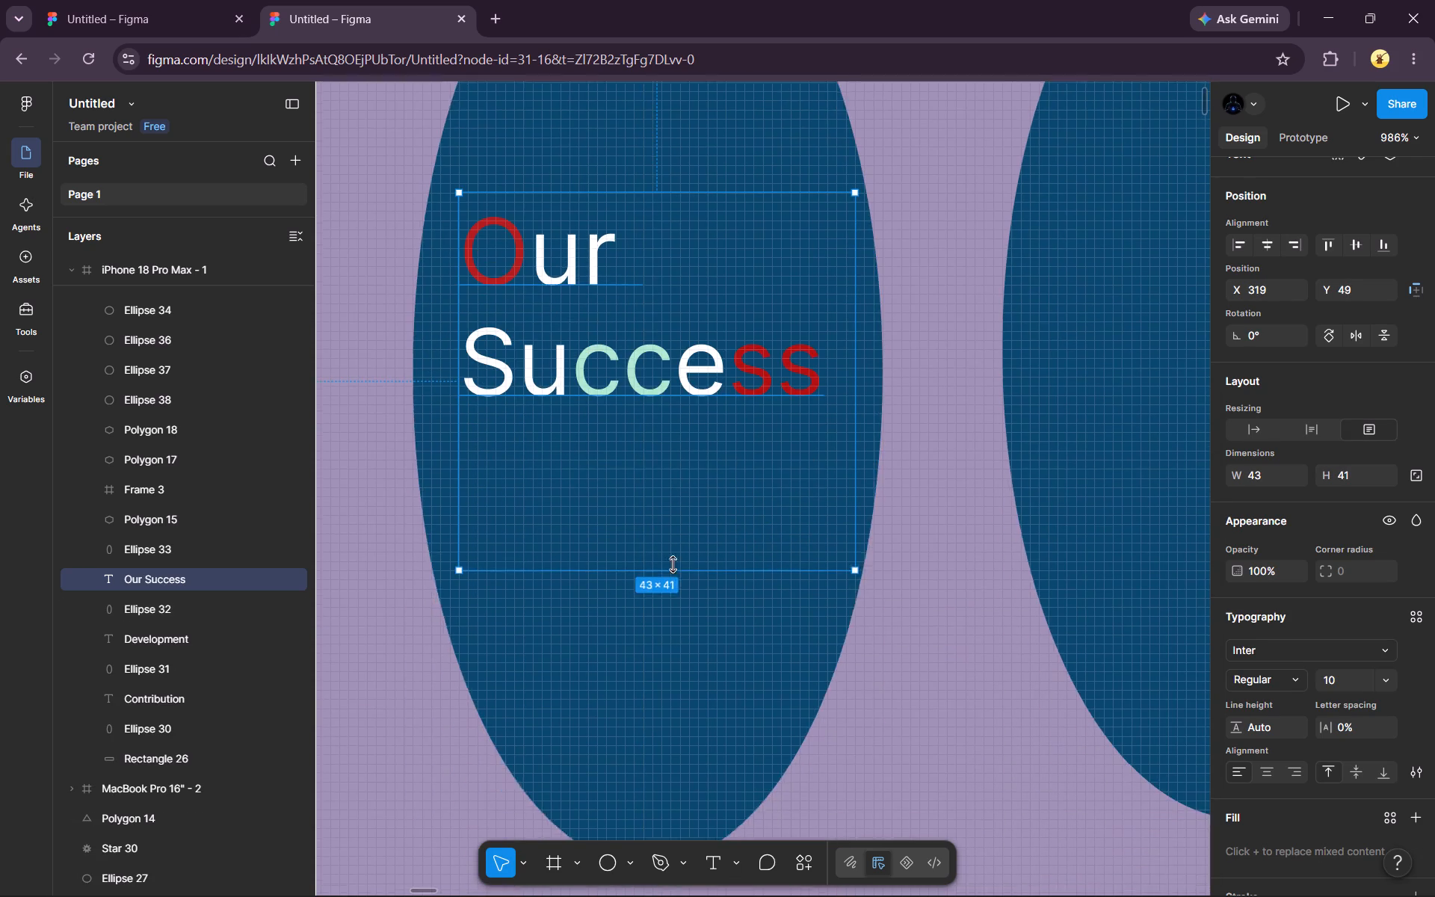
# Compare the "Our Success" ellipse with the decorated "Development" ellipse in the banner.
pyautogui.scroll(1, 673, 564)
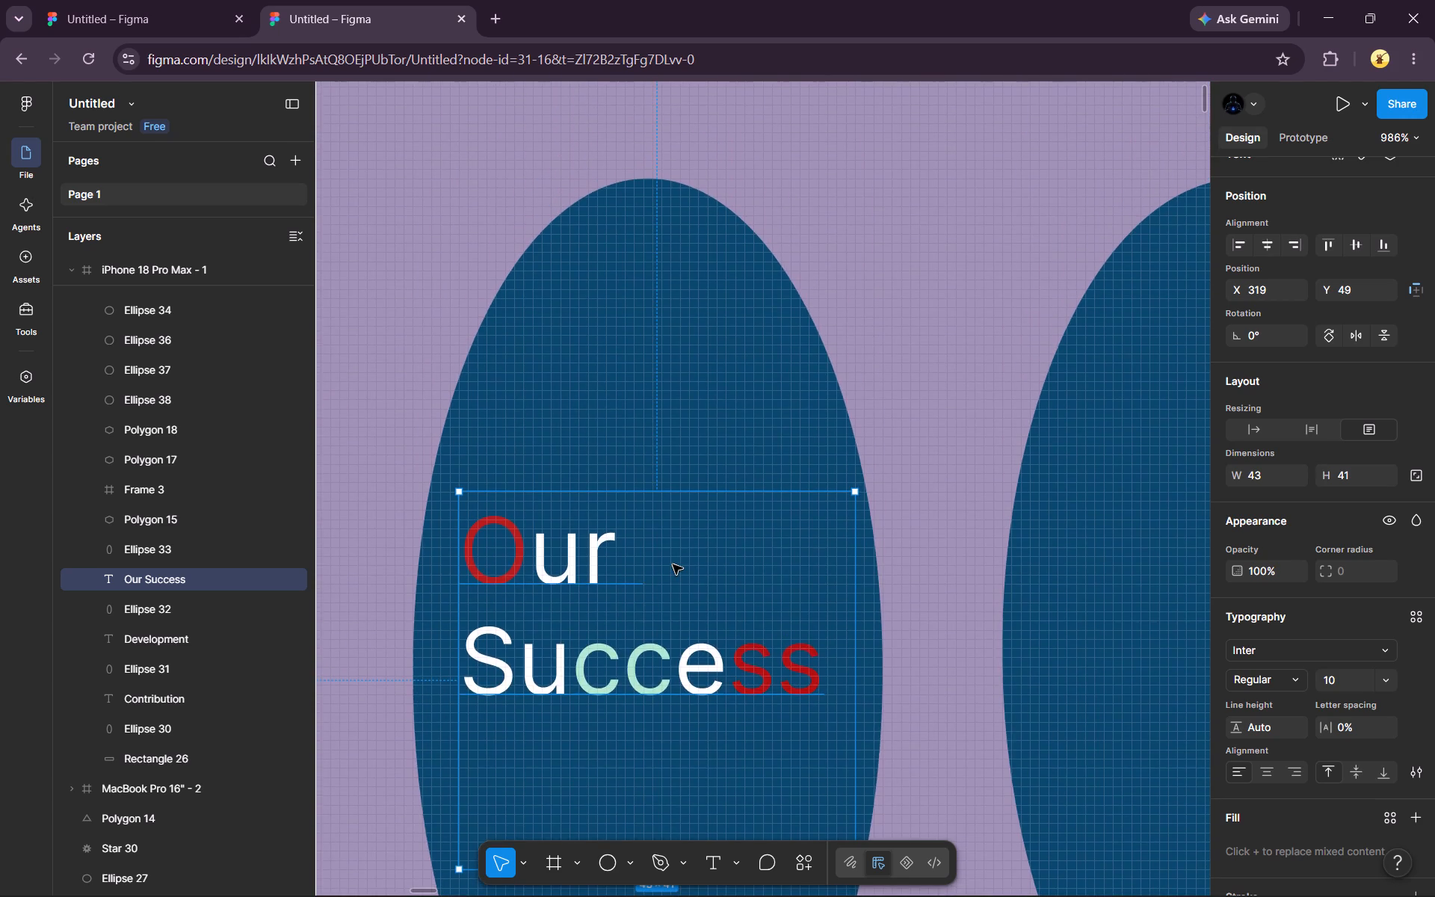
pyautogui.scroll(1, 673, 564)
pyautogui.hscroll(10, 673, 564)
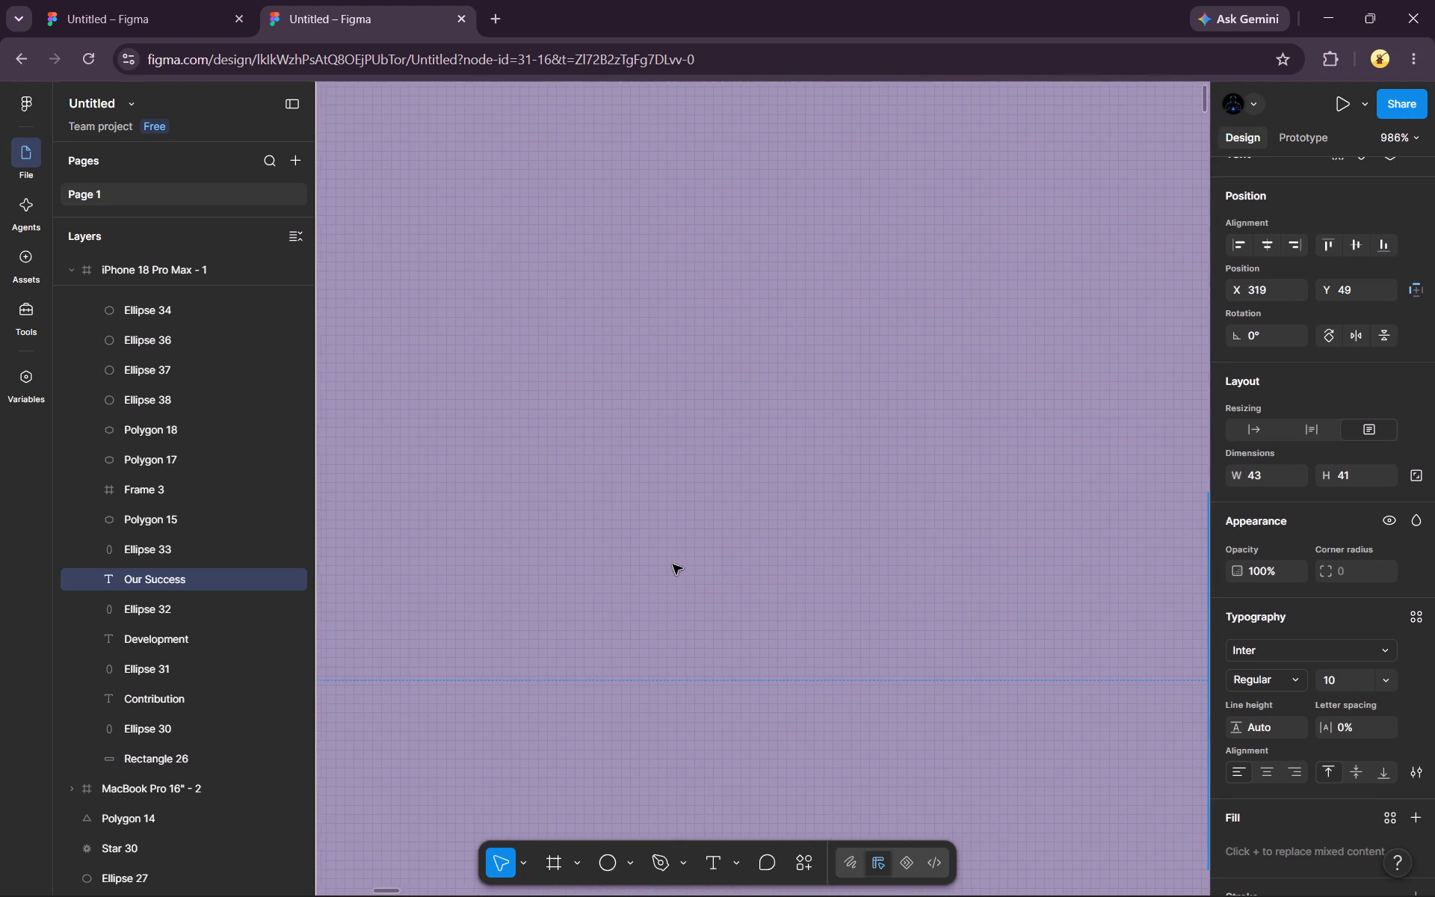
pyautogui.hscroll(4, 673, 564)
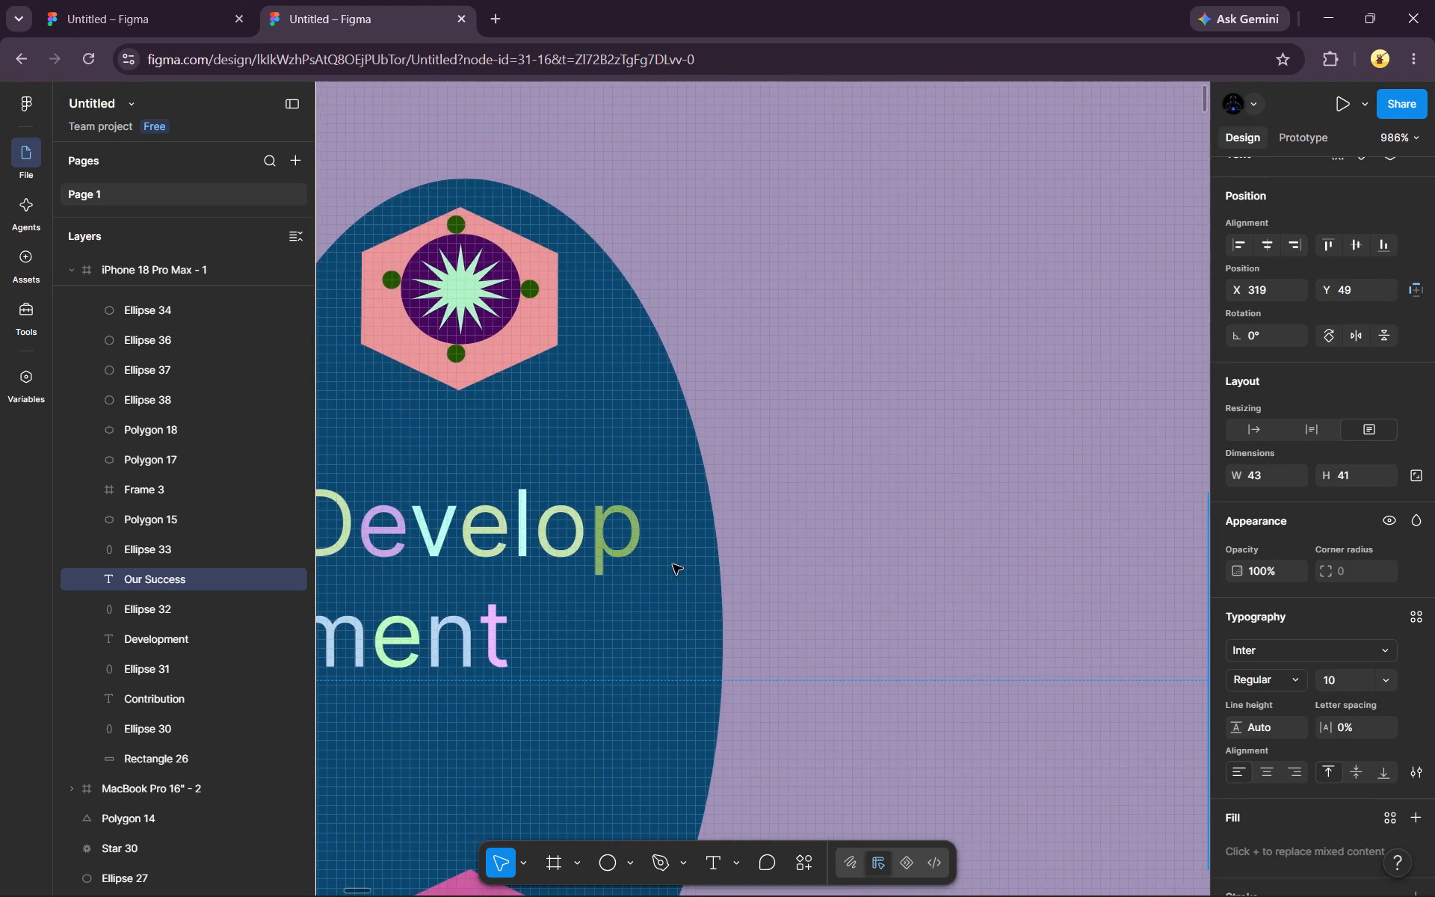
pyautogui.hscroll(-12, 673, 564)
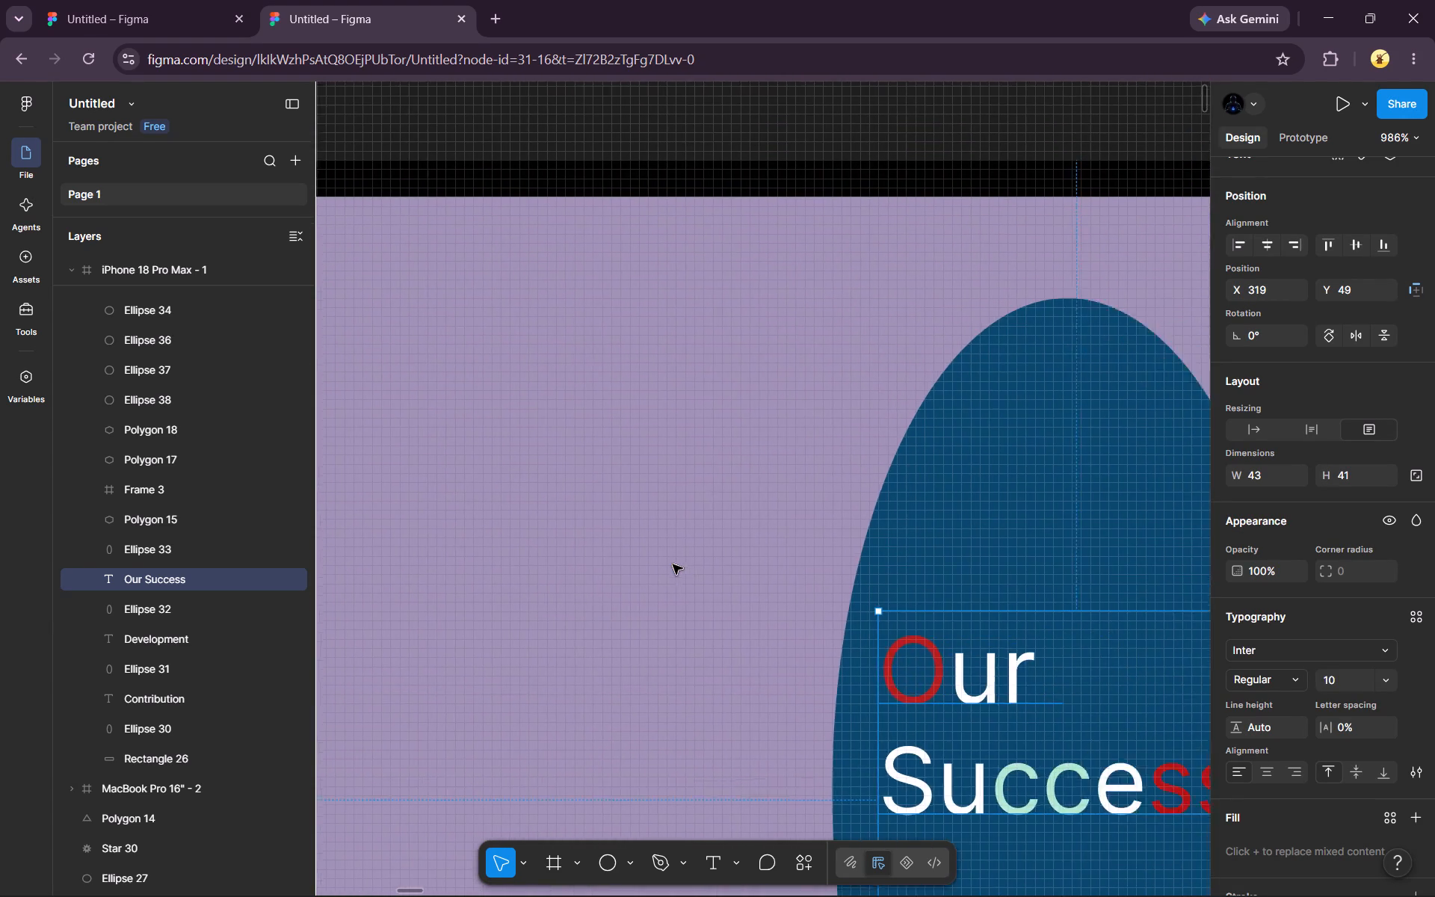
pyautogui.hscroll(-1, 673, 564)
pyautogui.scroll(-2, 673, 564)
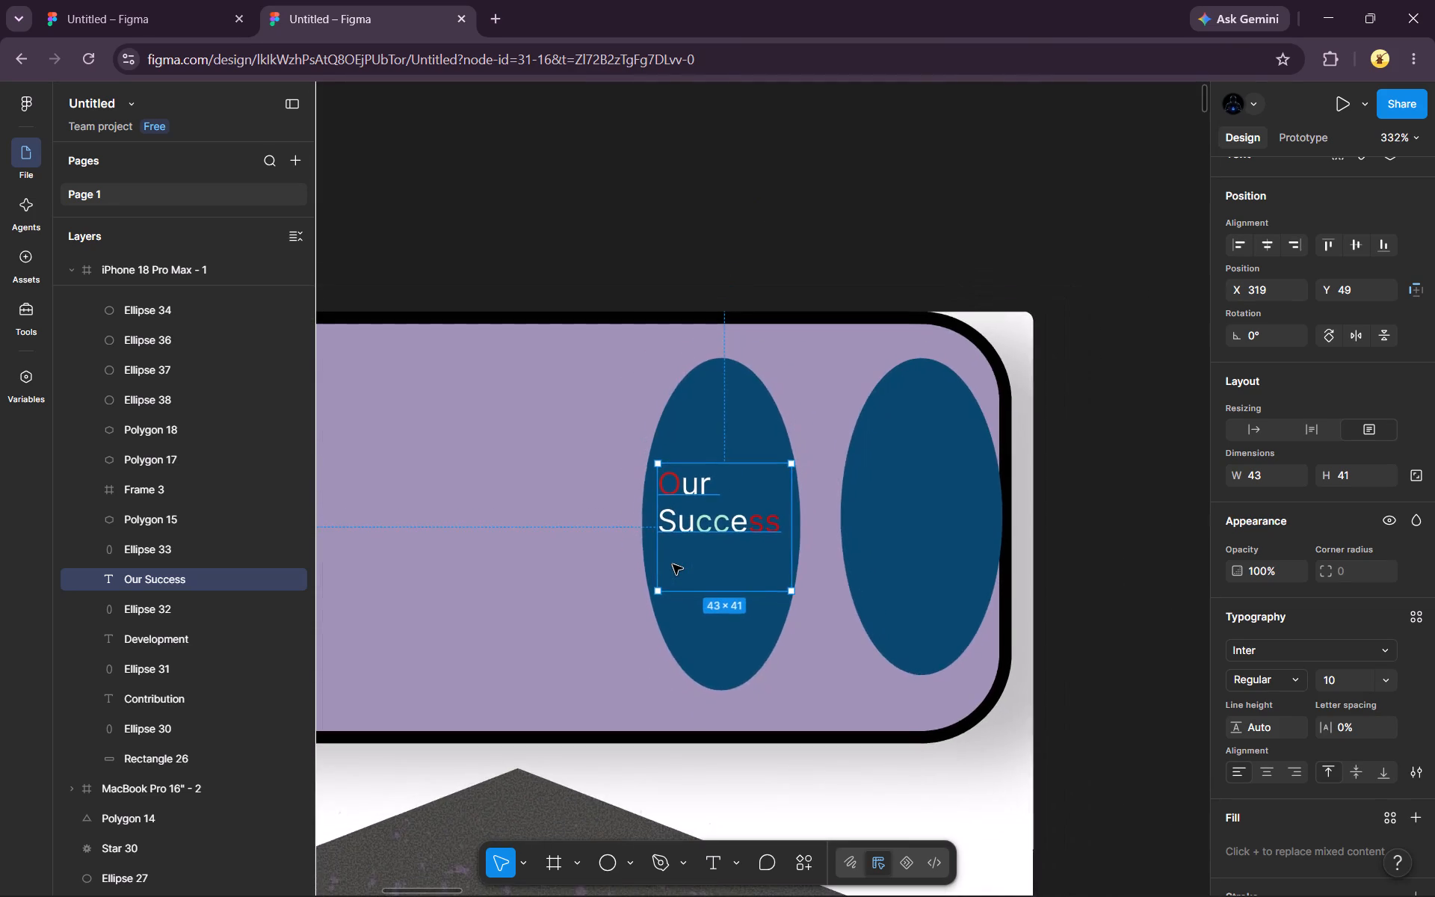
pyautogui.hscroll(1, 673, 564)
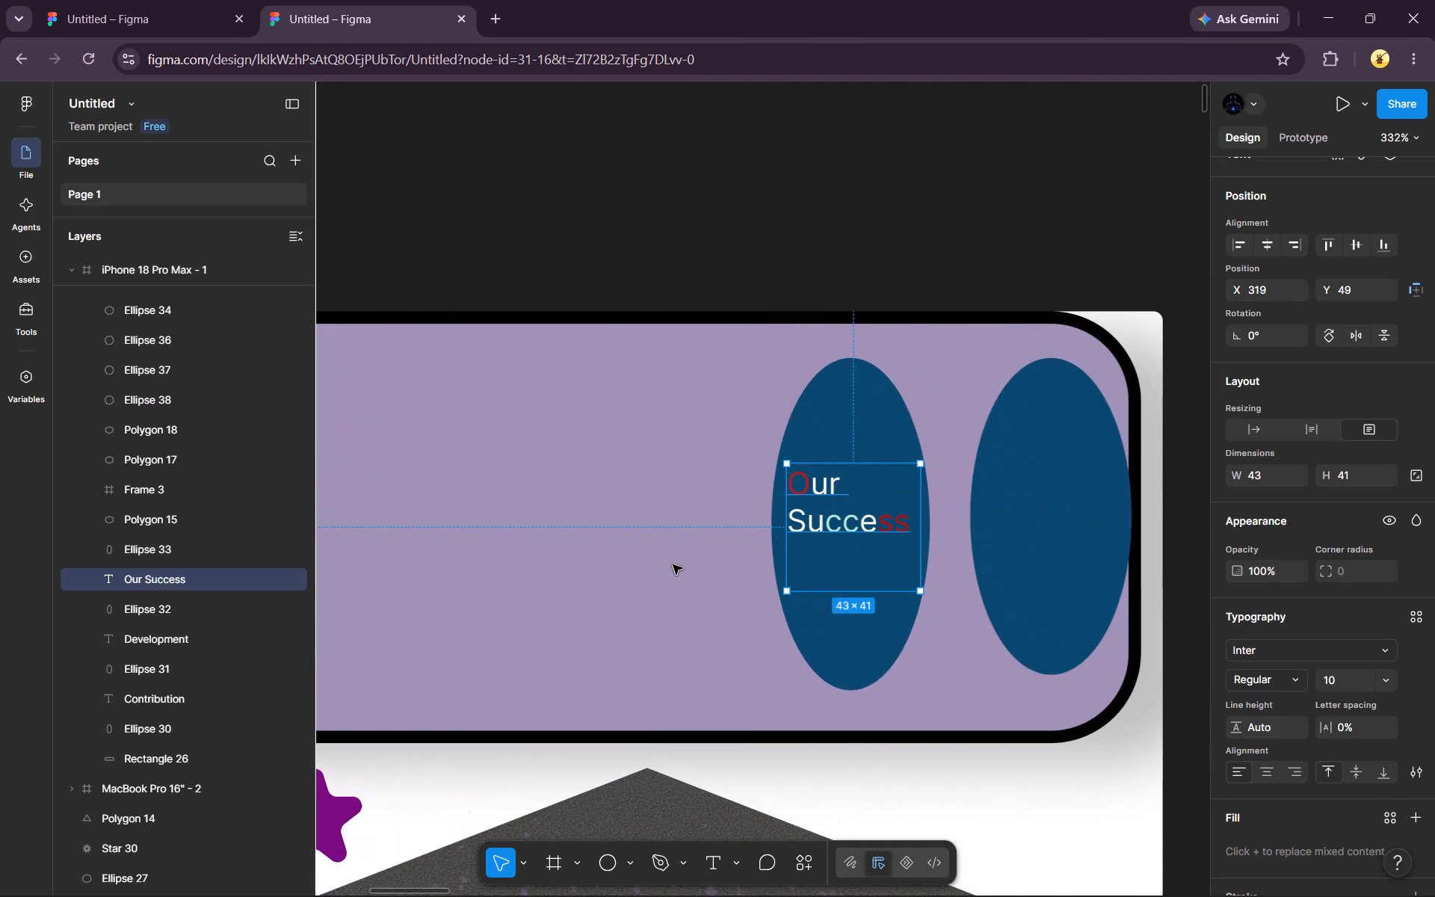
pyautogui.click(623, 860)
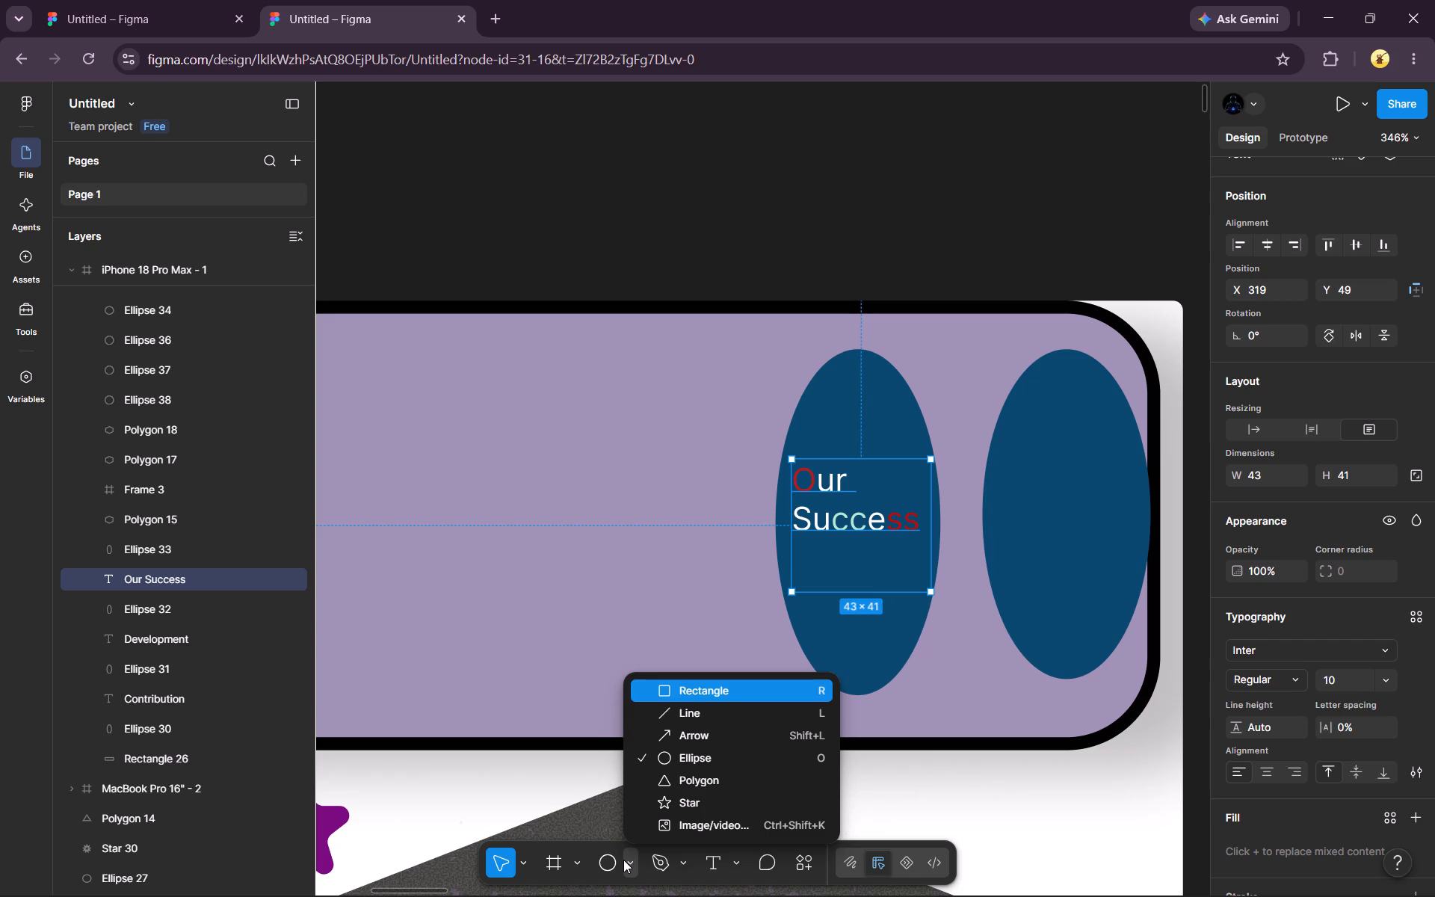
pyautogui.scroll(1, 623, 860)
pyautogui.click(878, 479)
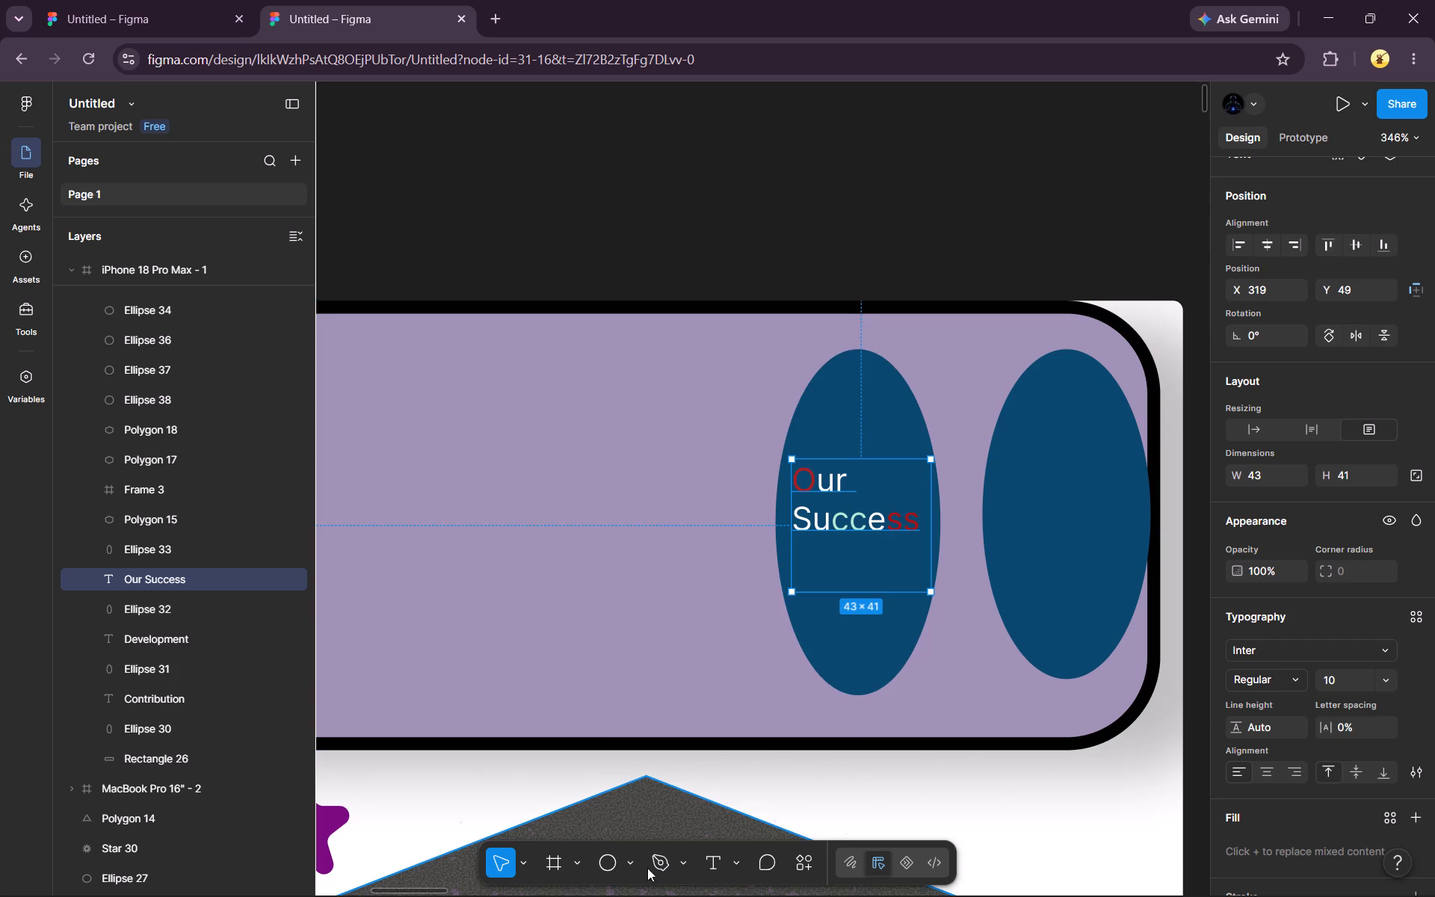
# Draw a triangle with the Polygon tool, about 10 × 17, above the "Our Success" label near the ellipse's top.
pyautogui.click(623, 865)
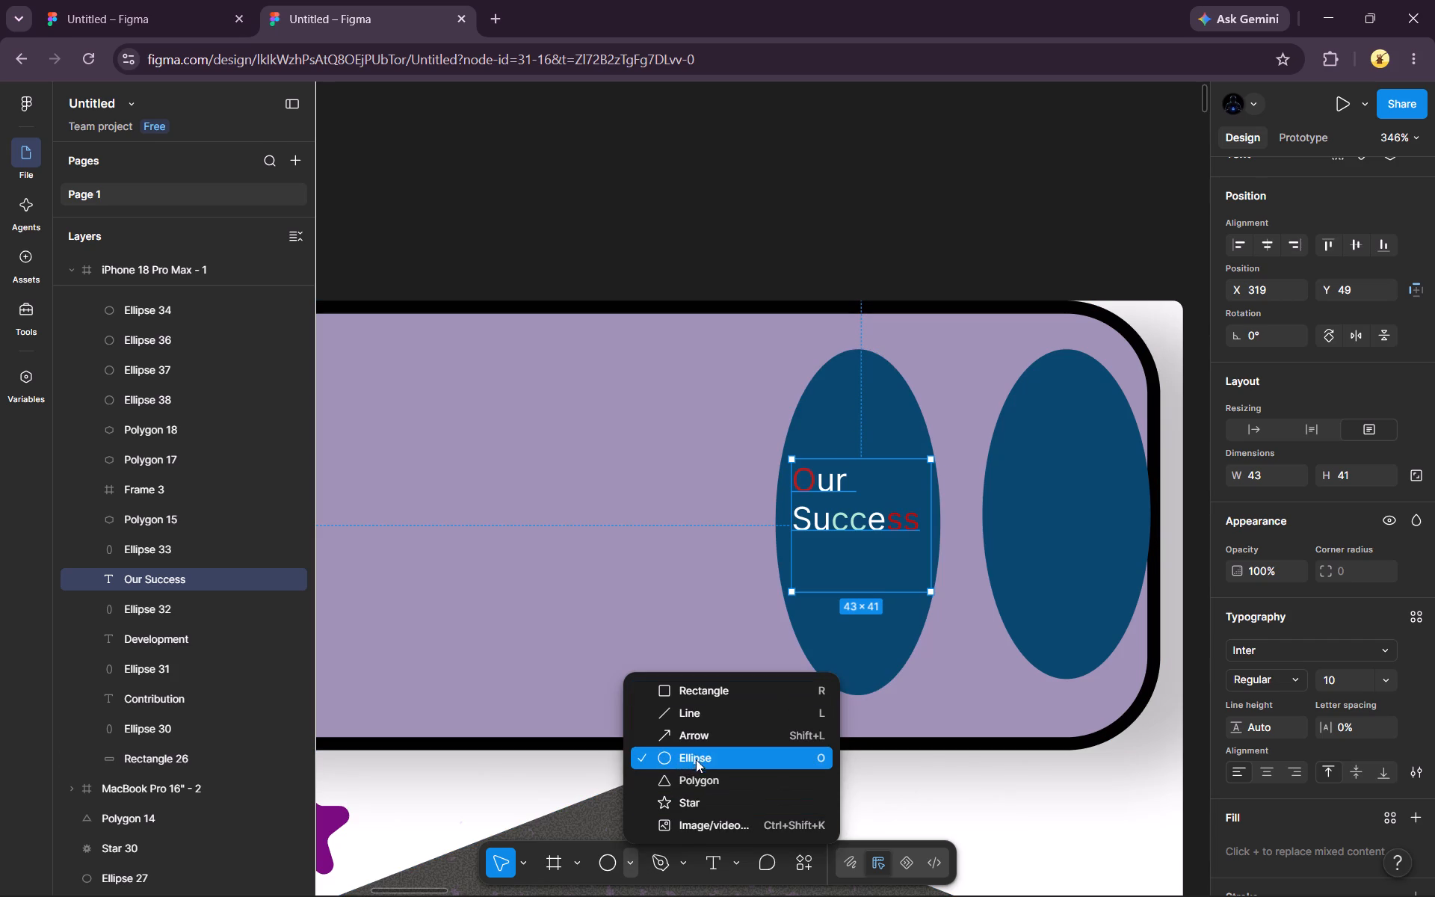
pyautogui.click(697, 777)
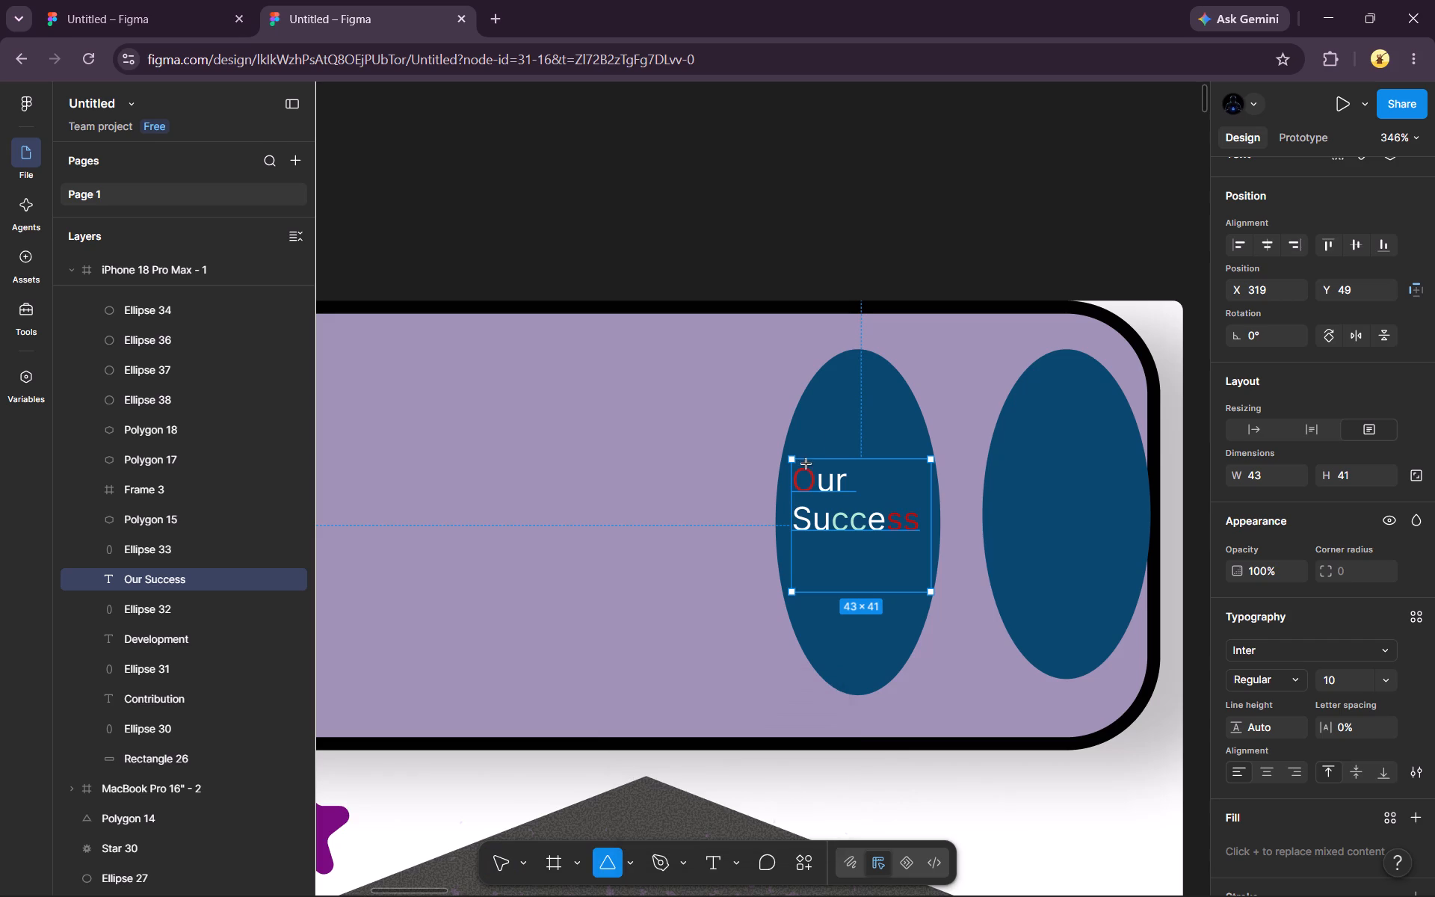
pyautogui.moveTo(852, 368); pyautogui.dragTo(883, 411)
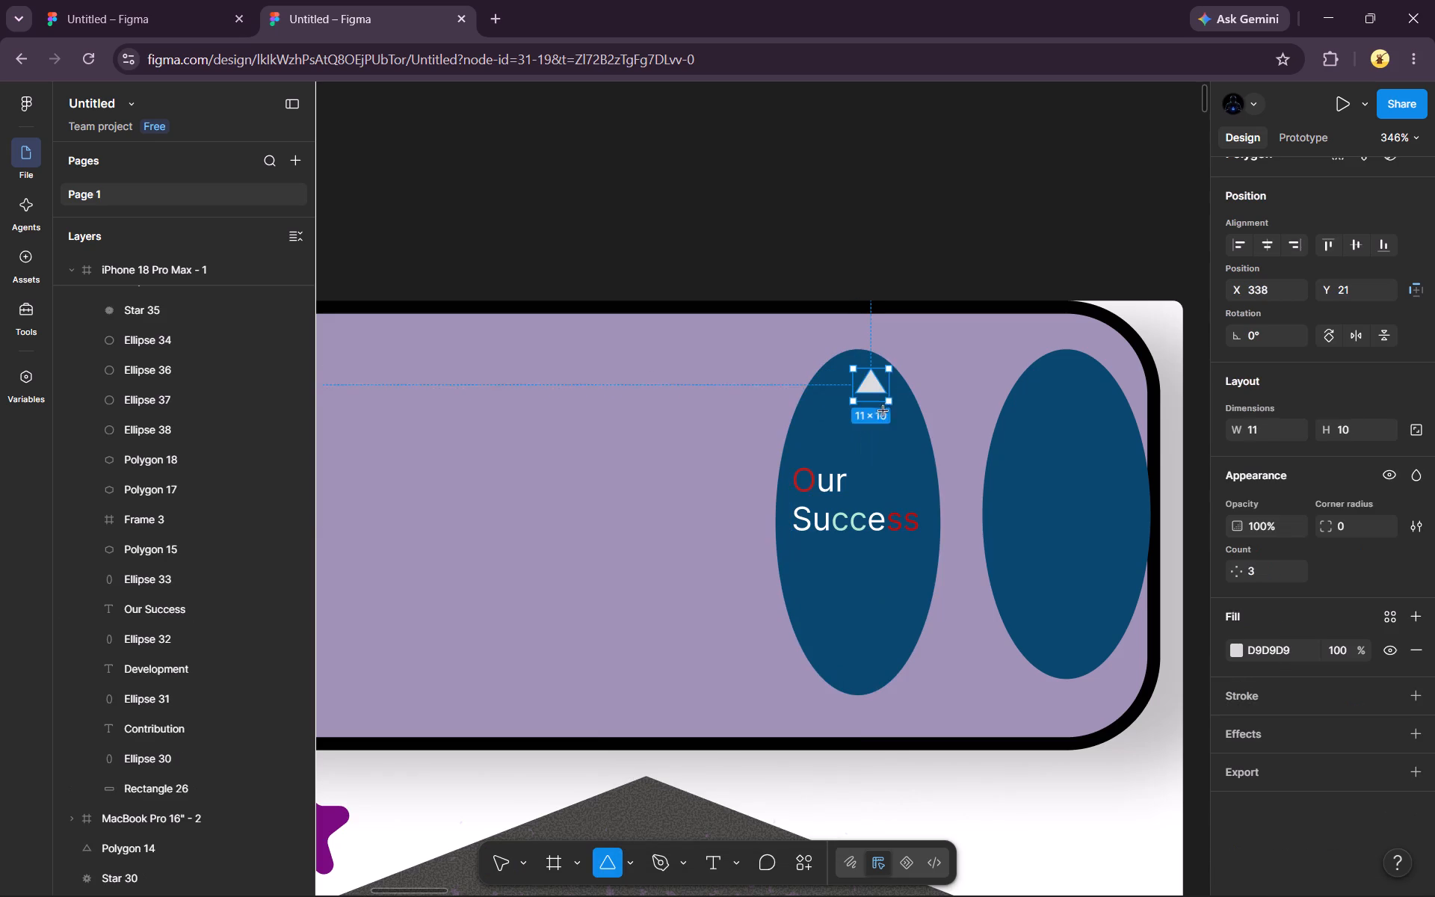
pyautogui.moveTo(883, 411); pyautogui.dragTo(886, 424)
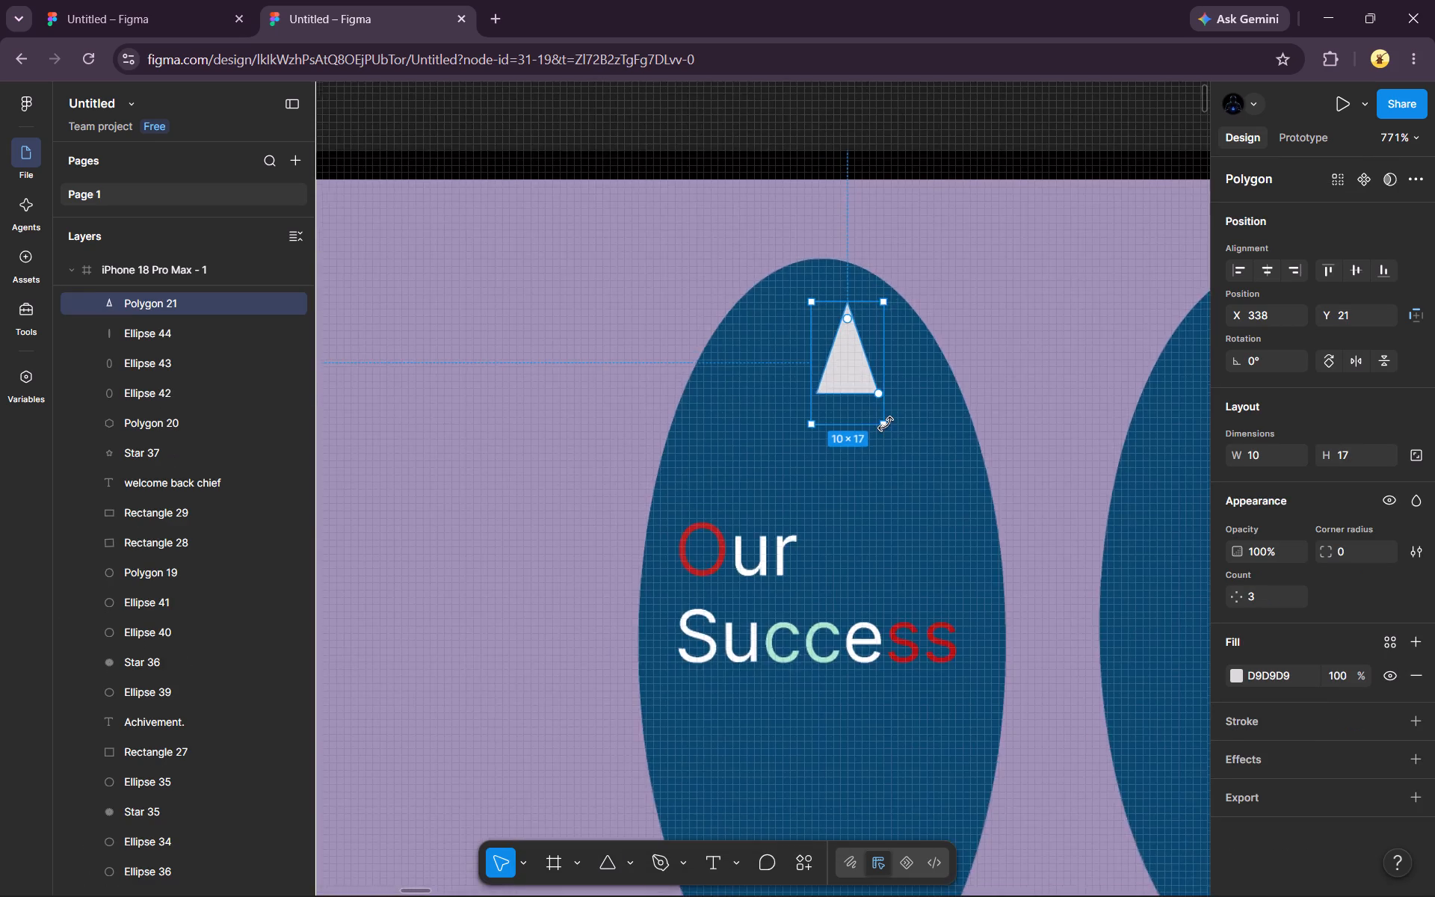
# Move the triangle up to Y 18 and widen it on both sides to about 19 × 17, starting at X 330.
pyautogui.scroll(2, 886, 424)
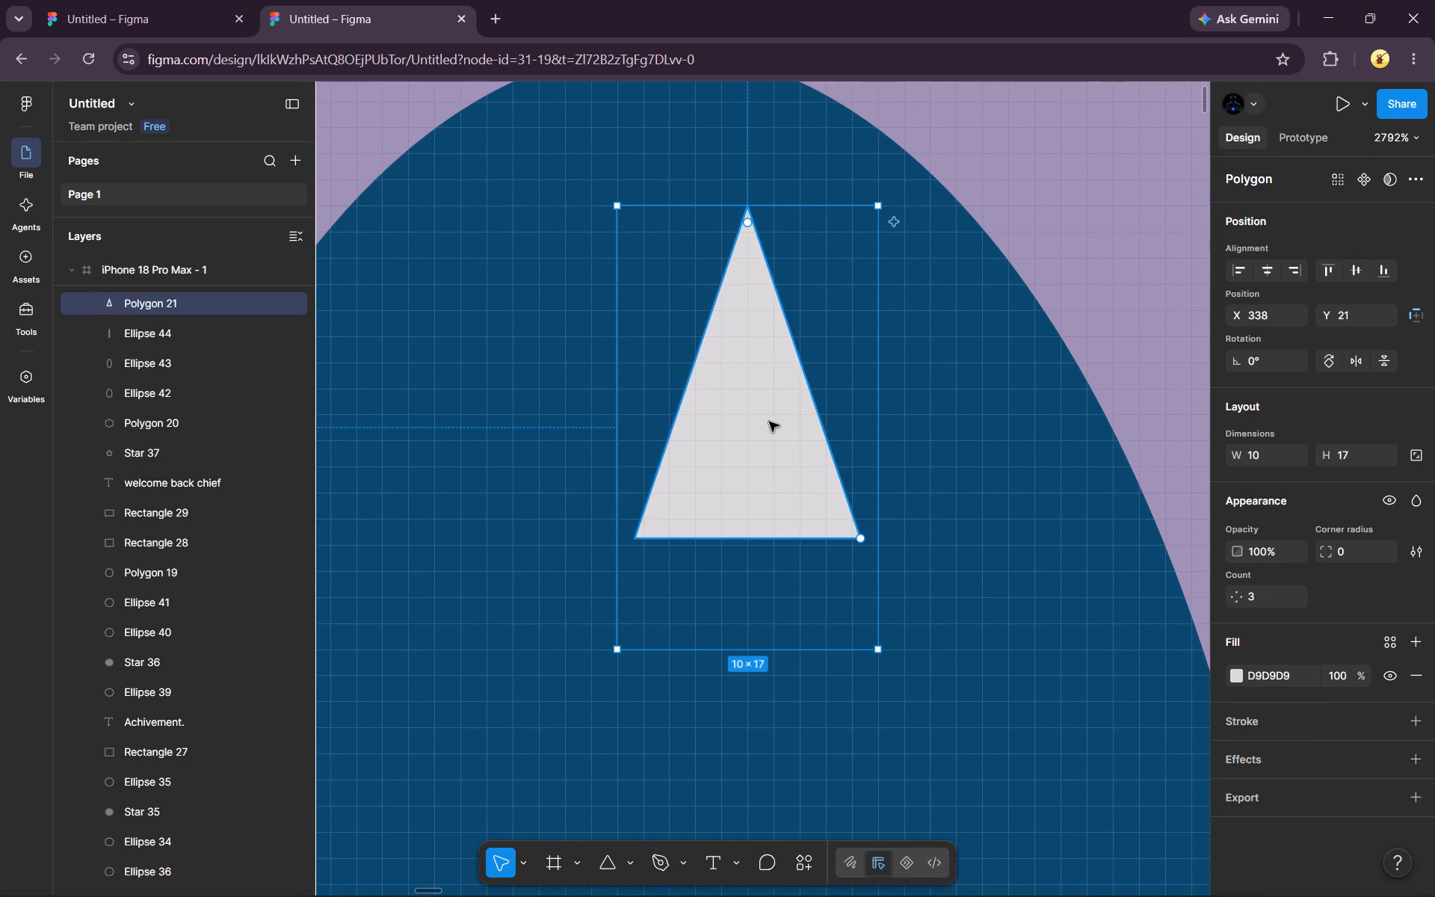
pyautogui.moveTo(769, 422); pyautogui.dragTo(700, 339)
pyautogui.scroll(1, 700, 339)
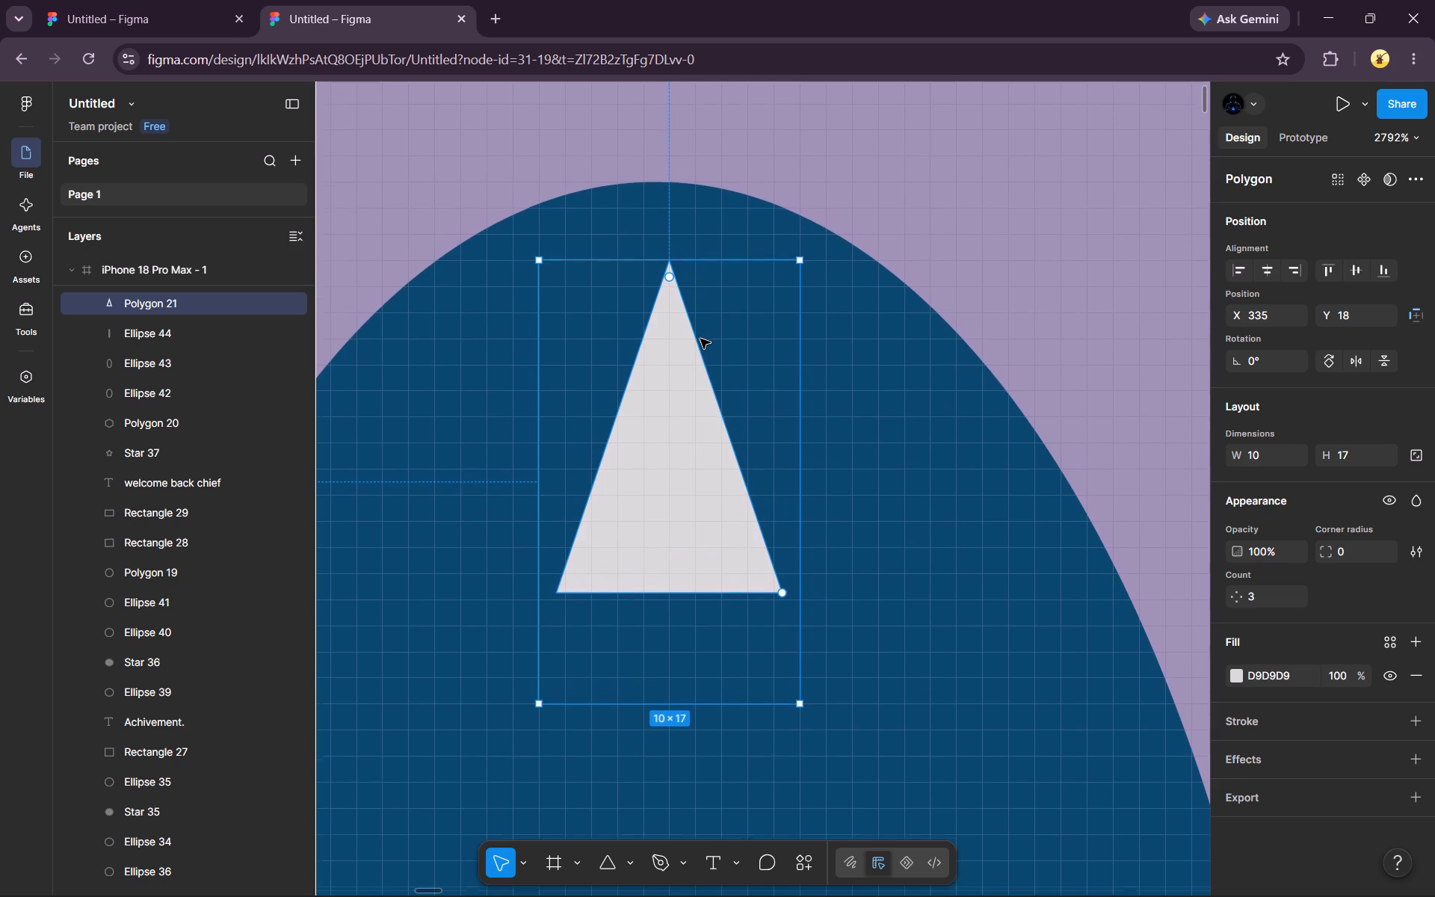
pyautogui.scroll(1, 700, 339)
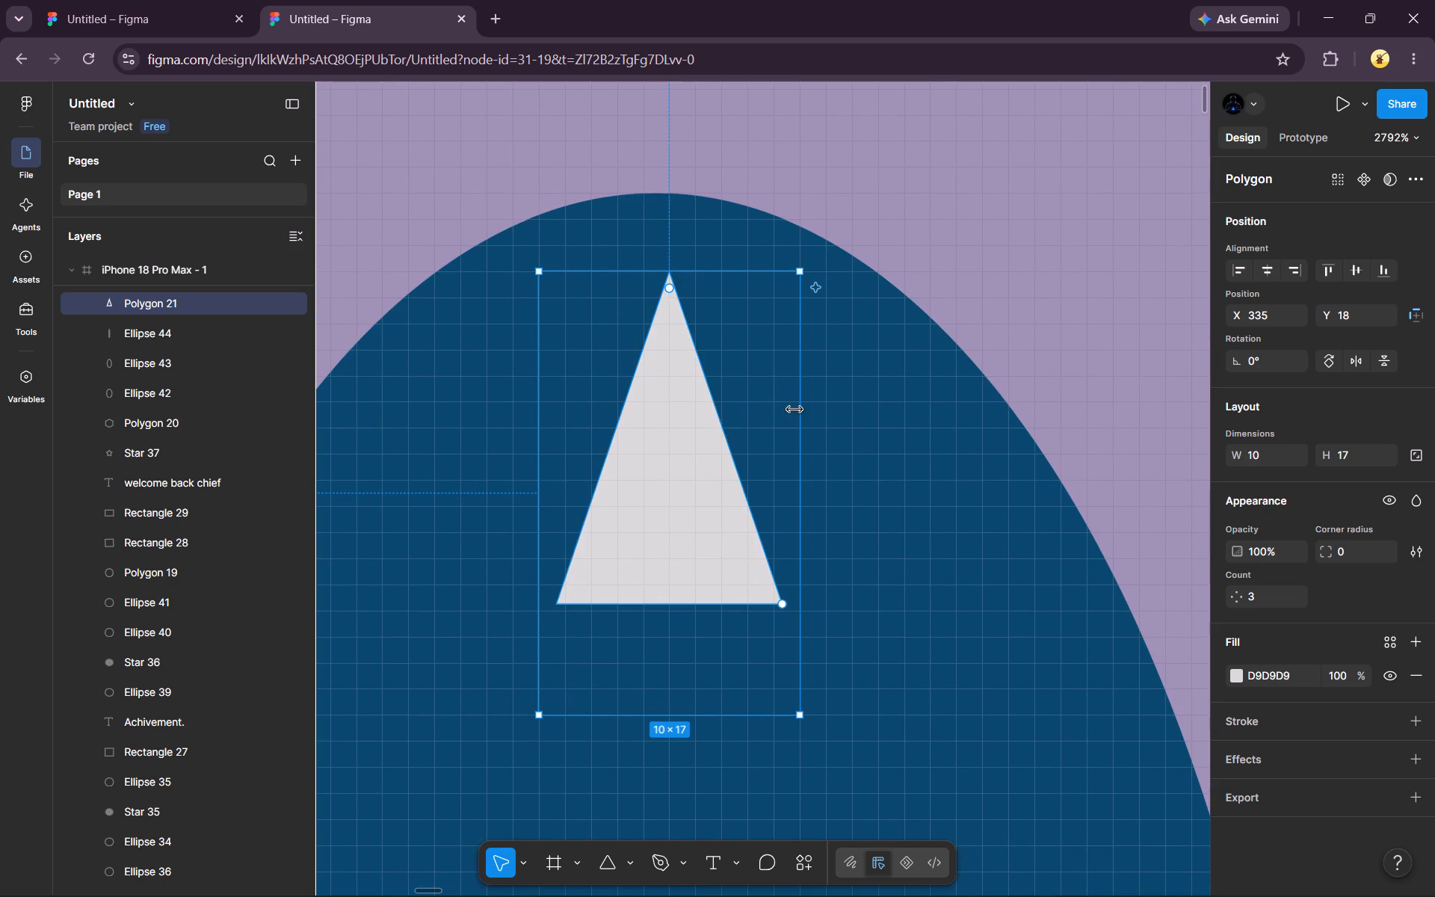
pyautogui.moveTo(802, 407); pyautogui.dragTo(904, 411)
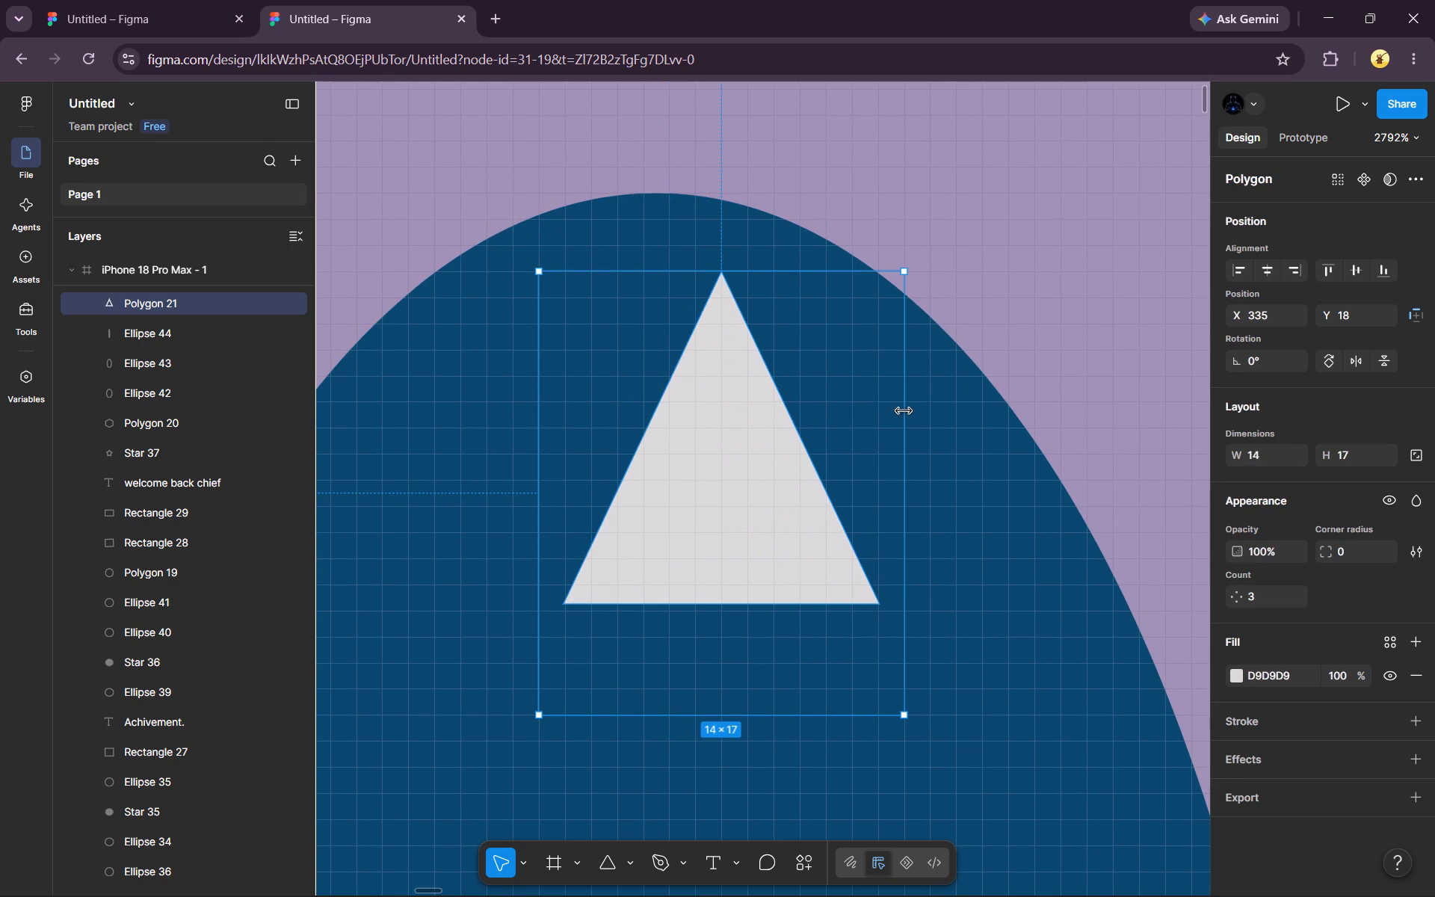
pyautogui.moveTo(538, 430); pyautogui.dragTo(465, 428)
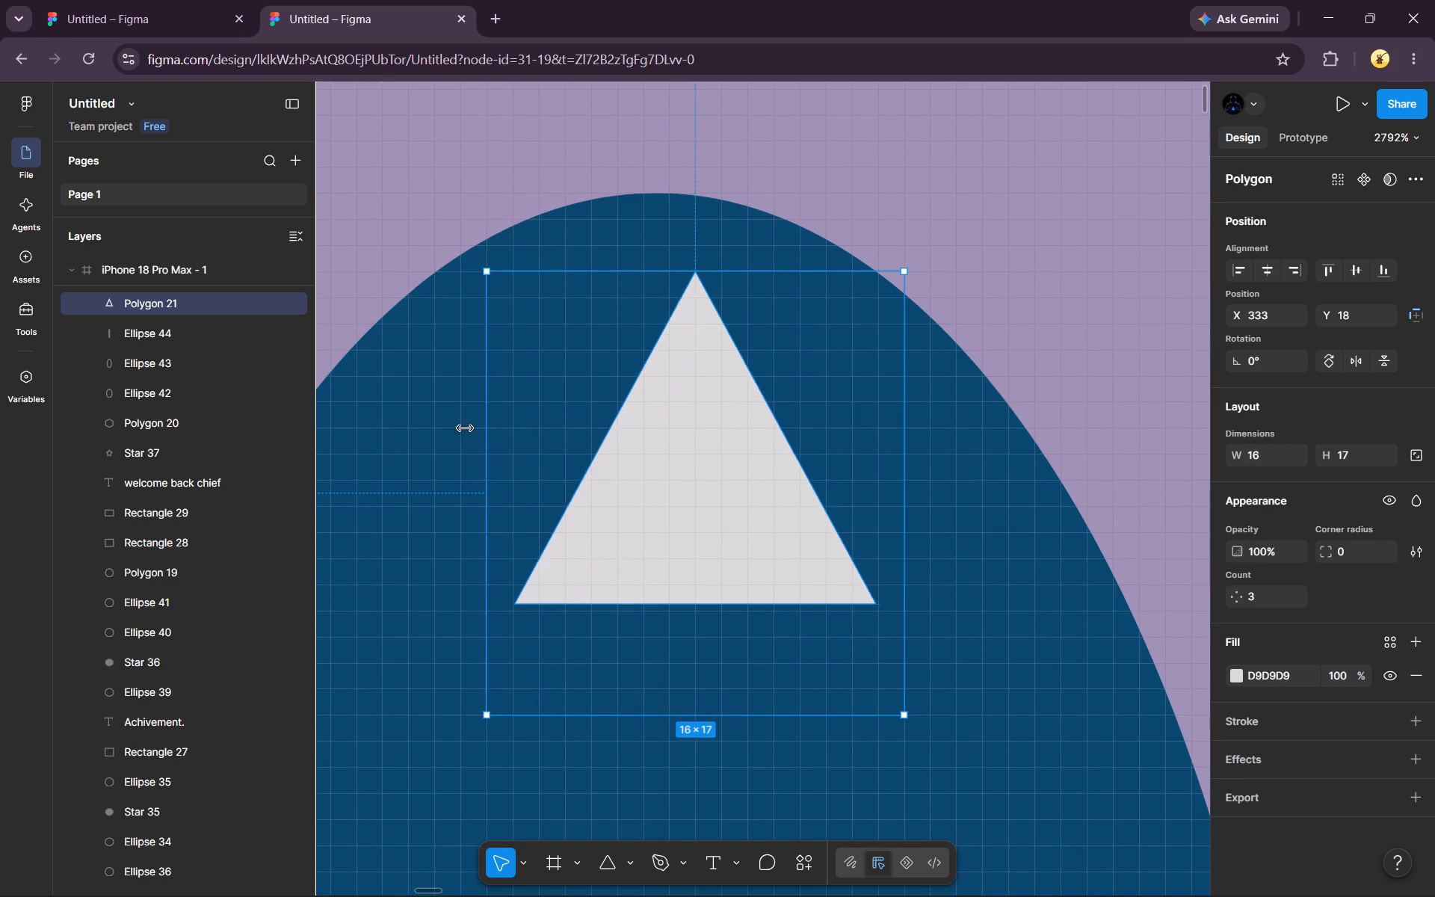
pyautogui.moveTo(465, 428); pyautogui.dragTo(410, 420)
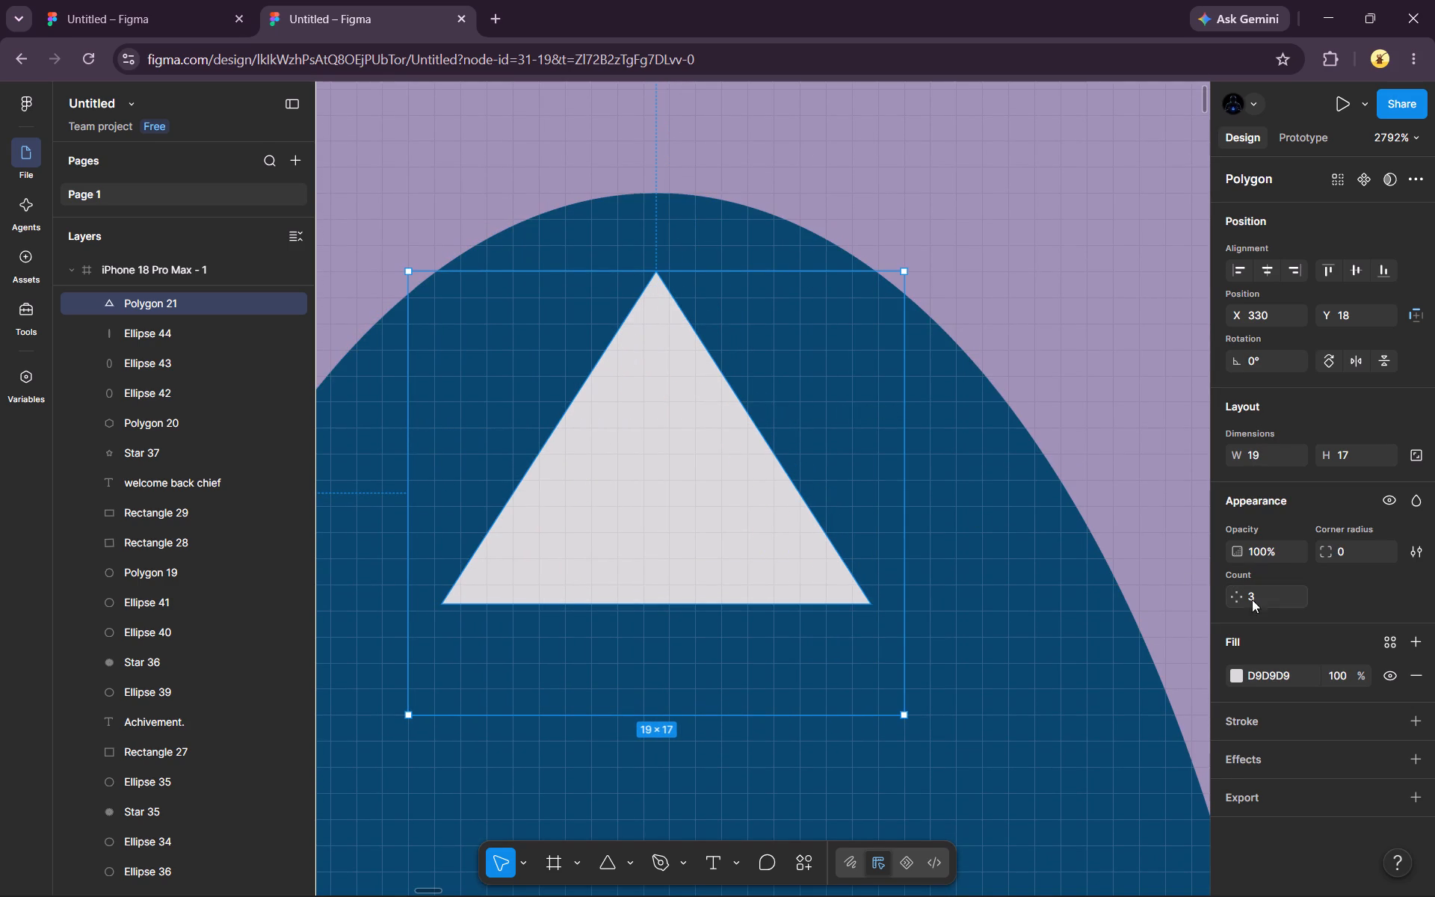
# Set the polygon's side count to 6.
pyautogui.click(1268, 602)
pyautogui.press('BackSpace')
pyautogui.press('6')
pyautogui.press('Return')
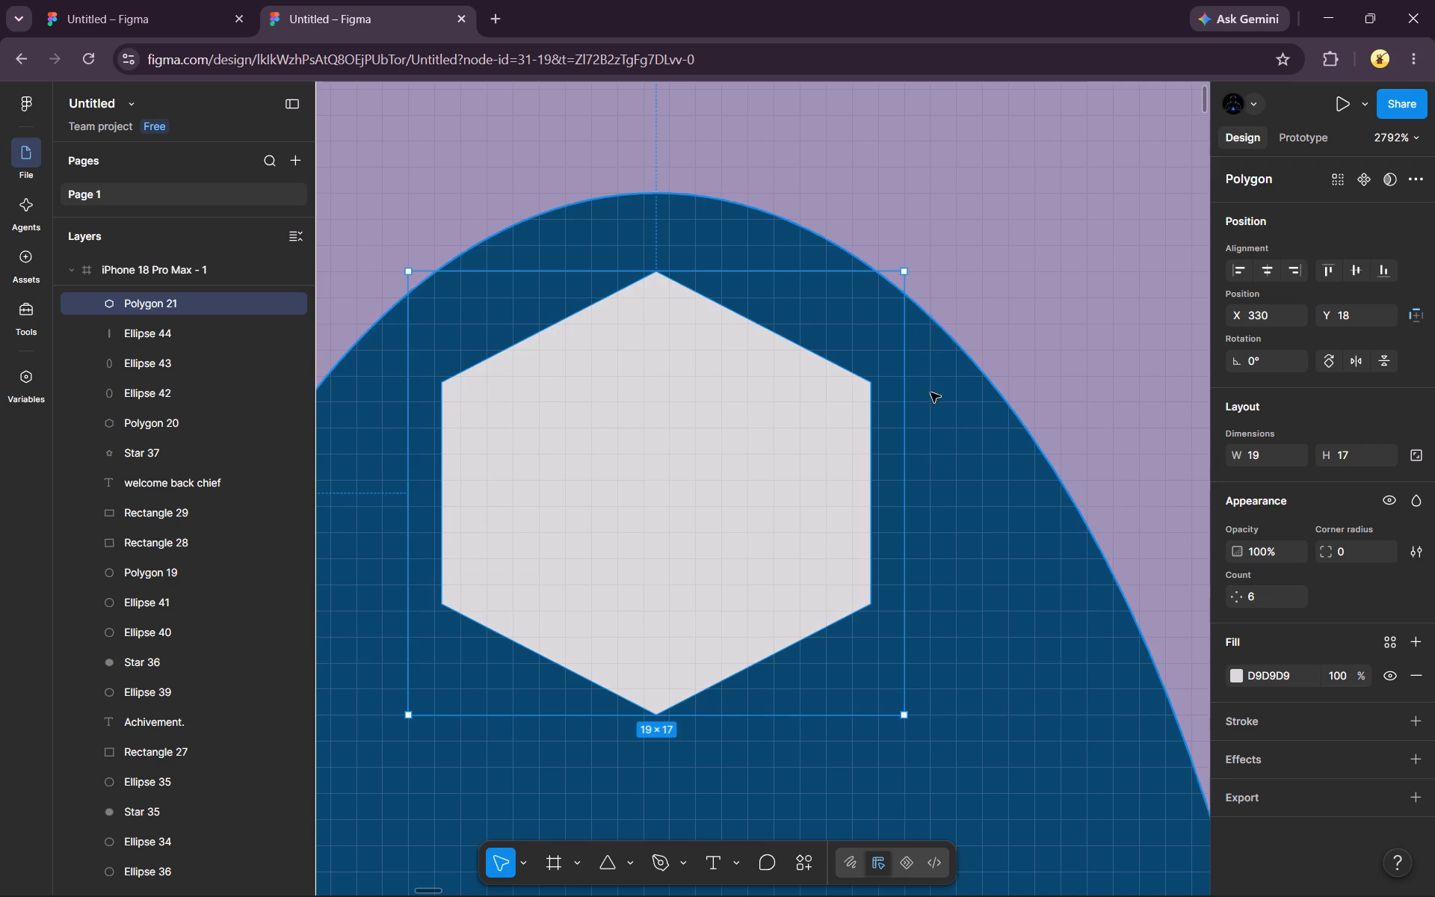
# Move the hexagon up to Y 17 inside the "Our Success" ellipse.
pyautogui.moveTo(744, 454); pyautogui.dragTo(734, 423)
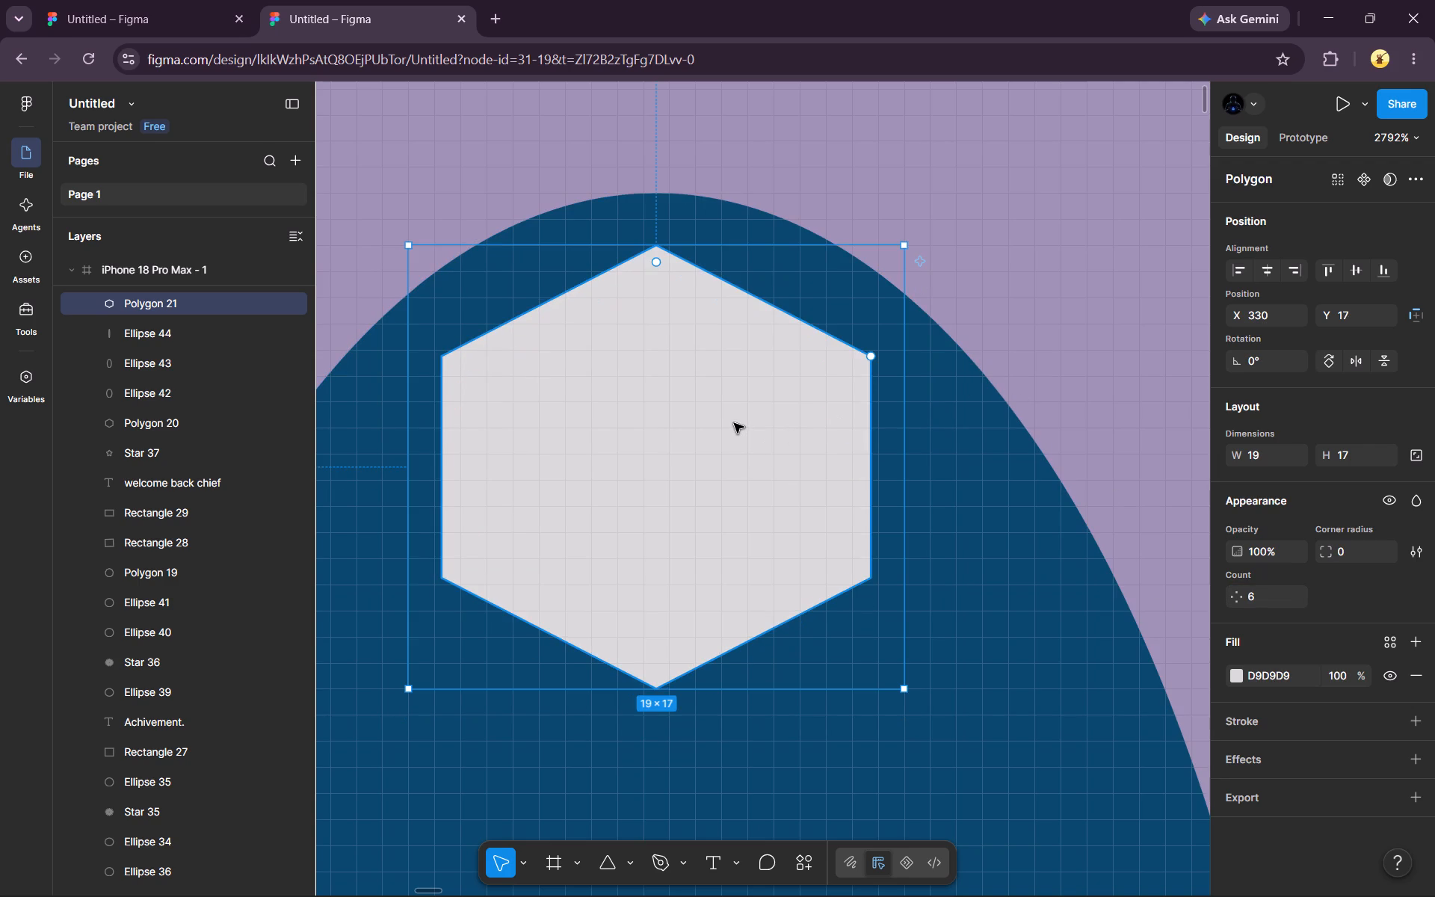
# Change the hexagon's fill to the purple 8C239E.
pyautogui.scroll(-1, 1220, 734)
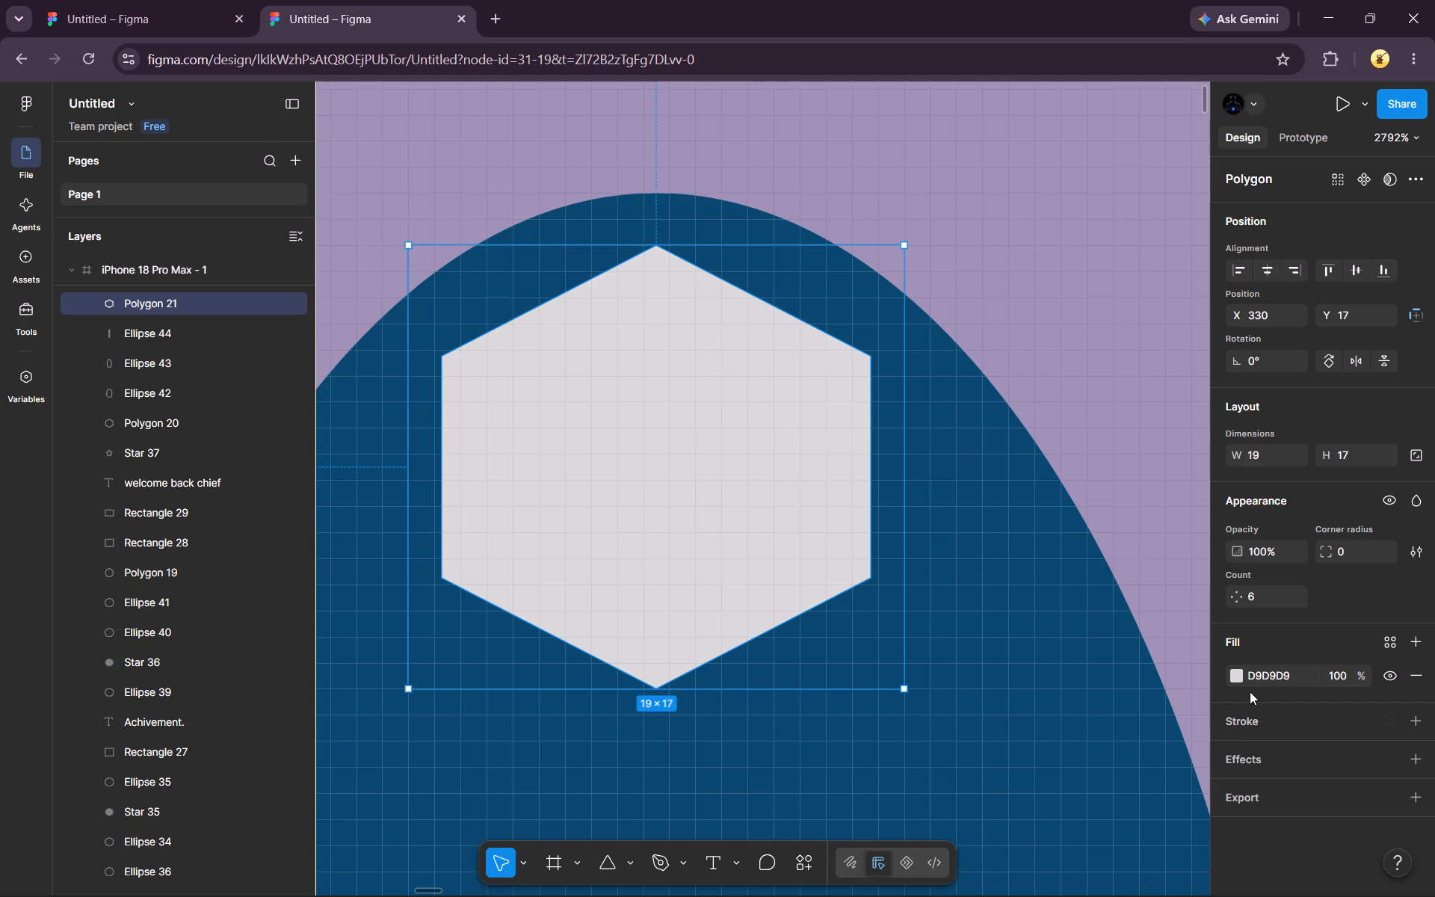
pyautogui.click(1237, 680)
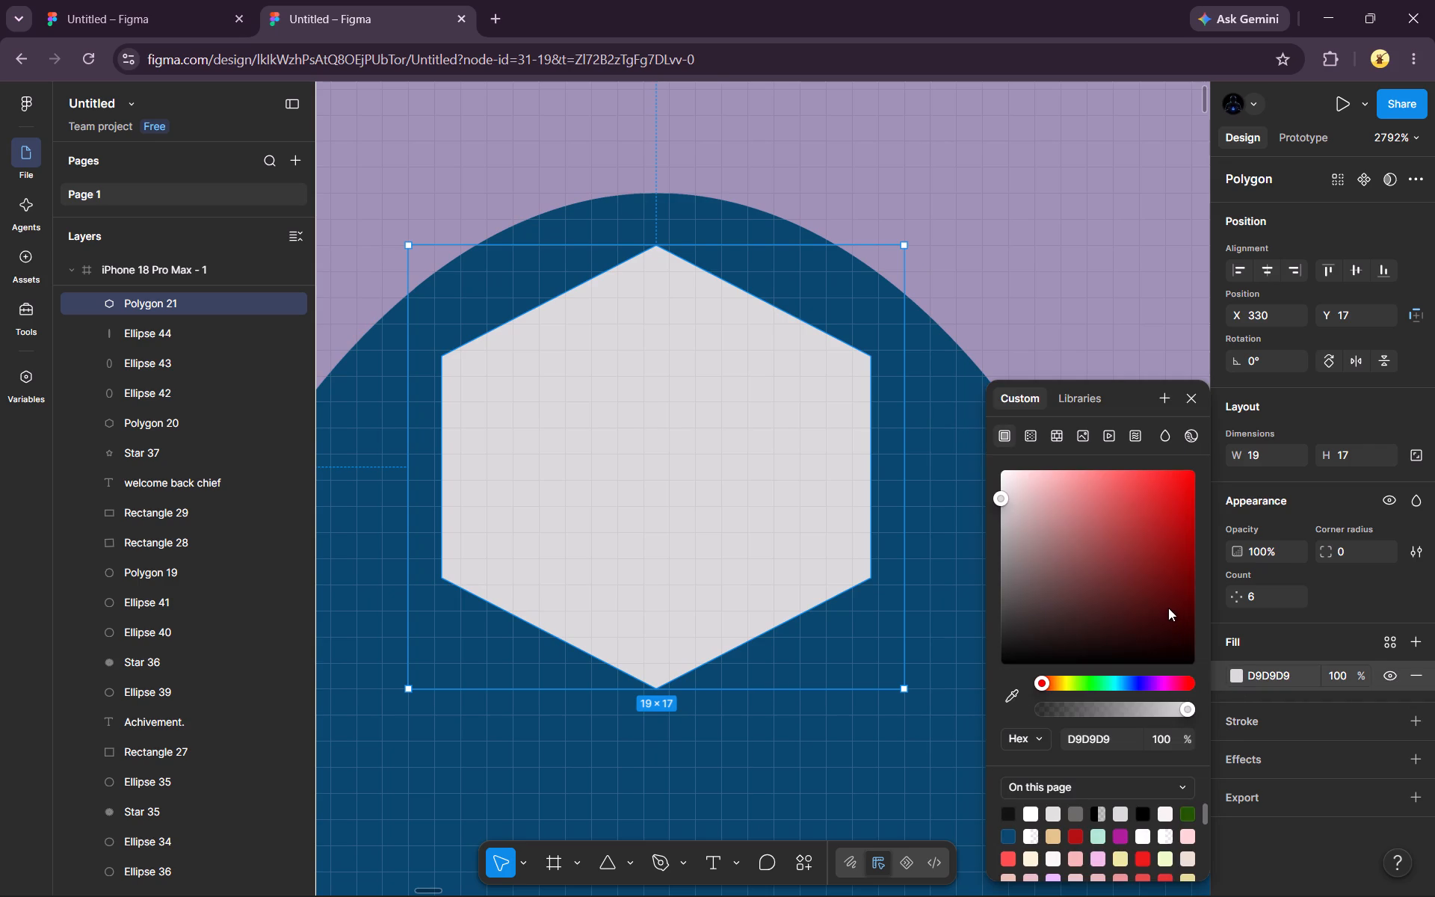
pyautogui.click(1160, 684)
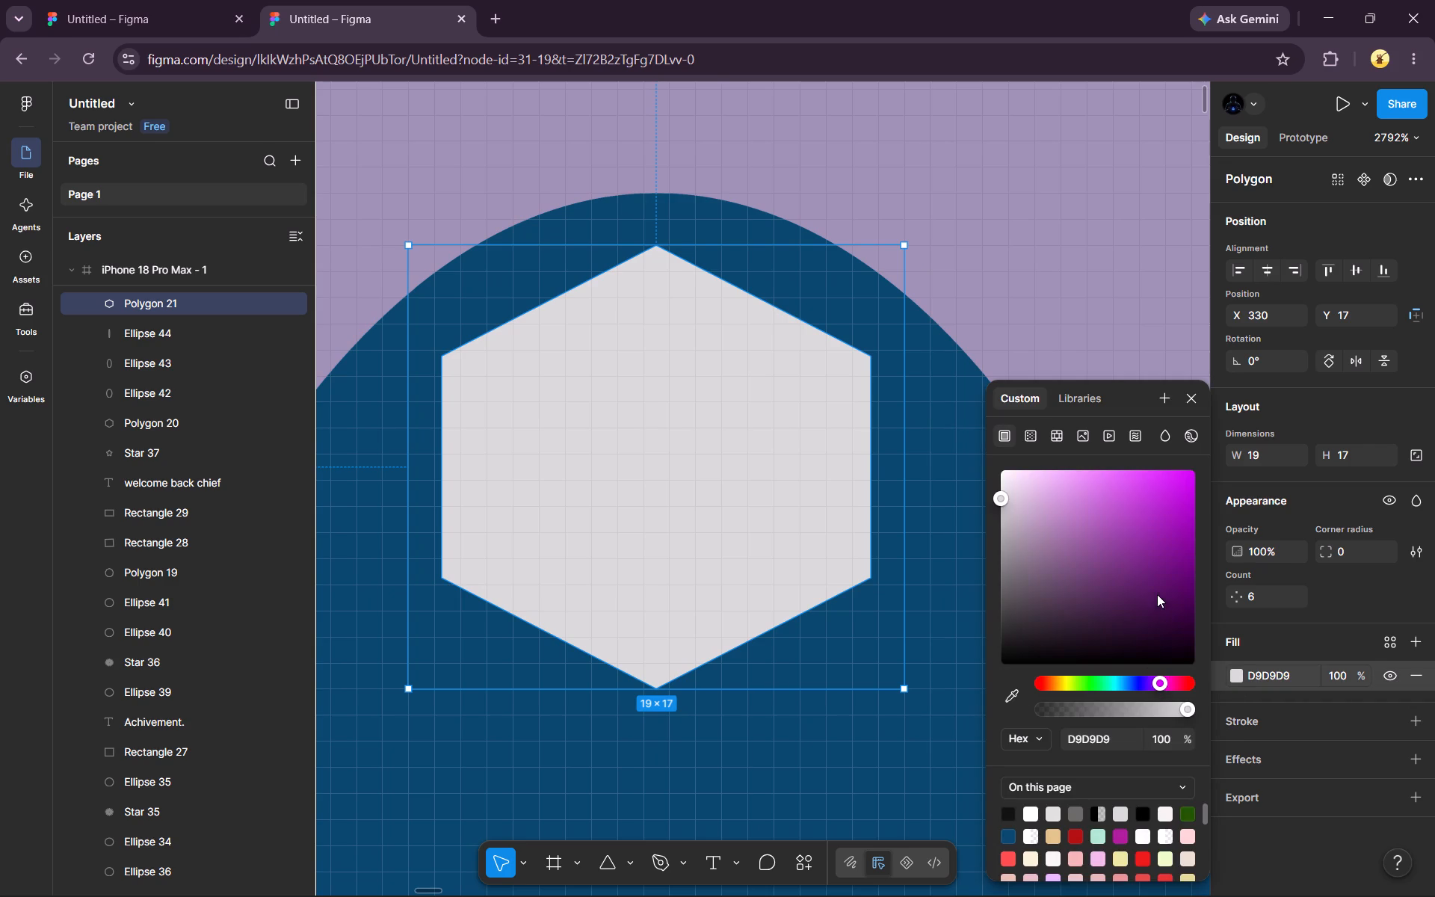
pyautogui.moveTo(1157, 594); pyautogui.dragTo(1134, 514)
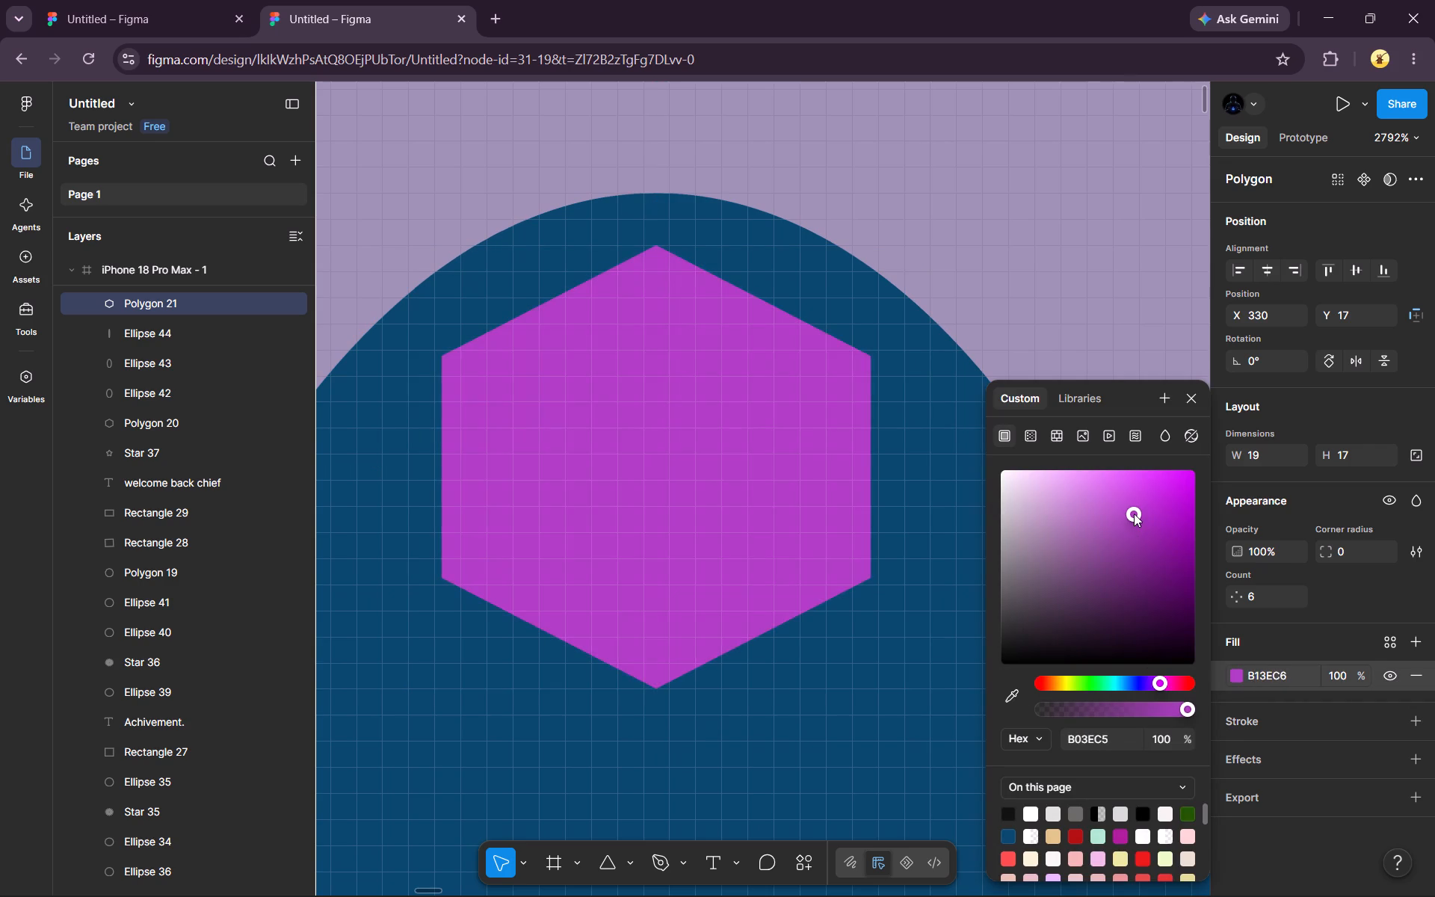
pyautogui.moveTo(1134, 514); pyautogui.dragTo(1152, 543)
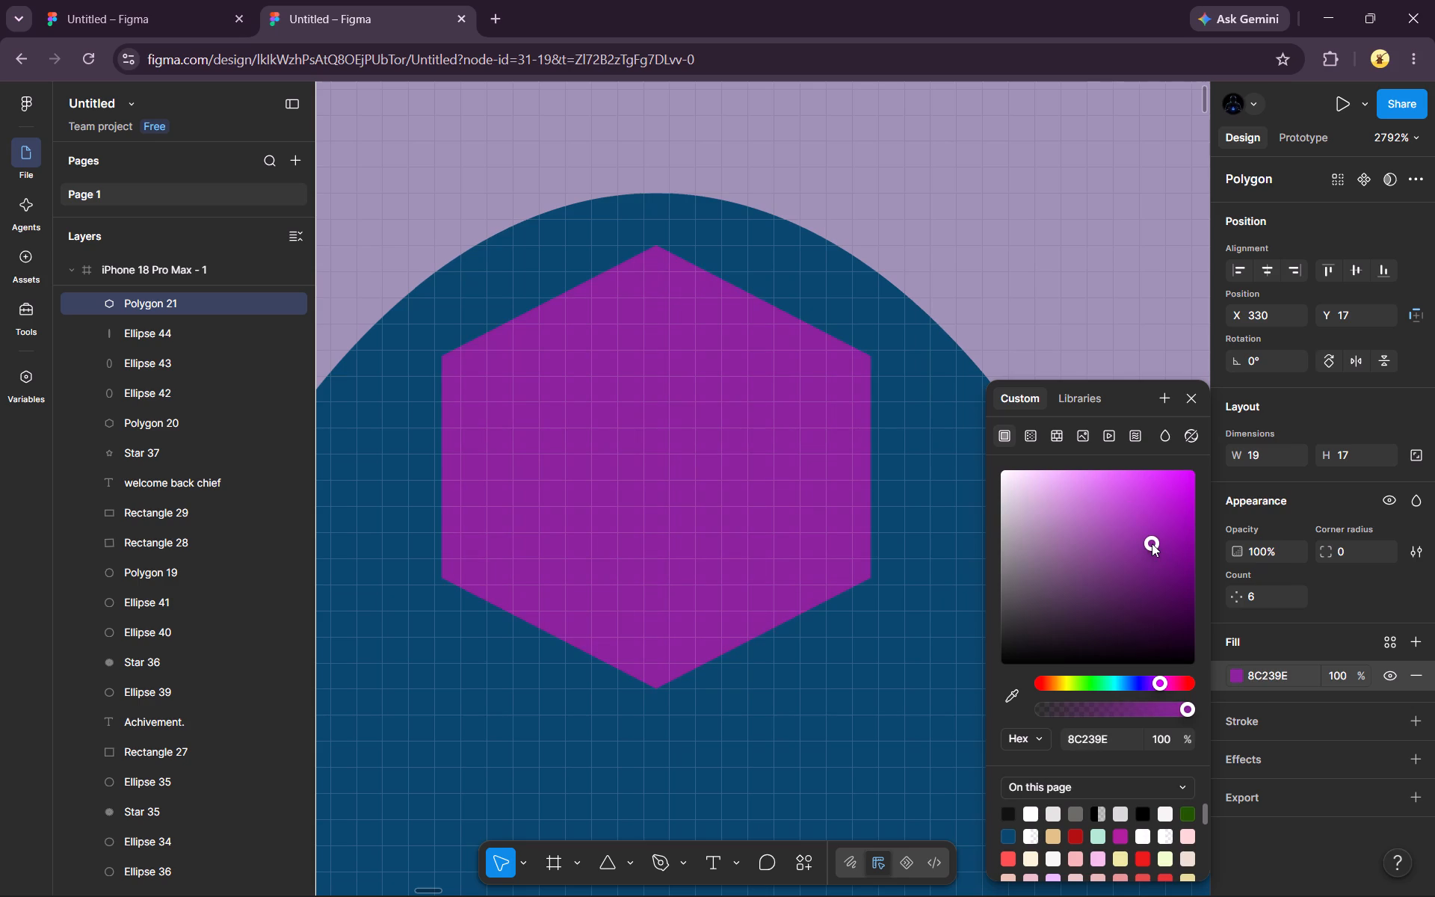
# Turn the hexagon's fill into a linear gradient from 8C239E to 320D38, shifting the 8C239E stop to about the middle.
pyautogui.click(1033, 430)
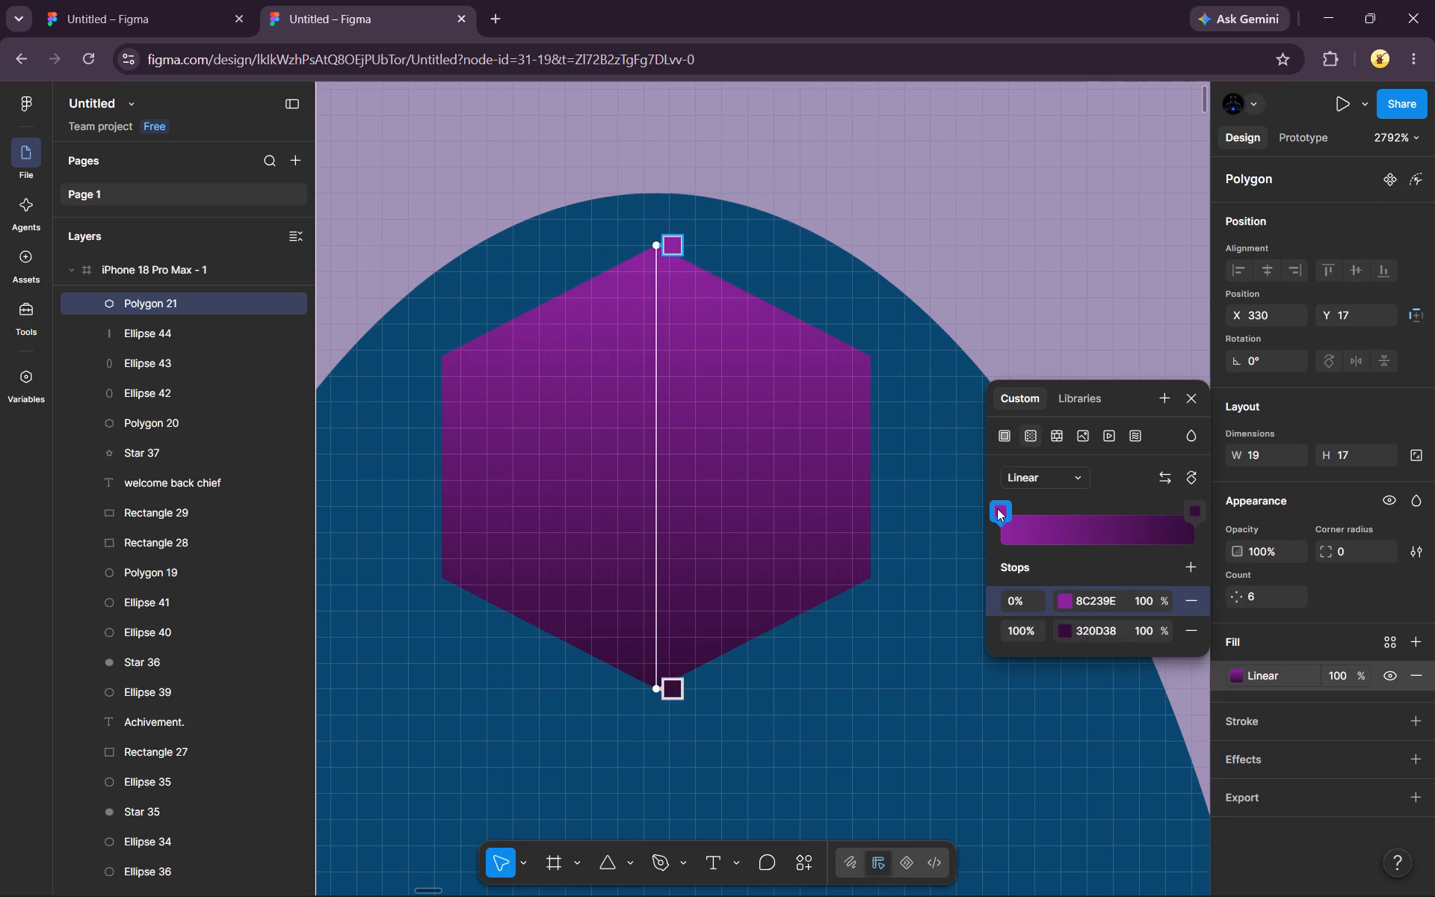
pyautogui.moveTo(997, 508); pyautogui.dragTo(1096, 520)
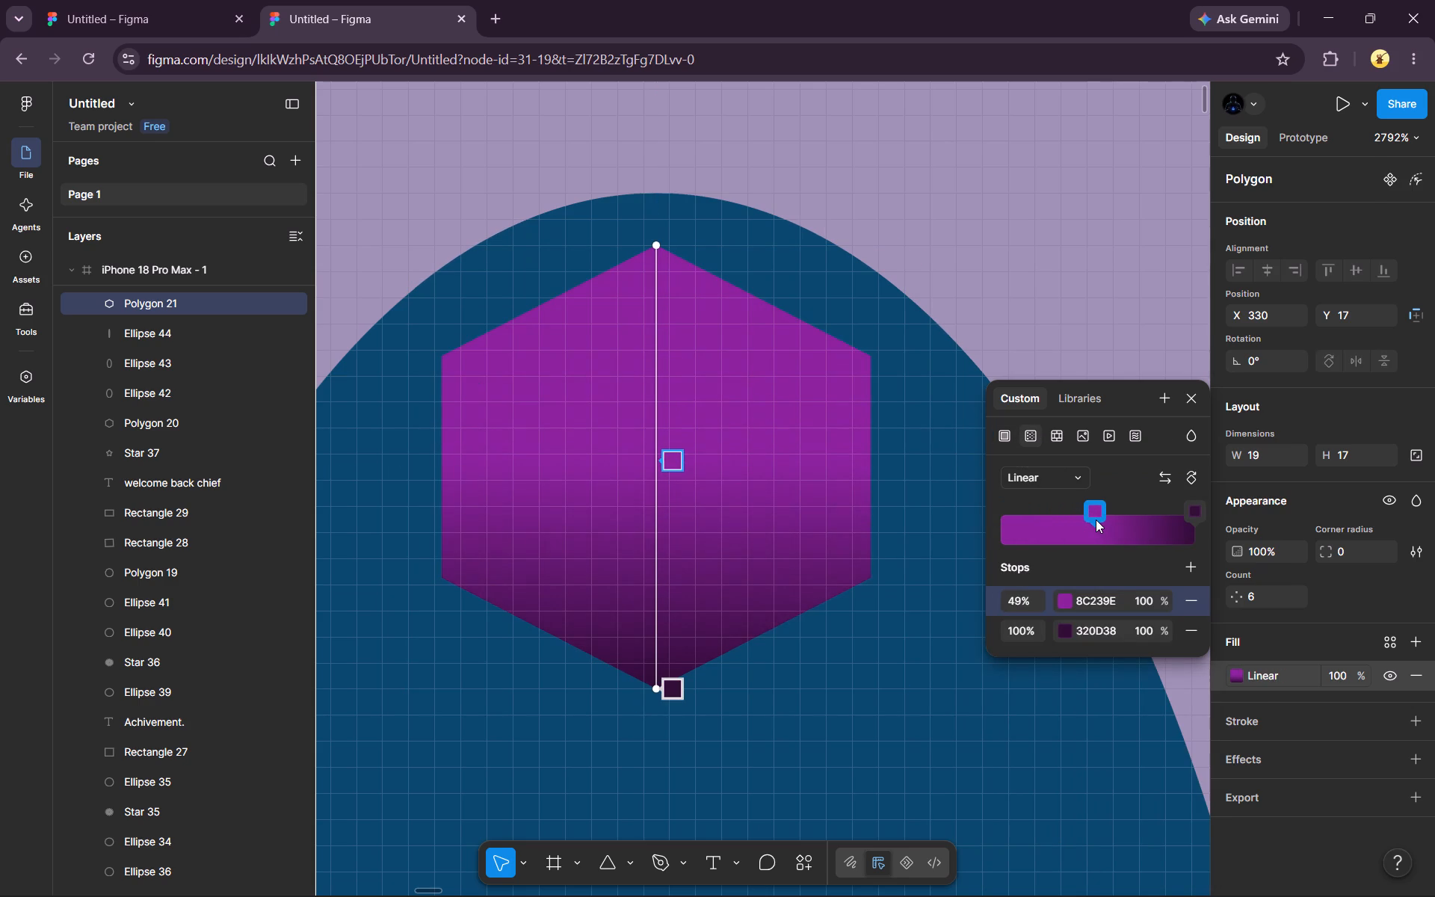
pyautogui.moveTo(1096, 520); pyautogui.dragTo(1095, 518)
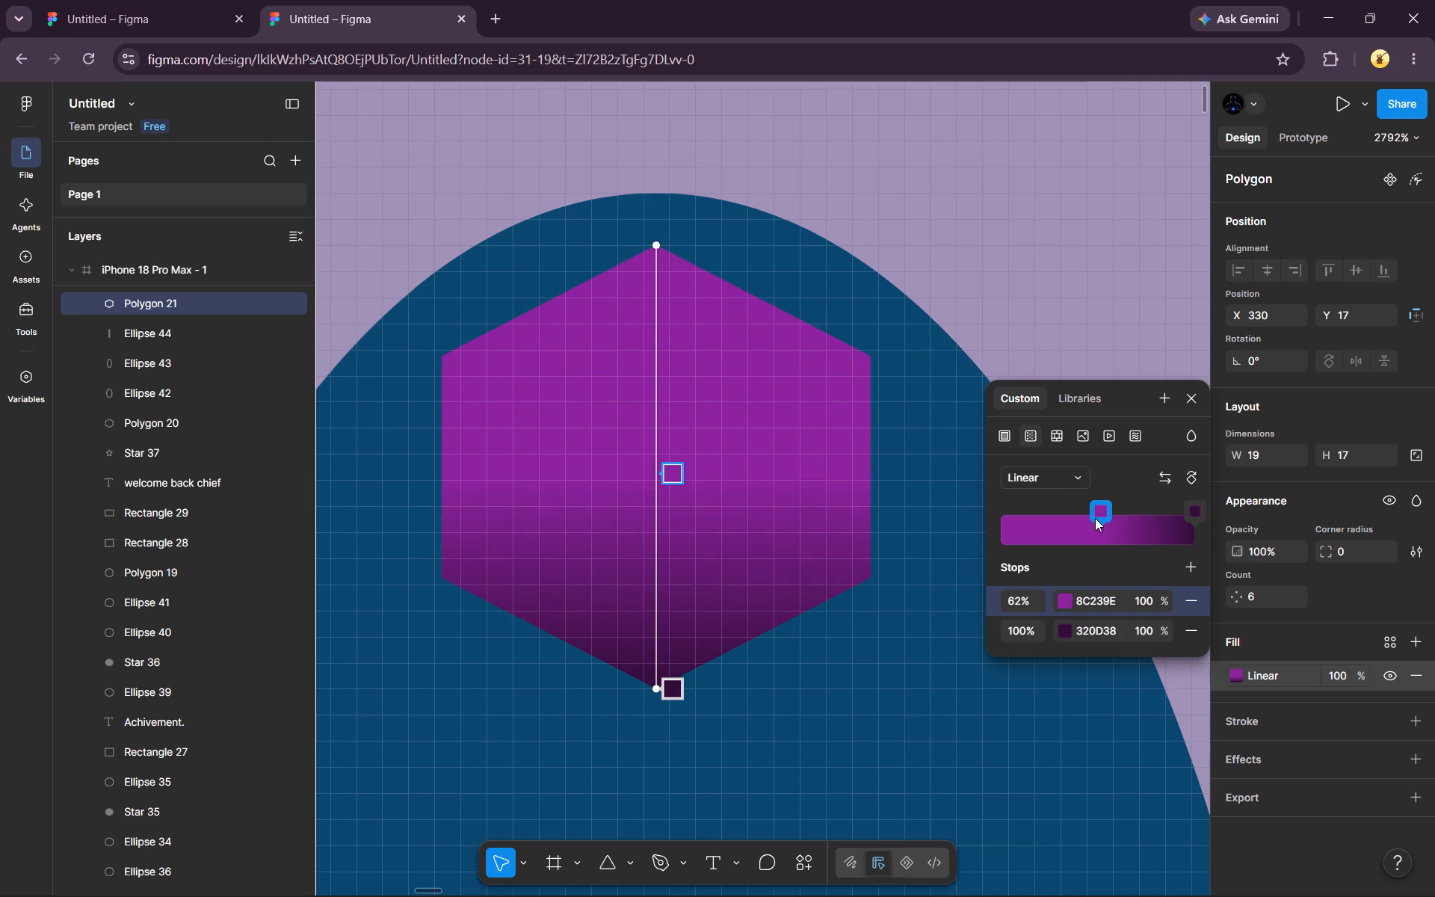
pyautogui.moveTo(1095, 518); pyautogui.dragTo(1088, 515)
pyautogui.click(800, 492)
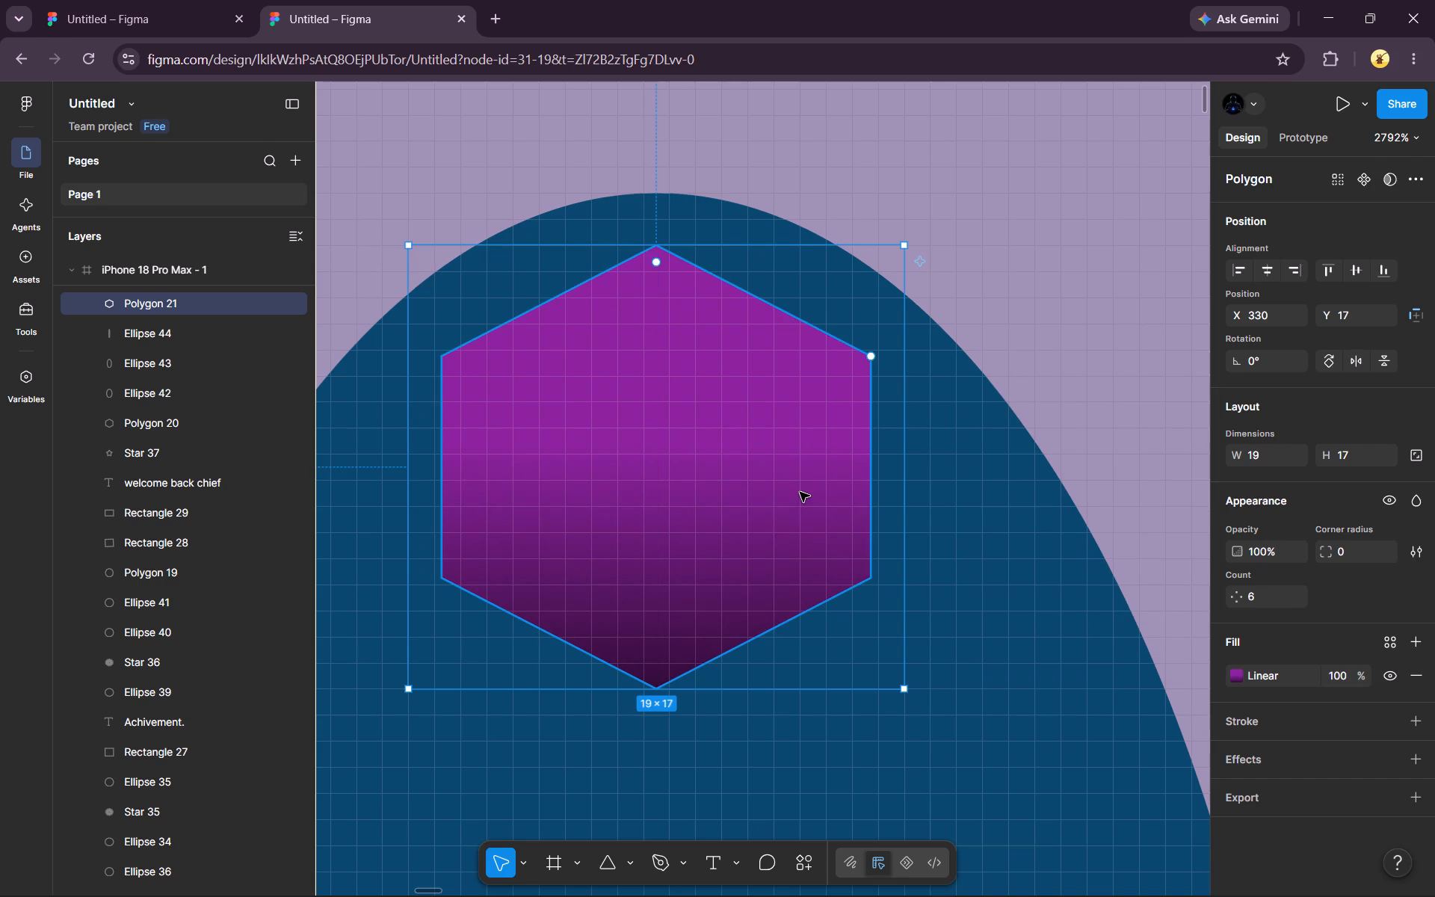
# Examine the gradient hexagon and its placement above the "Our Success" label.
pyautogui.hscroll(1, 800, 492)
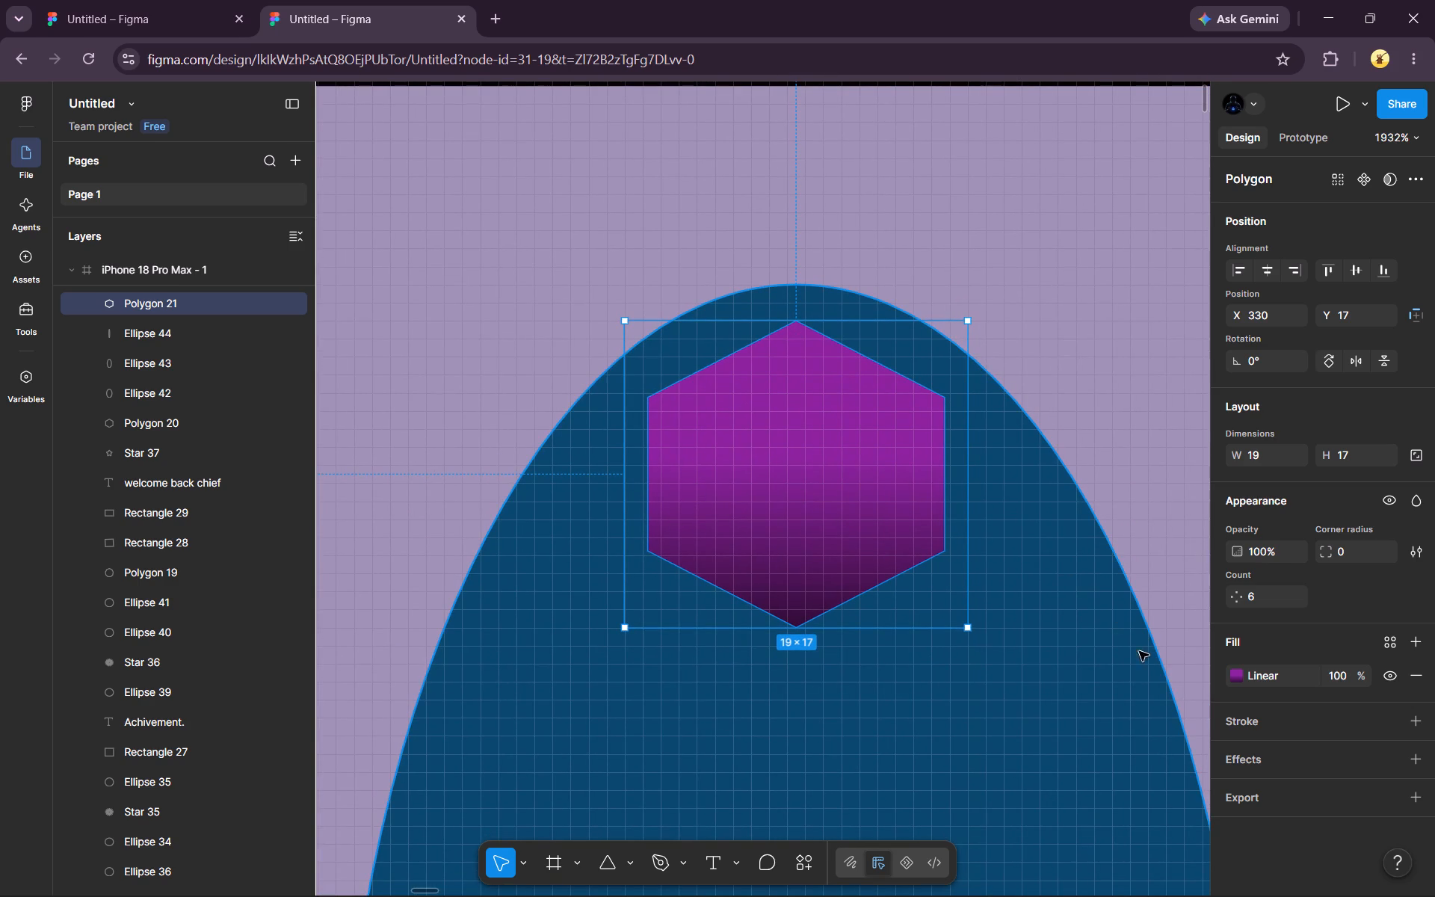
pyautogui.scroll(-1, 1238, 703)
pyautogui.scroll(-1, 993, 561)
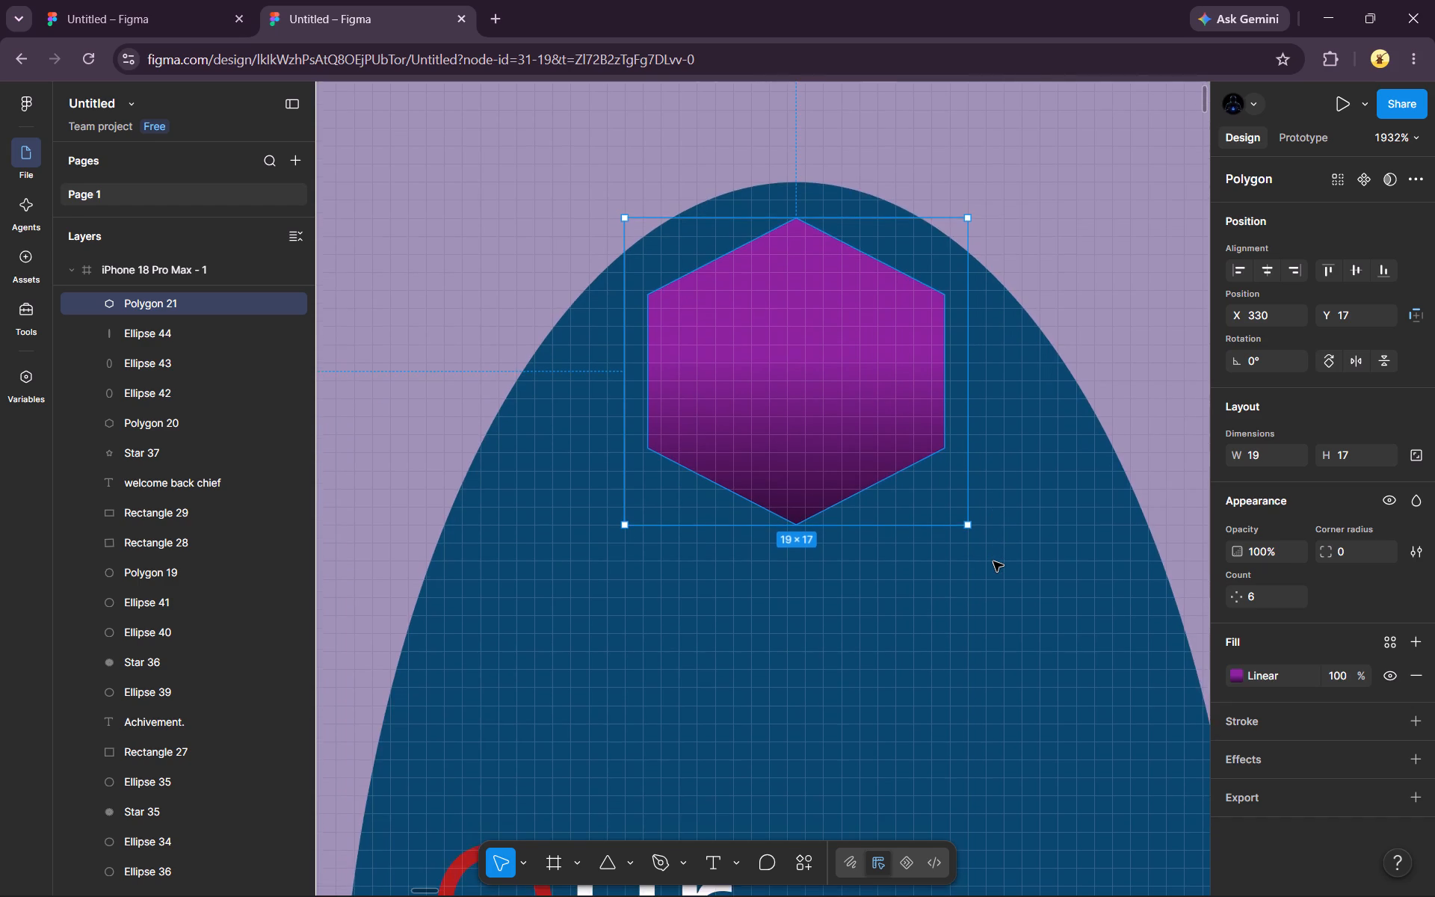
pyautogui.scroll(-1, 993, 561)
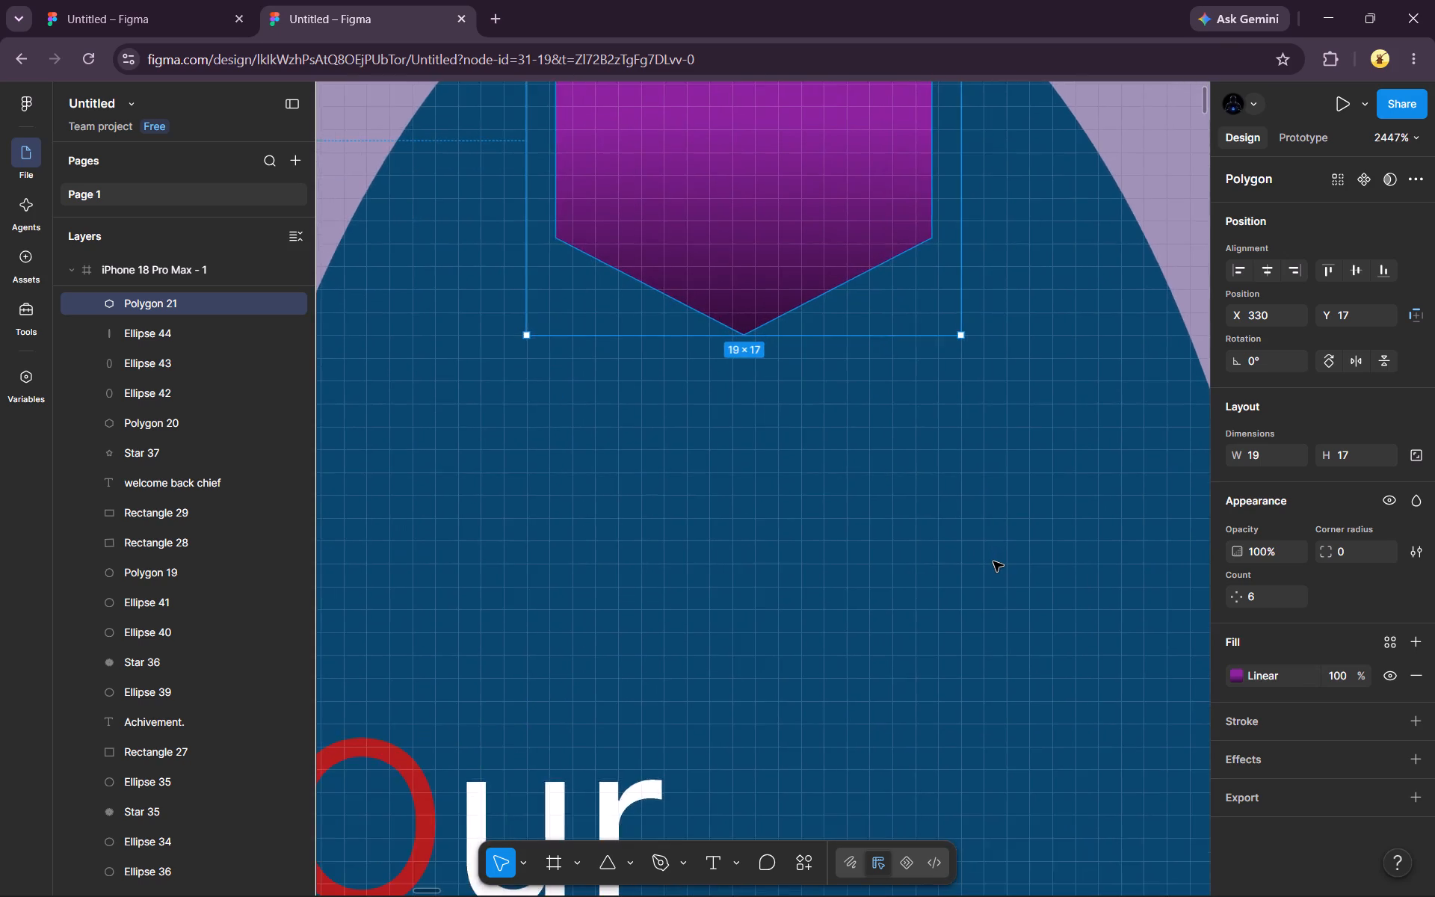
pyautogui.scroll(3, 993, 561)
pyautogui.hscroll(1, 993, 561)
pyautogui.scroll(1, 993, 561)
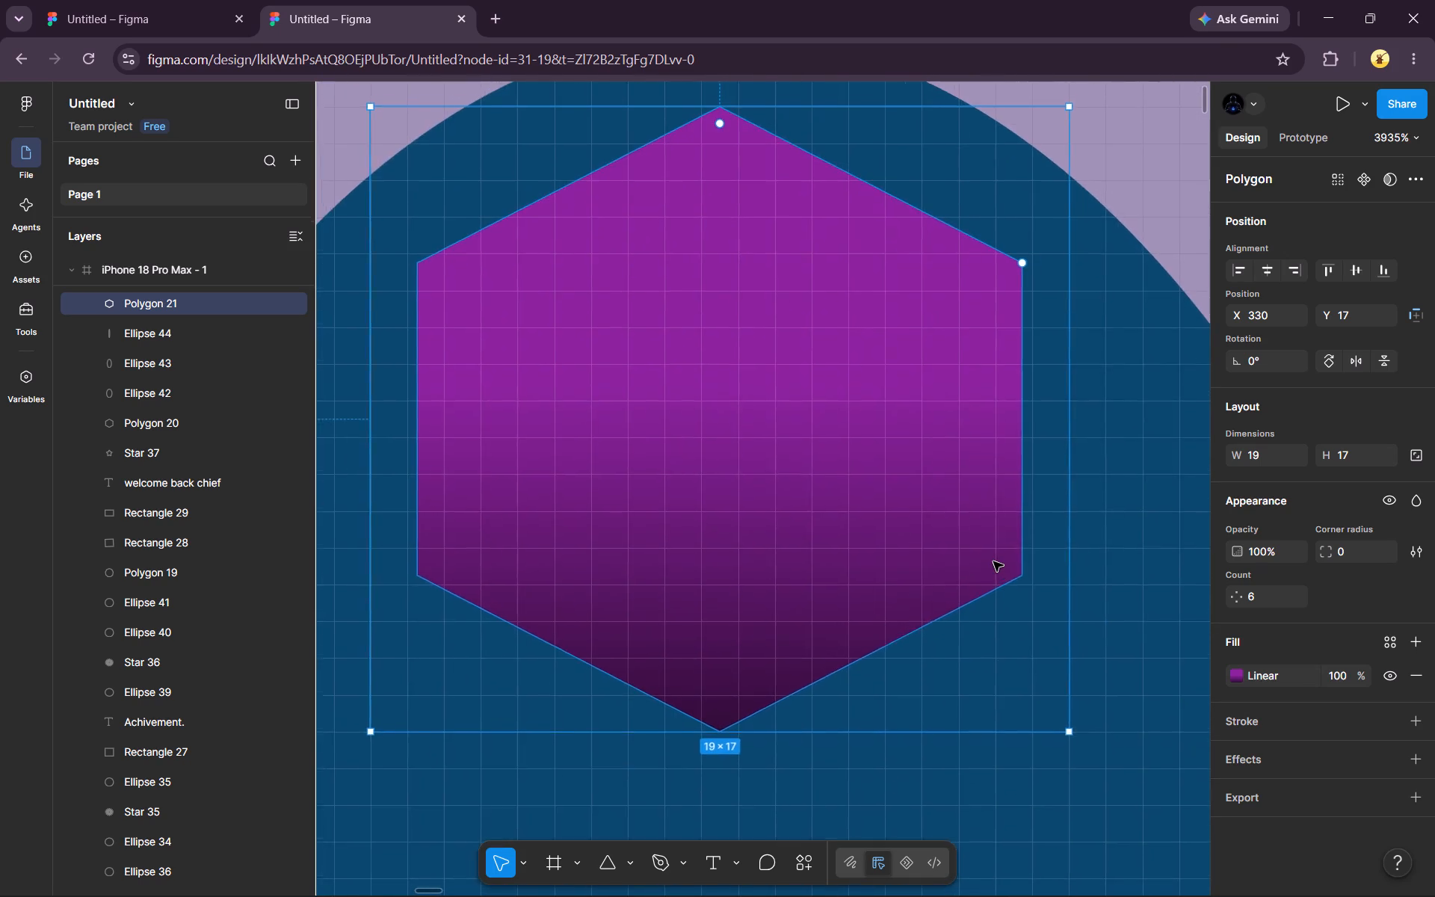
pyautogui.scroll(1, 993, 561)
pyautogui.hscroll(-1, 993, 561)
pyautogui.hscroll(3, 993, 561)
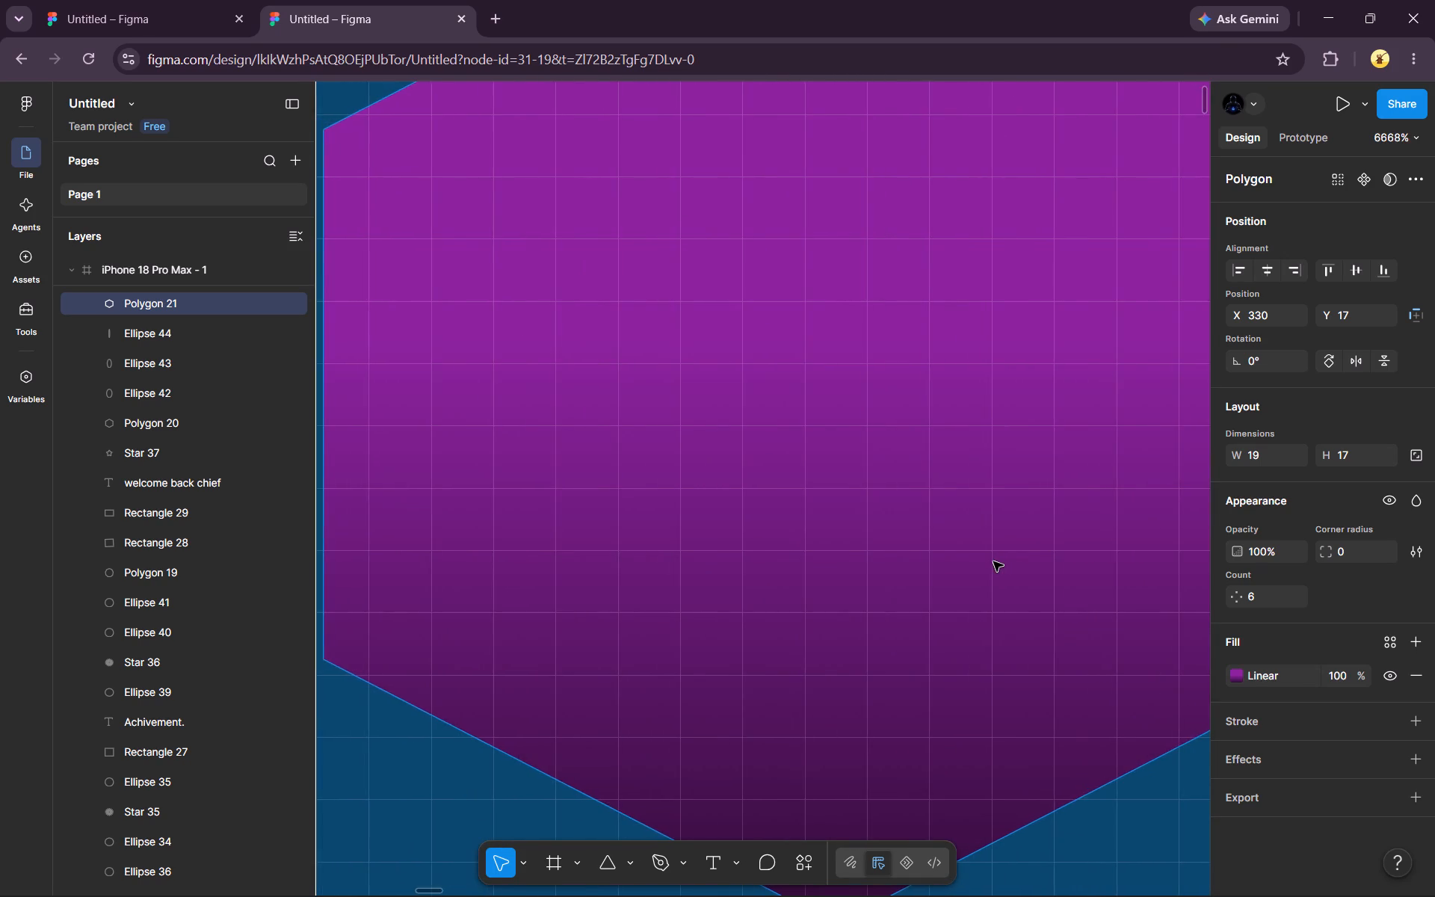
pyautogui.hscroll(-1, 993, 561)
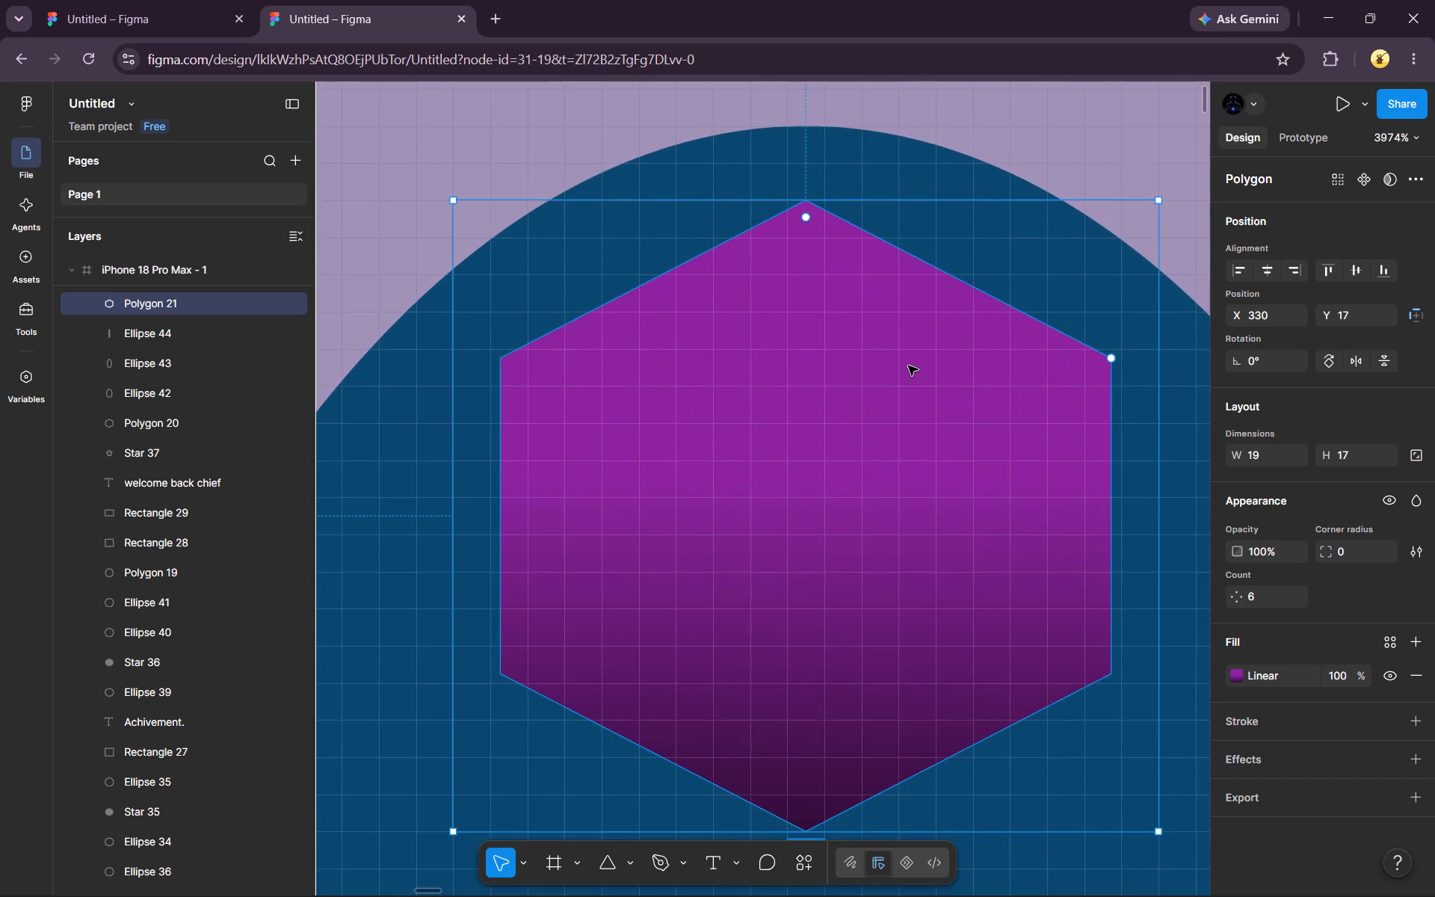
pyautogui.scroll(-1, 908, 366)
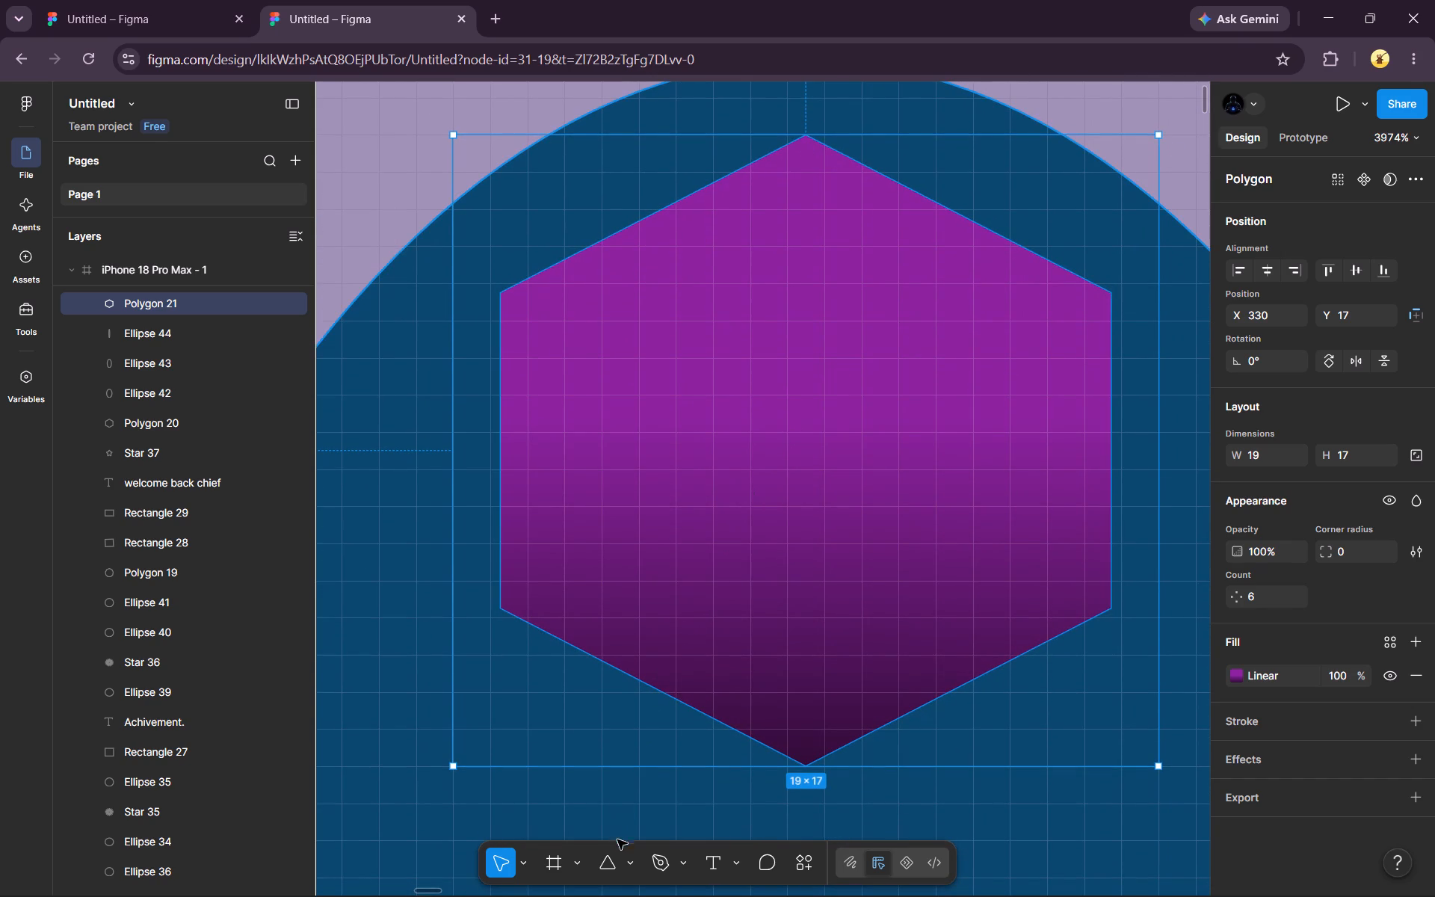
# Draw a circle with the Ellipse tool, about 8 × 8, inside the hexagon.
pyautogui.click(633, 858)
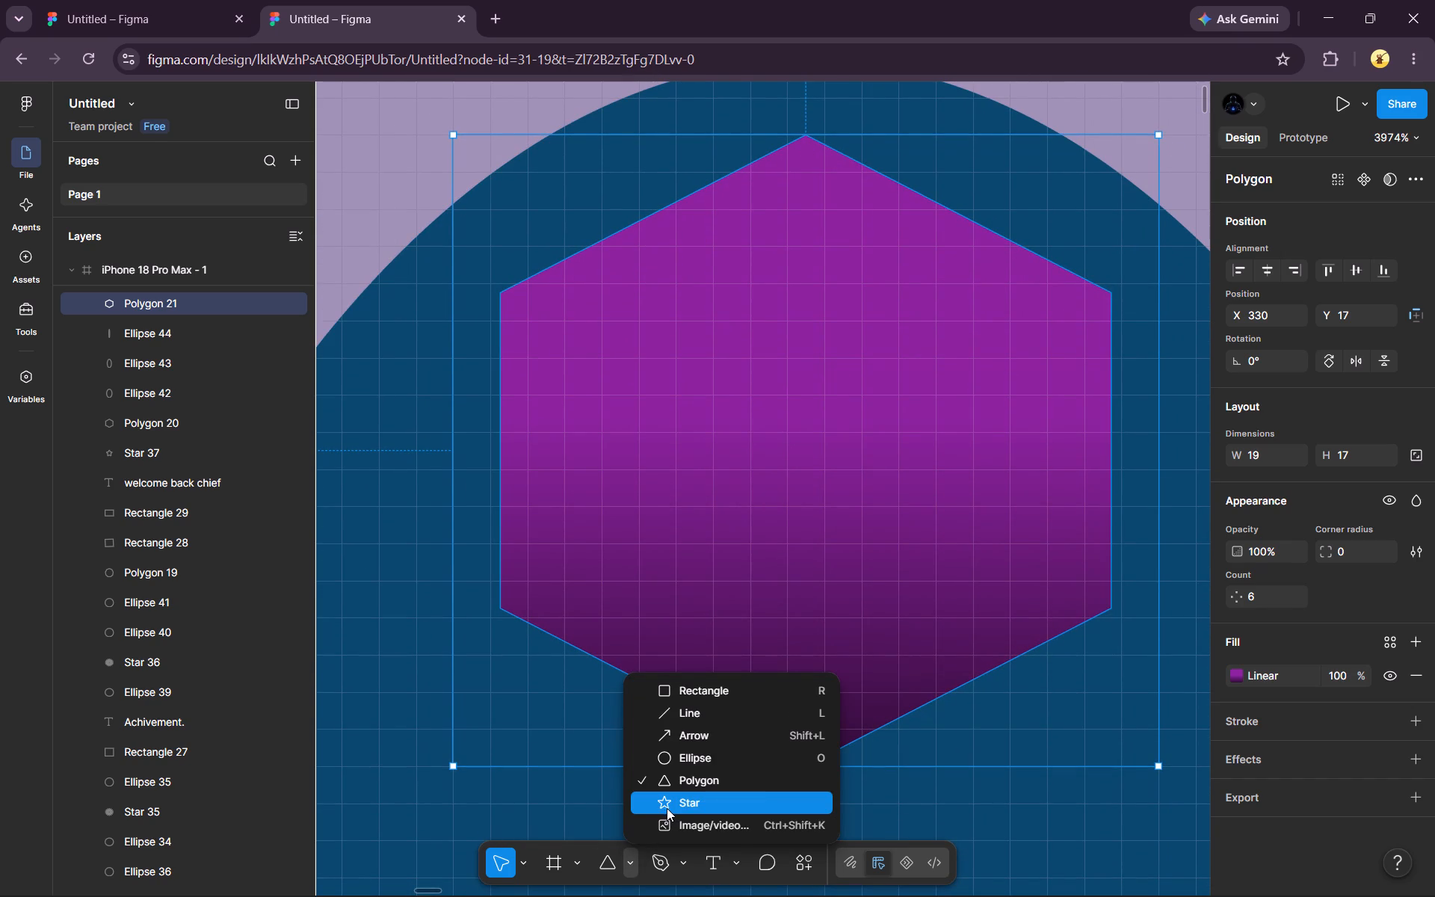
pyautogui.click(667, 807)
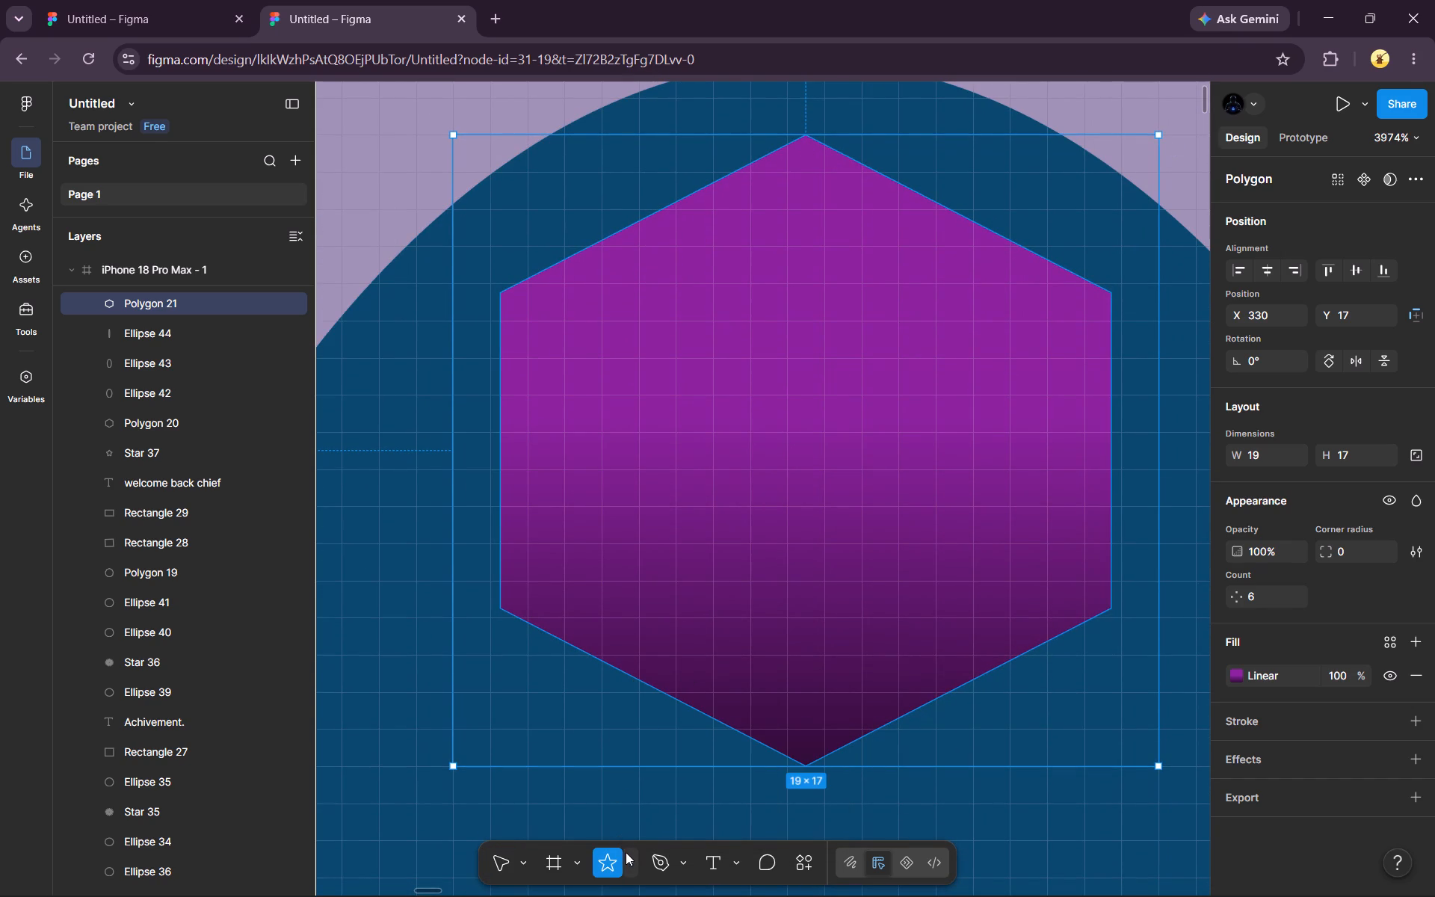
pyautogui.moveTo(630, 860); pyautogui.dragTo(671, 759)
pyautogui.click(671, 759)
pyautogui.moveTo(669, 299); pyautogui.dragTo(729, 295)
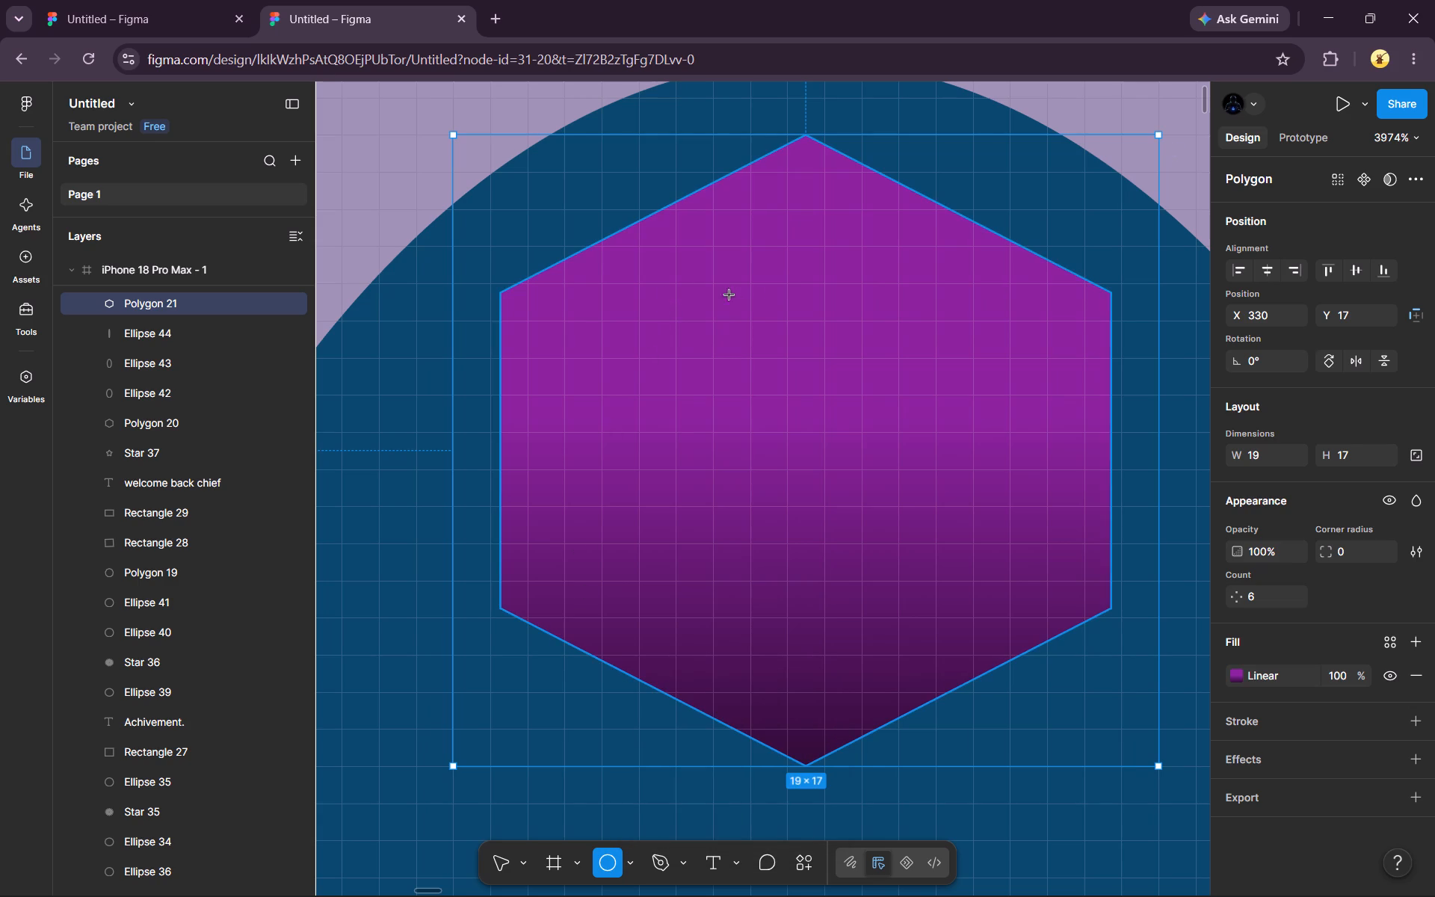
pyautogui.moveTo(729, 295); pyautogui.dragTo(982, 563)
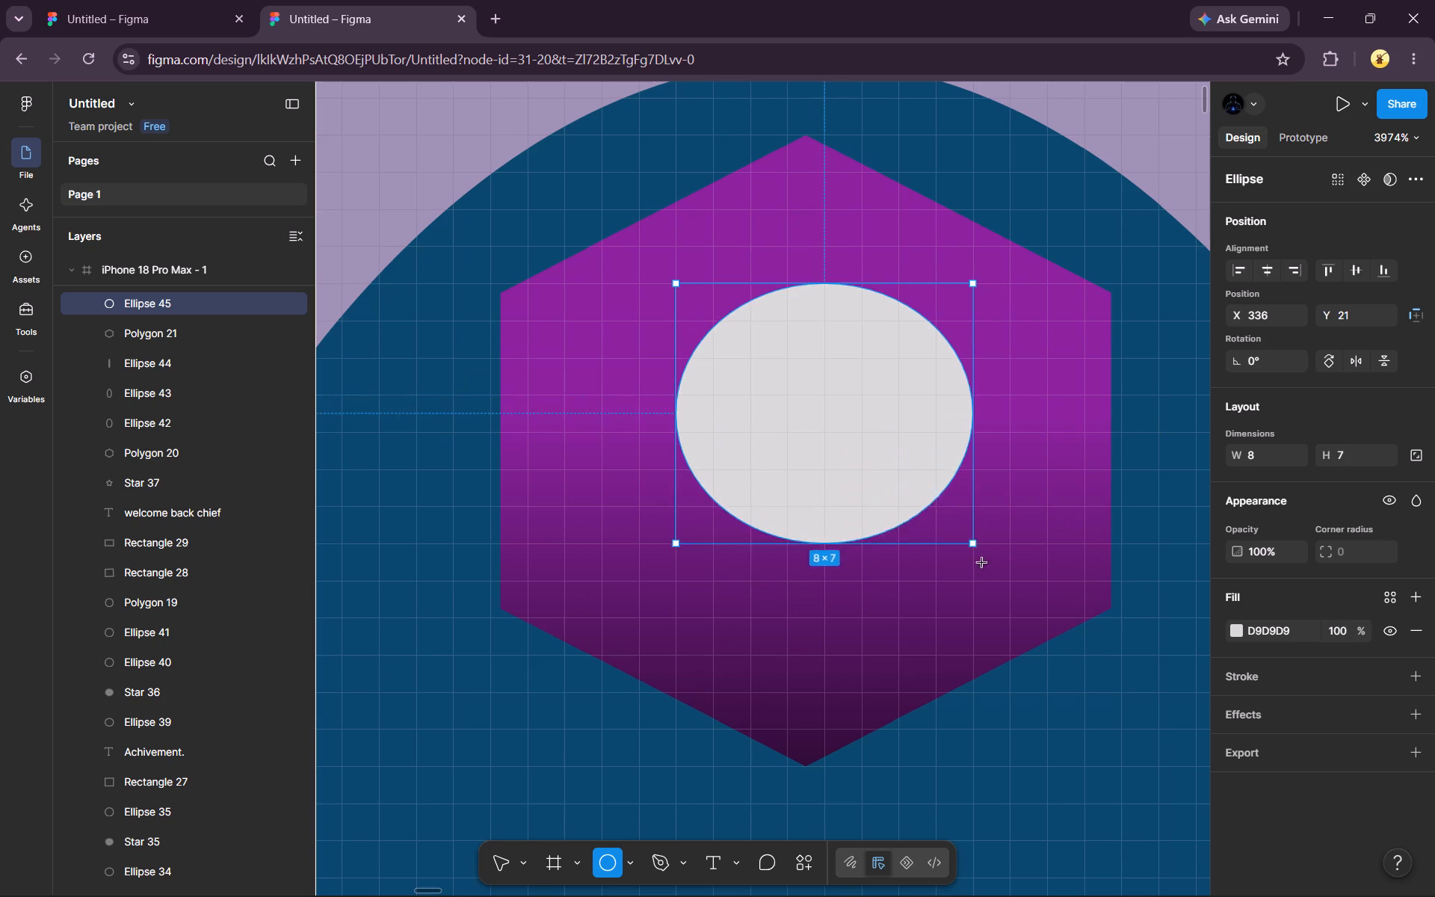
pyautogui.moveTo(982, 563); pyautogui.dragTo(986, 591)
# Enlarge the circle to 10 × 10 and place it near the hexagon's centre at X 334, Y 20.
pyautogui.moveTo(848, 475); pyautogui.dragTo(806, 485)
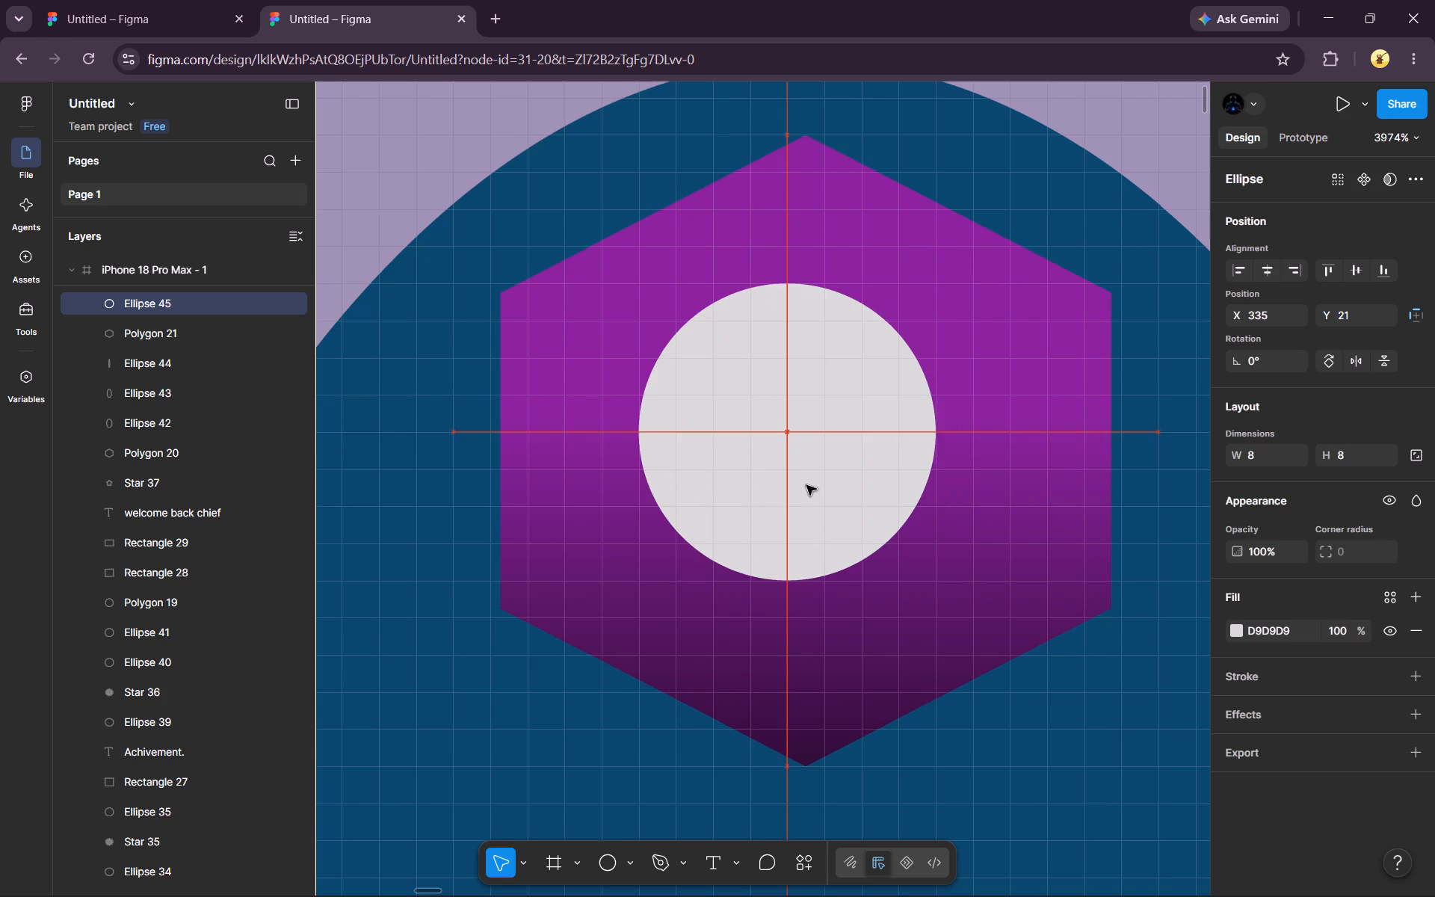
pyautogui.moveTo(806, 485); pyautogui.dragTo(807, 487)
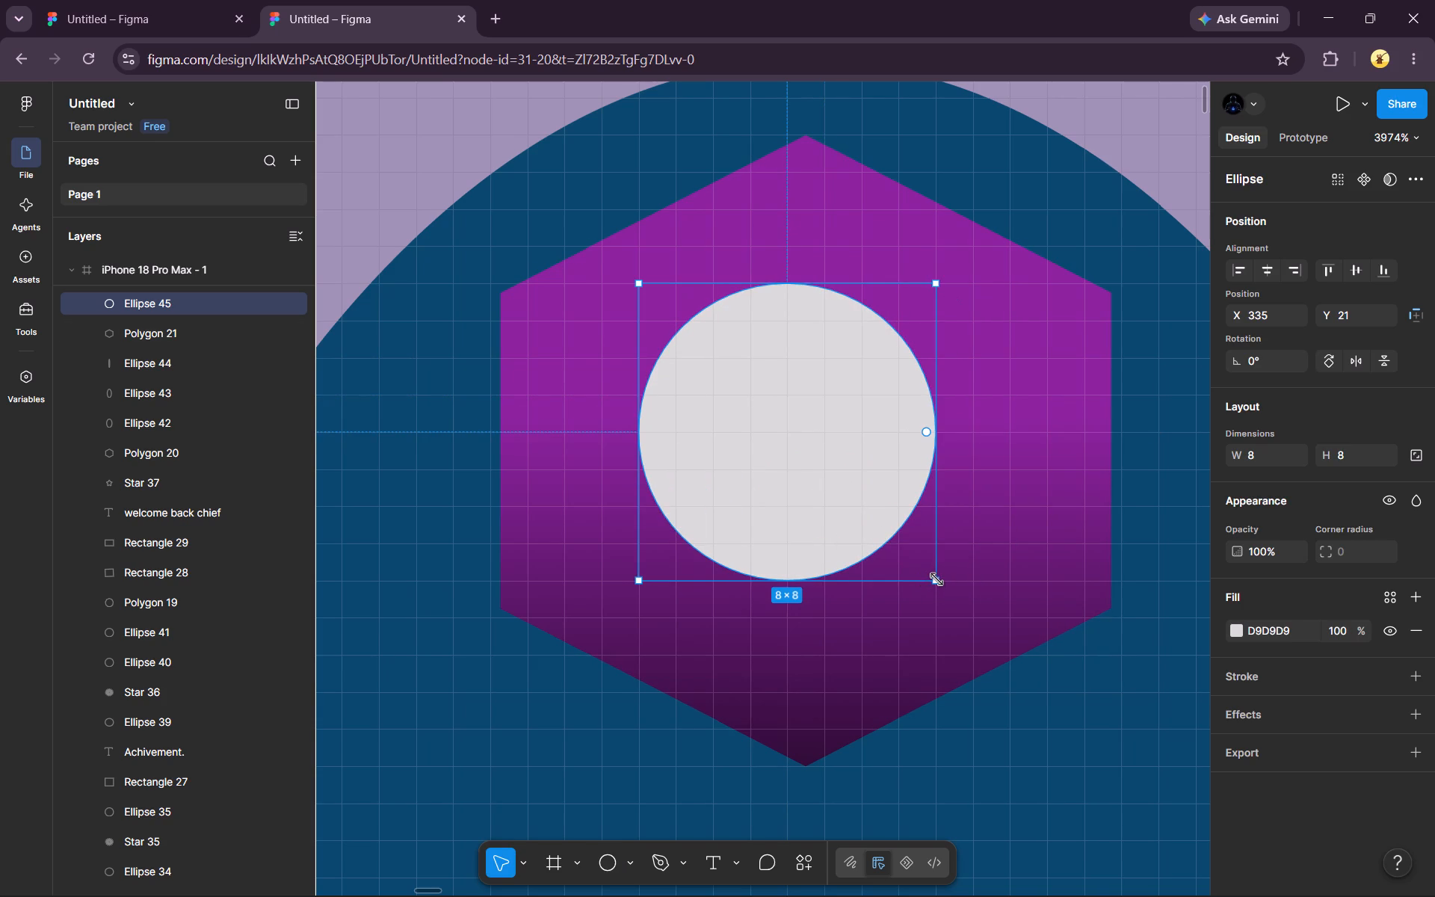
pyautogui.moveTo(936, 579); pyautogui.dragTo(990, 608)
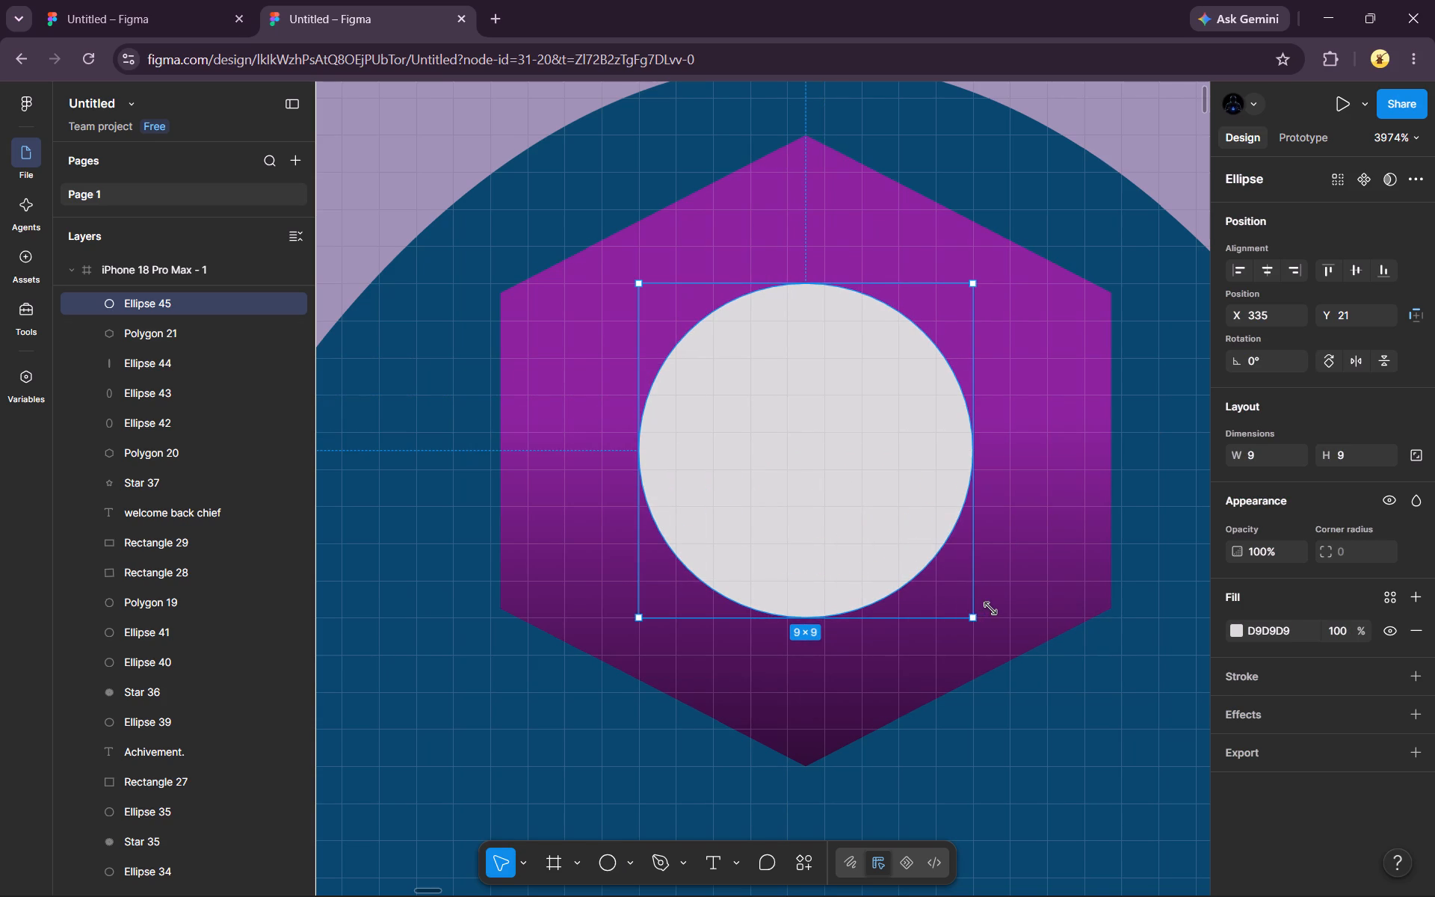
pyautogui.moveTo(990, 608); pyautogui.dragTo(998, 630)
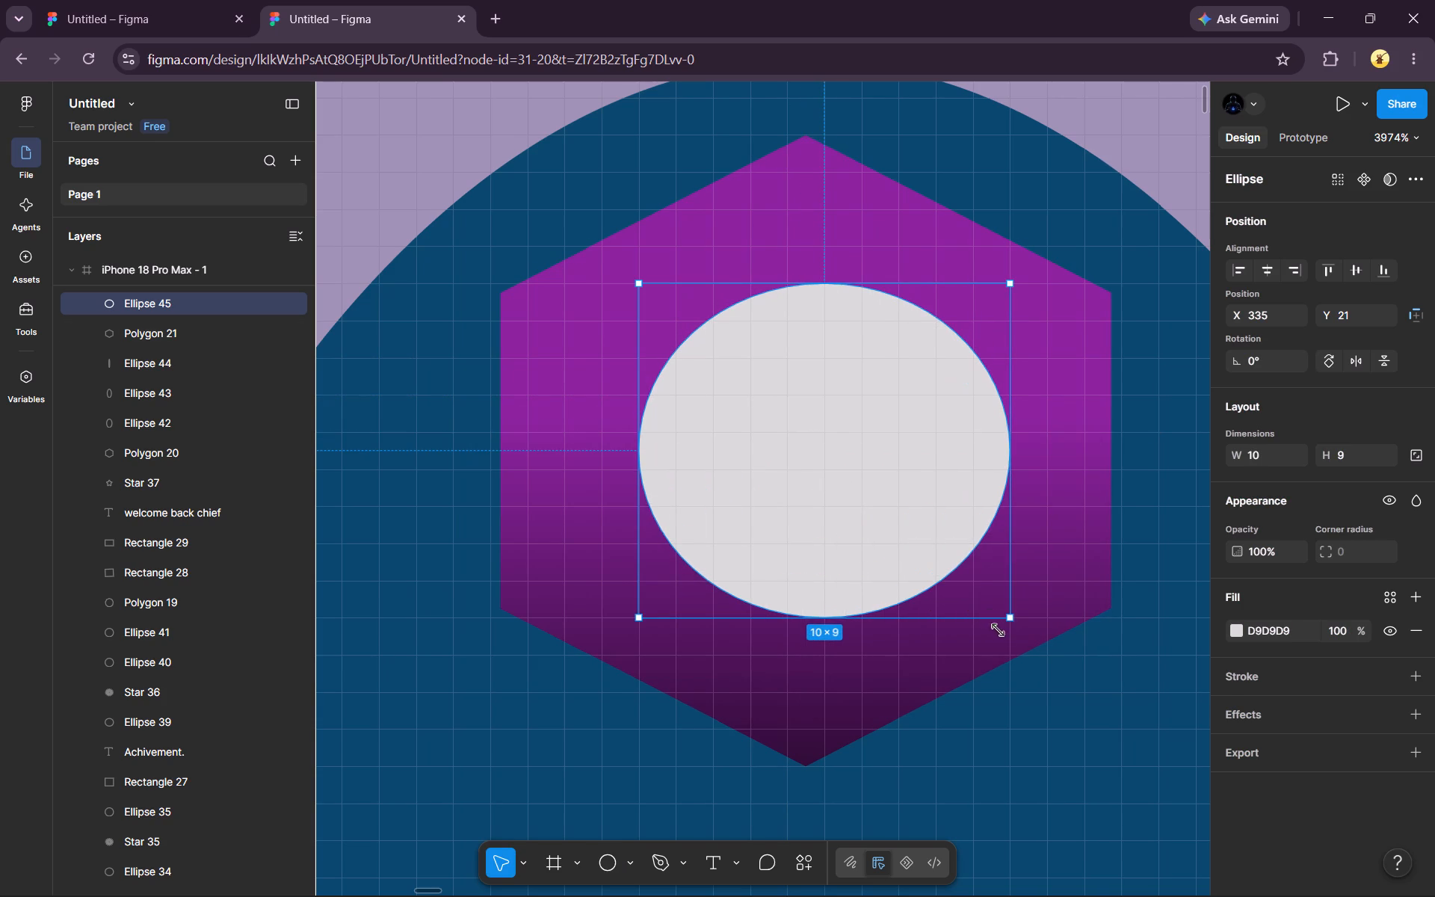
pyautogui.moveTo(998, 630); pyautogui.dragTo(1007, 640)
pyautogui.moveTo(830, 496); pyautogui.dragTo(816, 463)
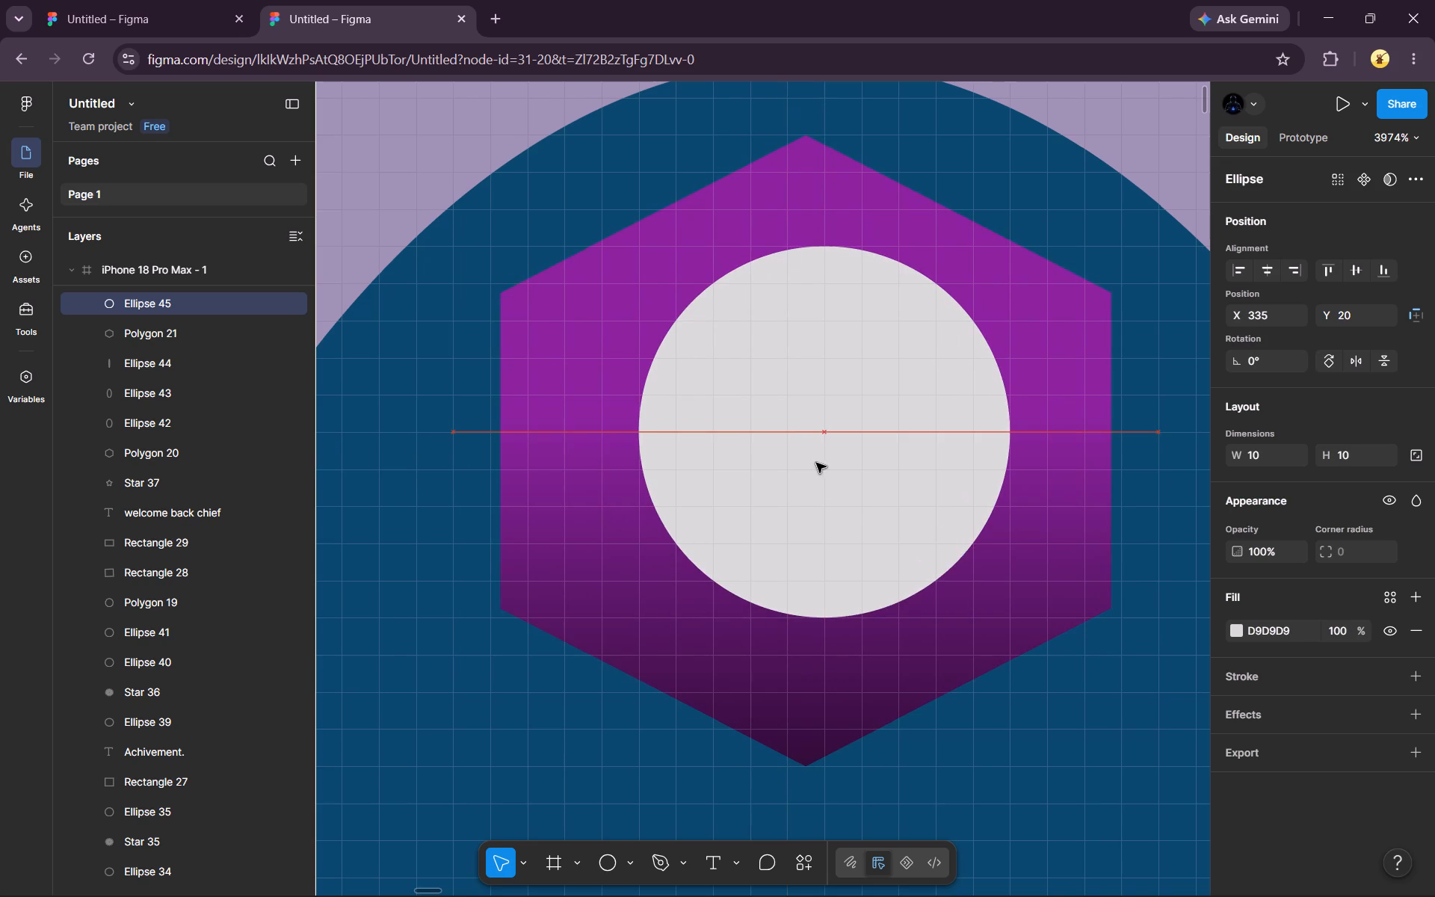
pyautogui.moveTo(816, 463); pyautogui.dragTo(808, 463)
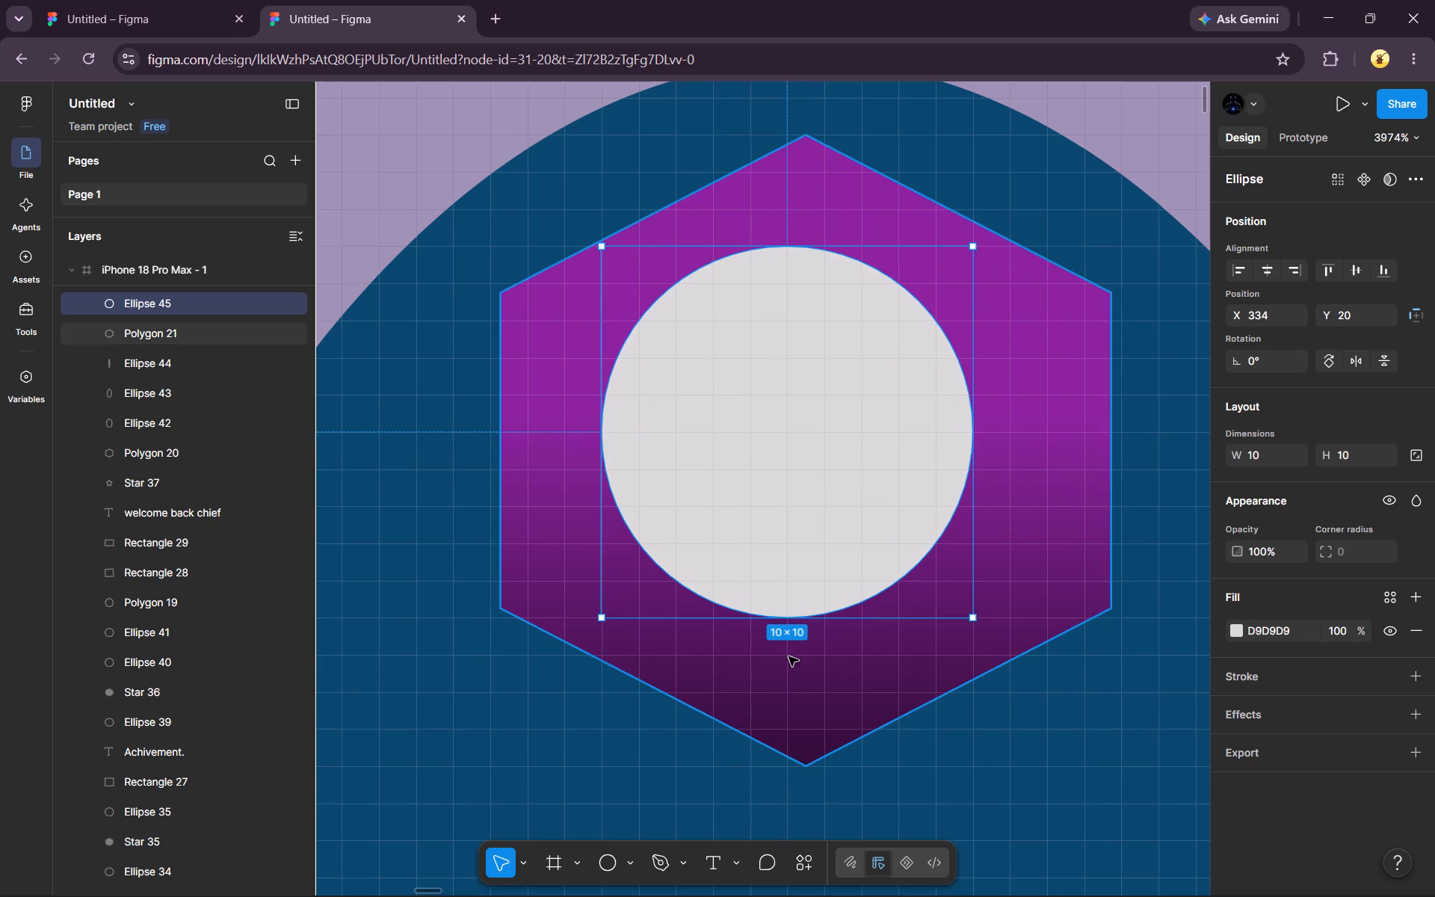
pyautogui.click(612, 868)
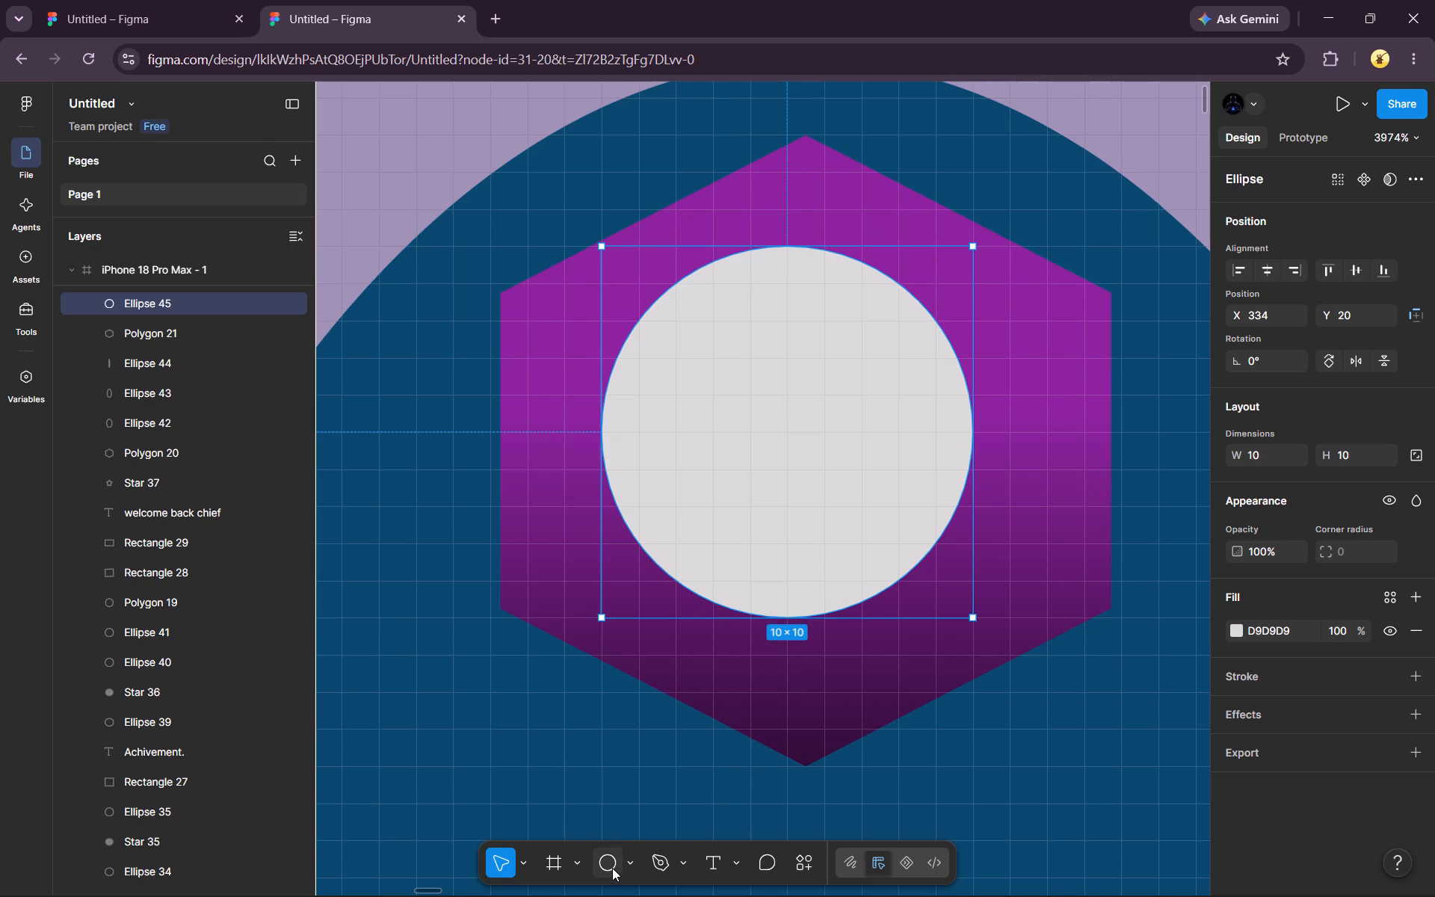
# Add a uniform layer blur of 8 to the circle inside the hexagon.
pyautogui.click(1239, 715)
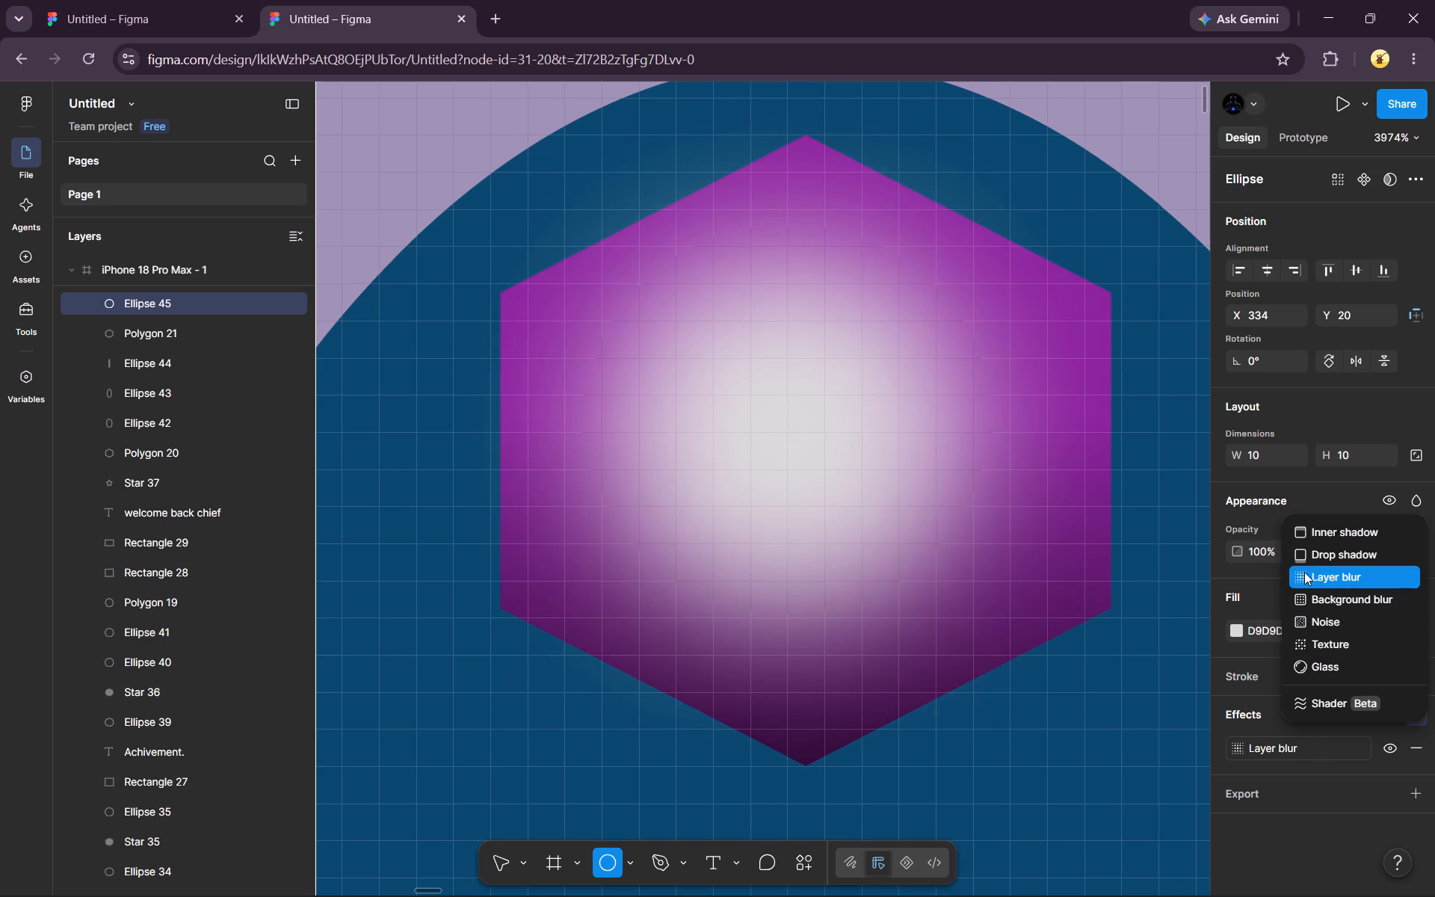
pyautogui.click(1304, 572)
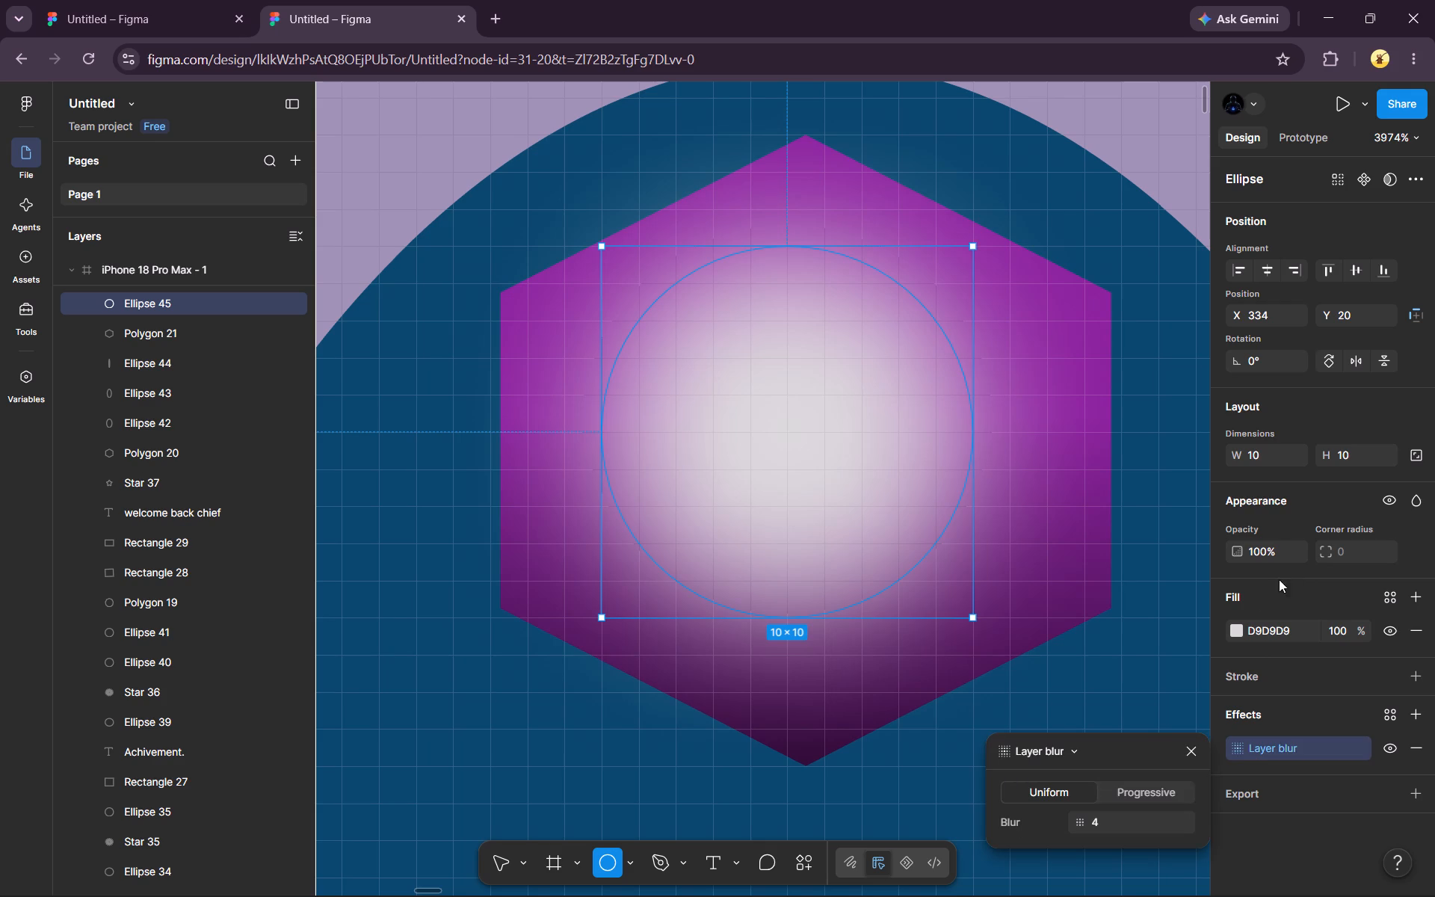
pyautogui.click(1115, 824)
pyautogui.press('BackSpace')
pyautogui.press('8')
pyautogui.press('Return')
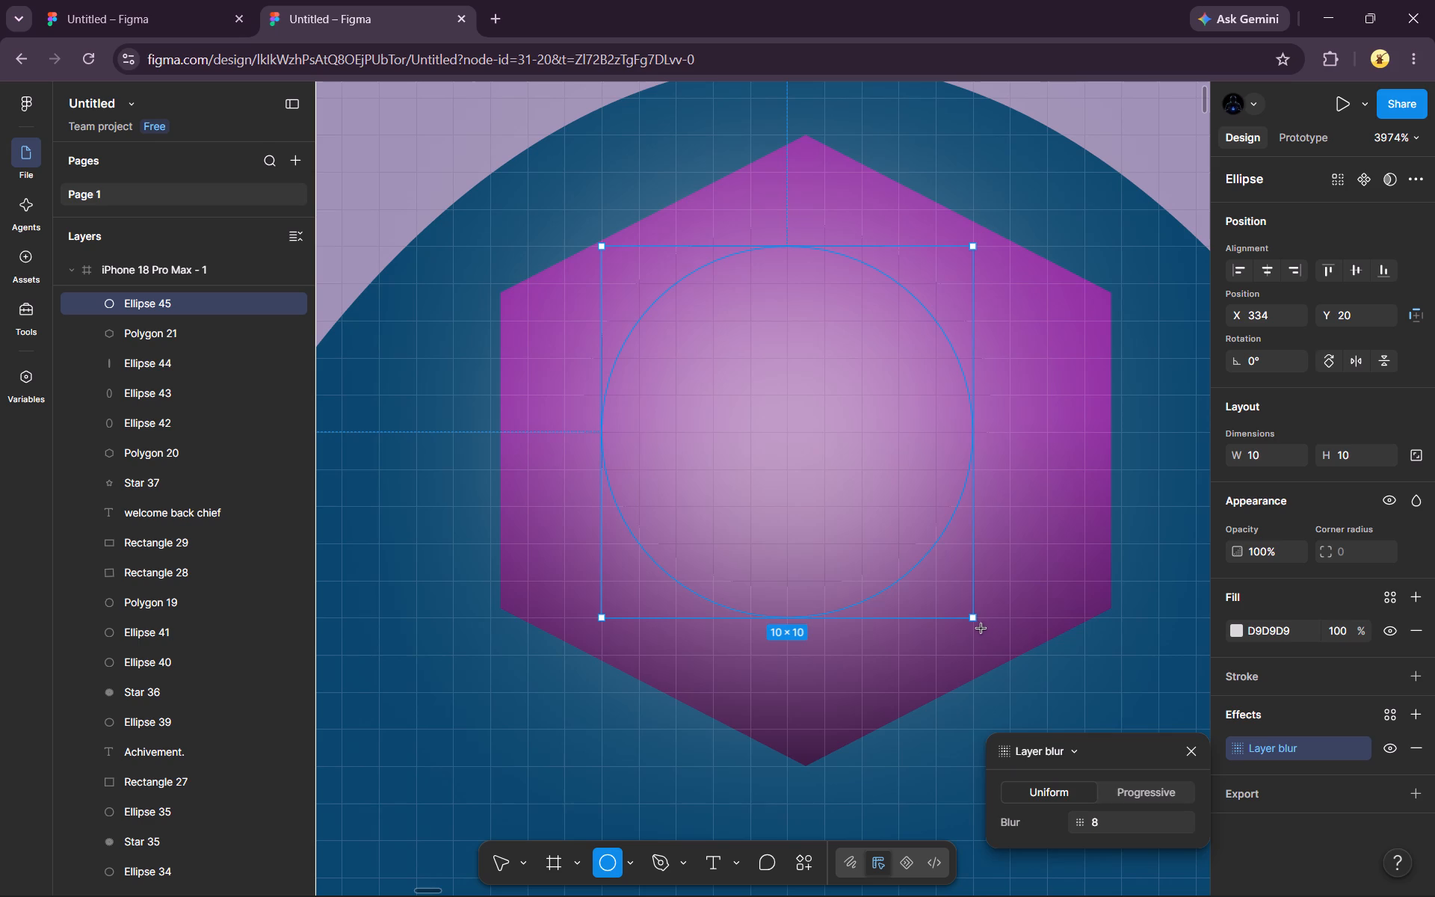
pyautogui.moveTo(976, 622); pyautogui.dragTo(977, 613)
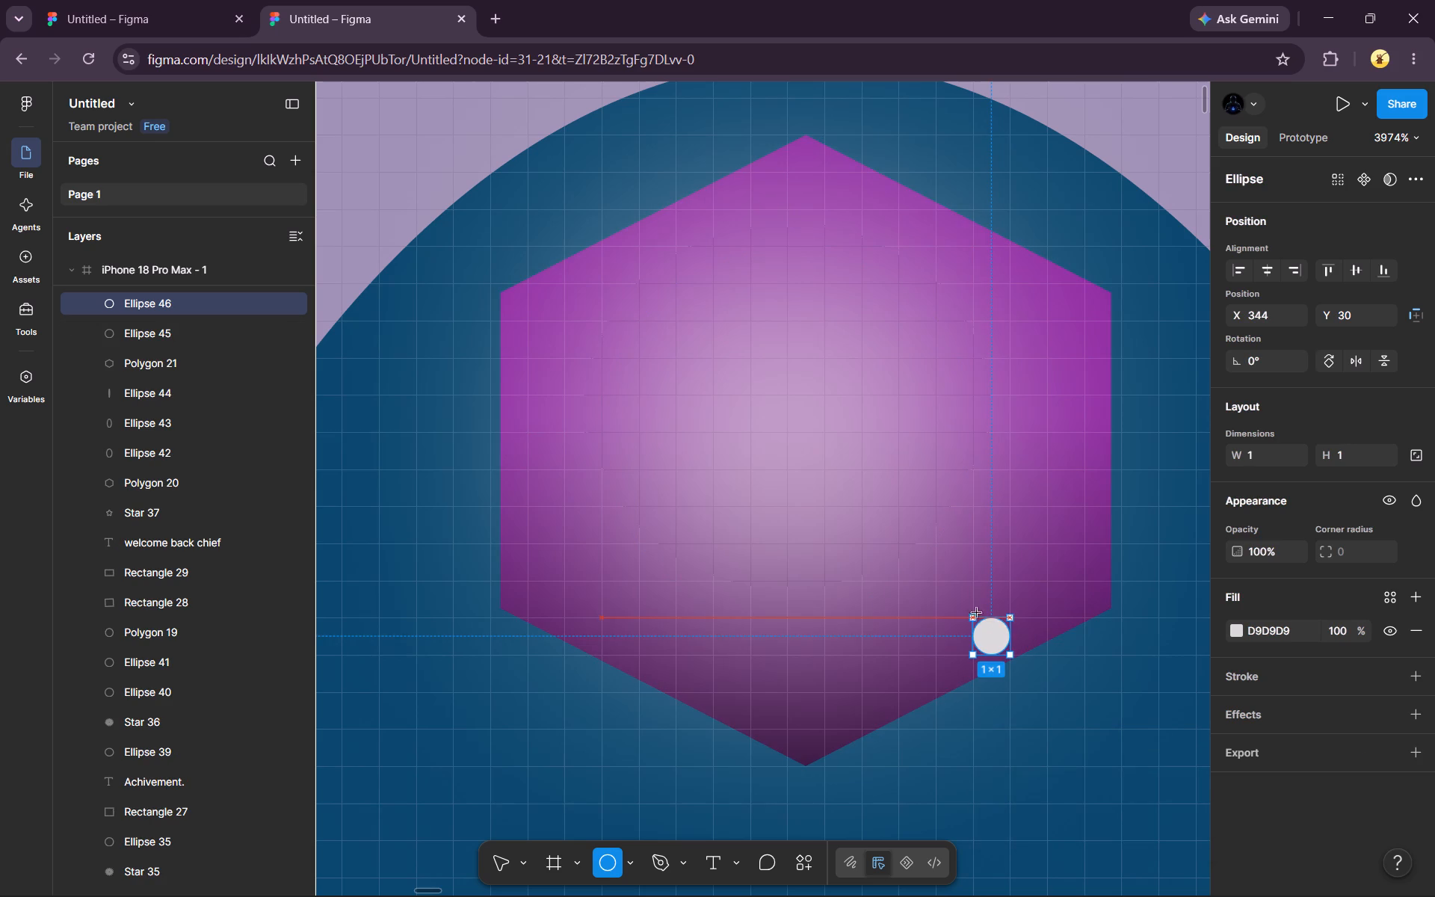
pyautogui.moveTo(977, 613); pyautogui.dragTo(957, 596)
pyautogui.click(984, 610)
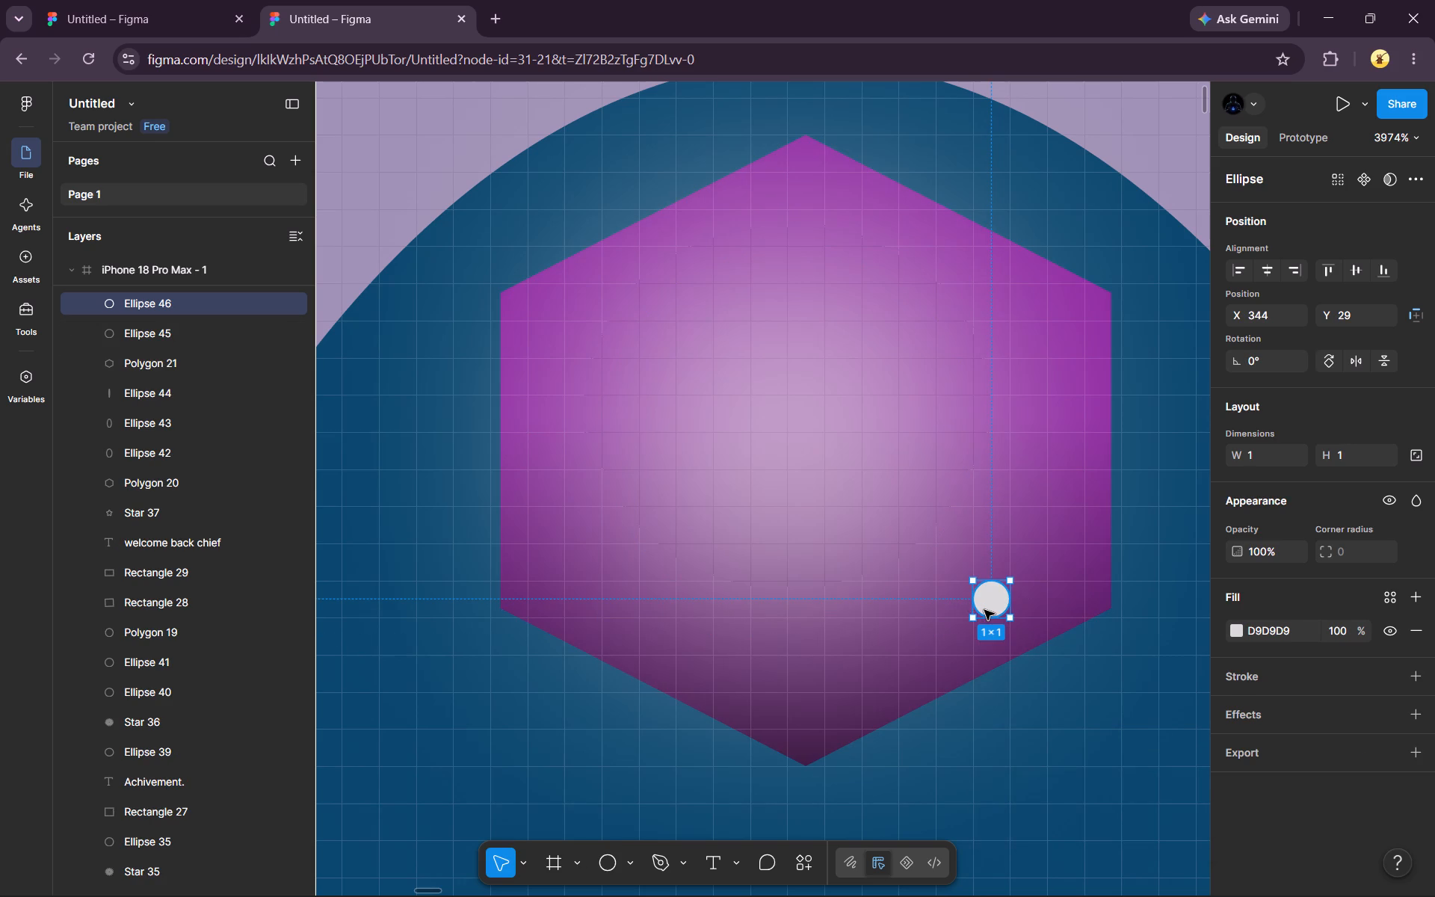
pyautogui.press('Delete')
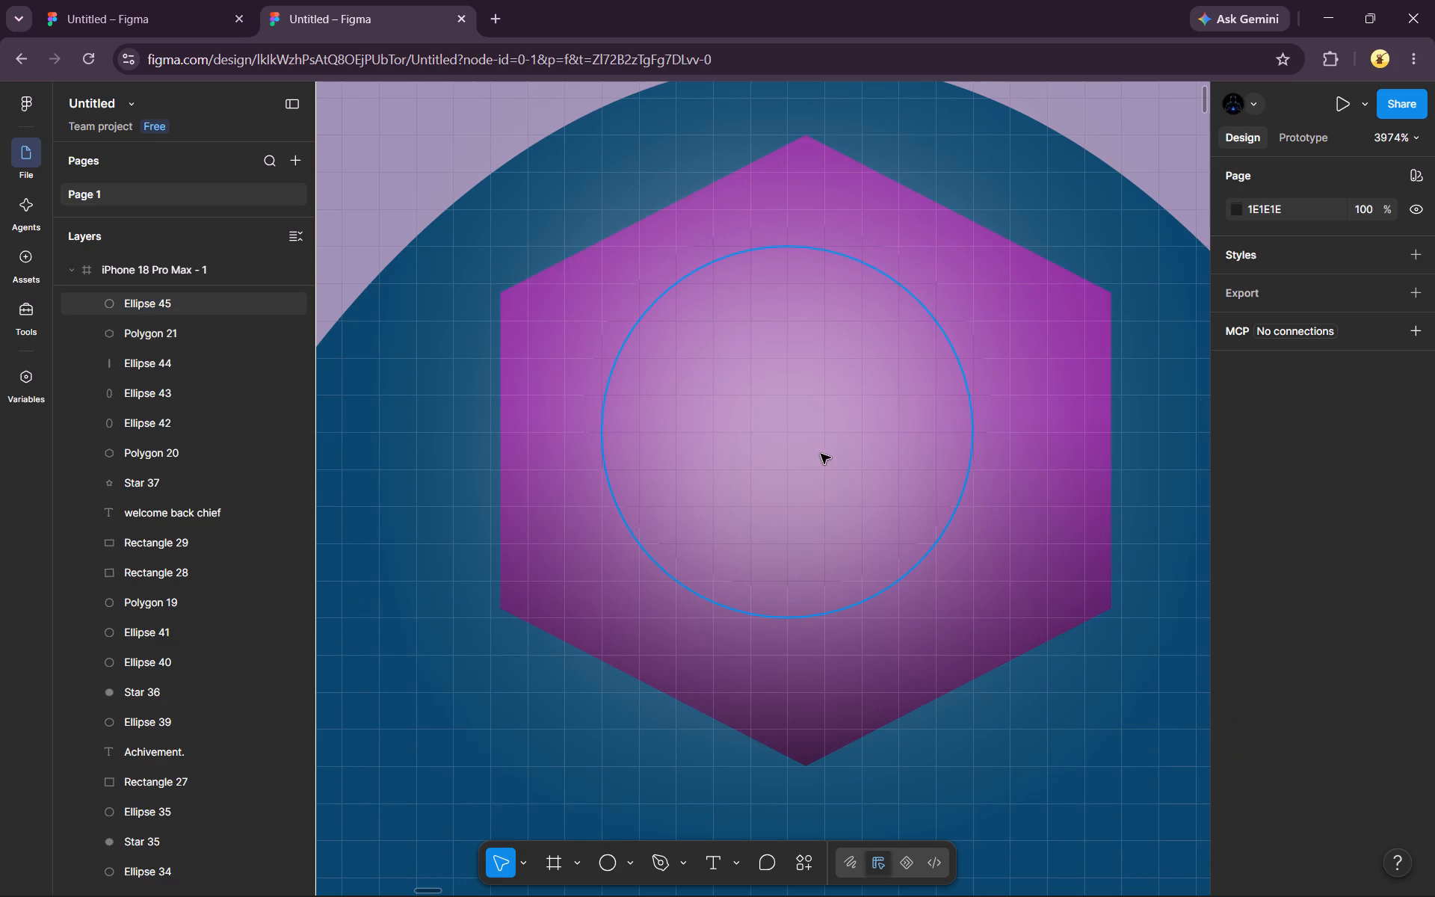
# Change the blurred circle's solid fill inside the hexagon to pale green C1F2B0.
pyautogui.click(817, 451)
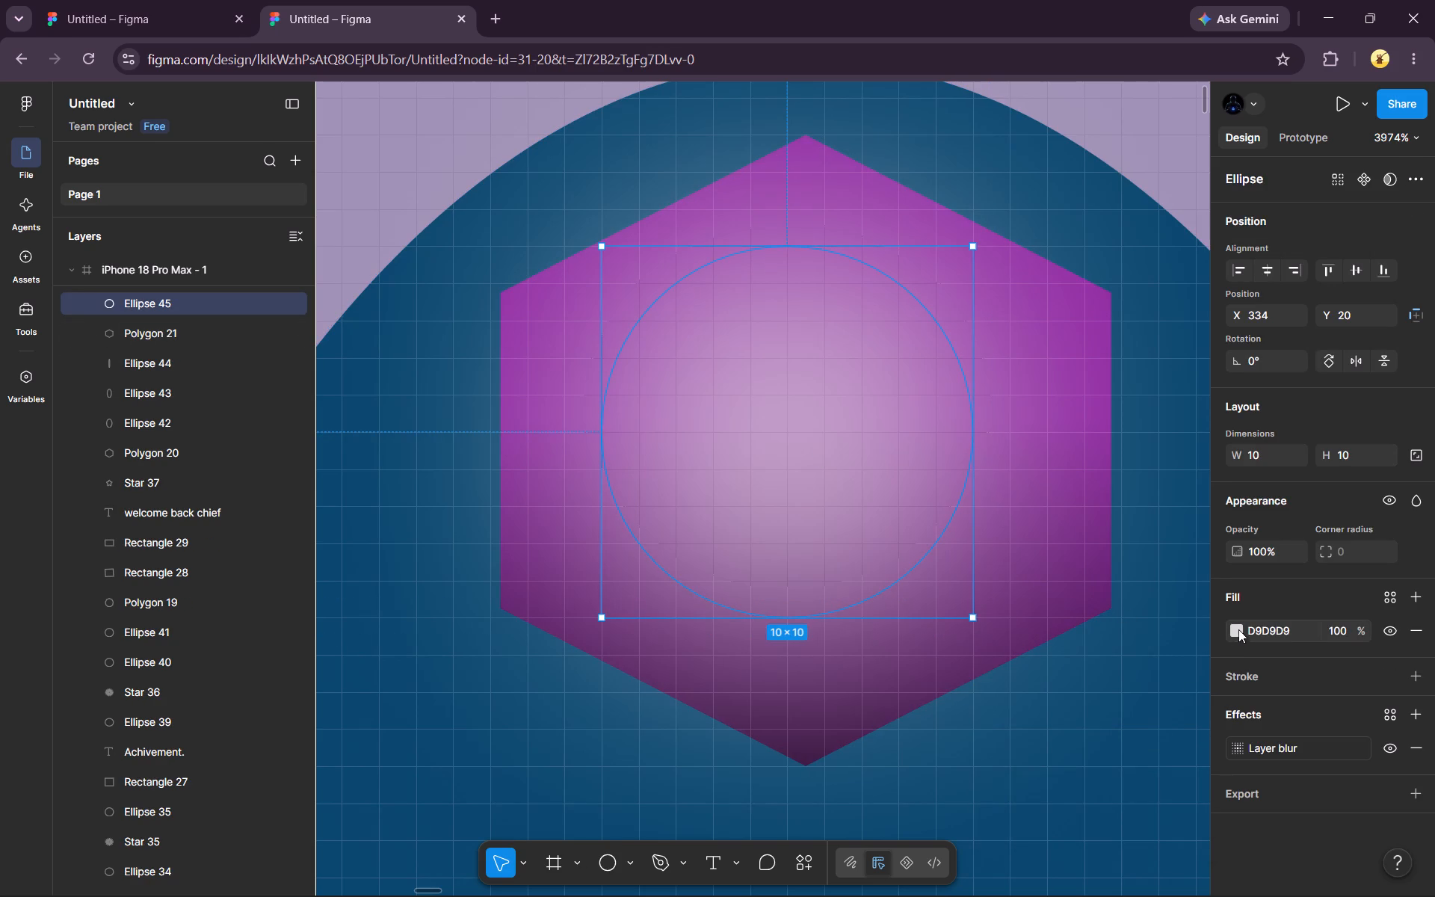
pyautogui.click(1237, 630)
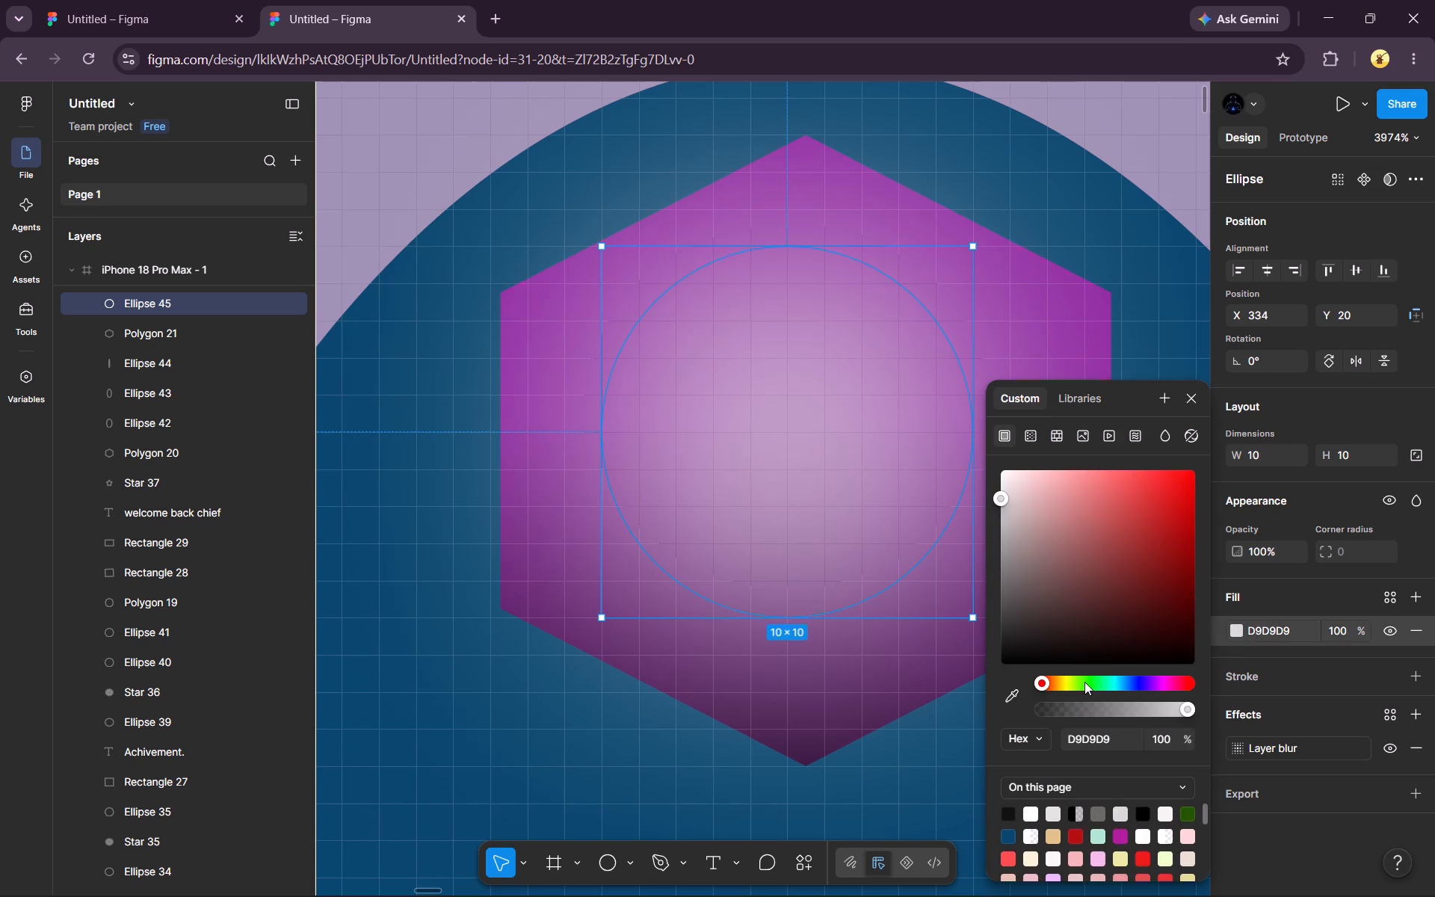
pyautogui.click(1084, 682)
pyautogui.moveTo(1128, 561); pyautogui.dragTo(1099, 508)
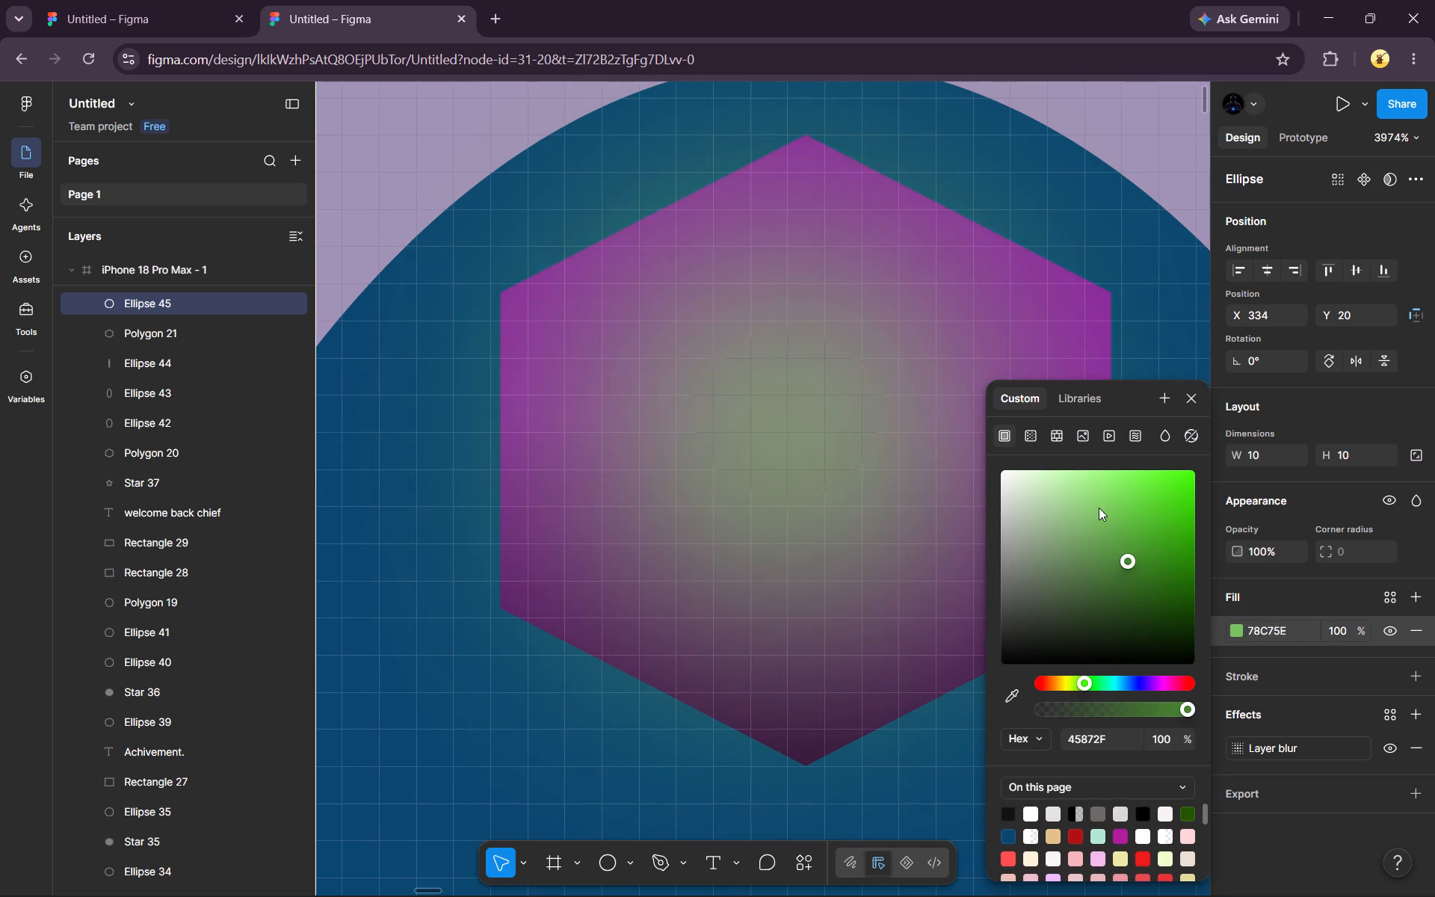
pyautogui.moveTo(1099, 508); pyautogui.dragTo(1031, 475)
pyautogui.moveTo(1034, 476); pyautogui.dragTo(1053, 480)
pyautogui.click(640, 395)
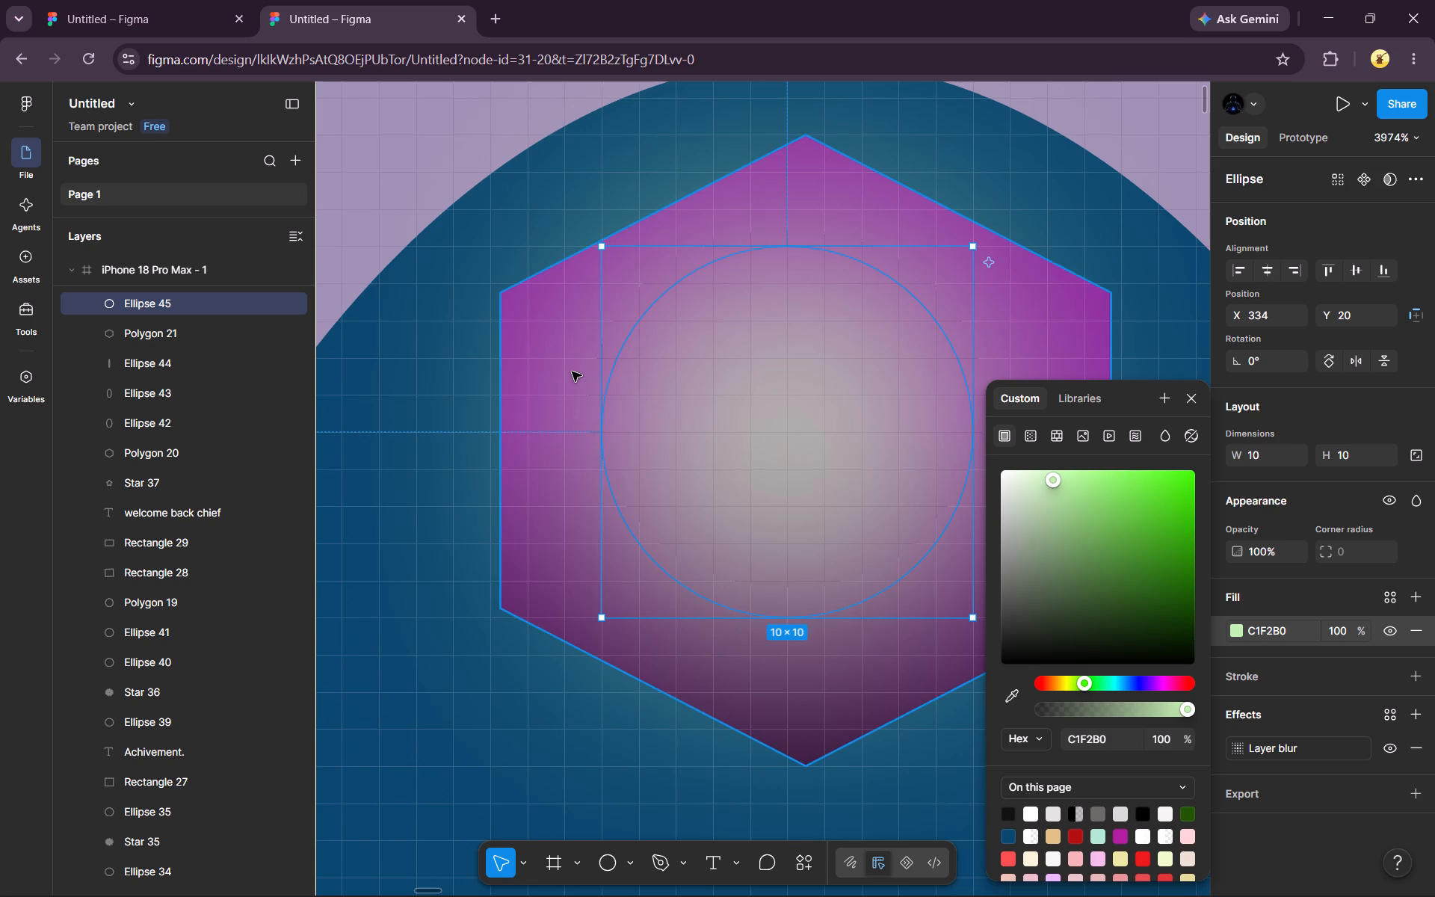
pyautogui.click(572, 372)
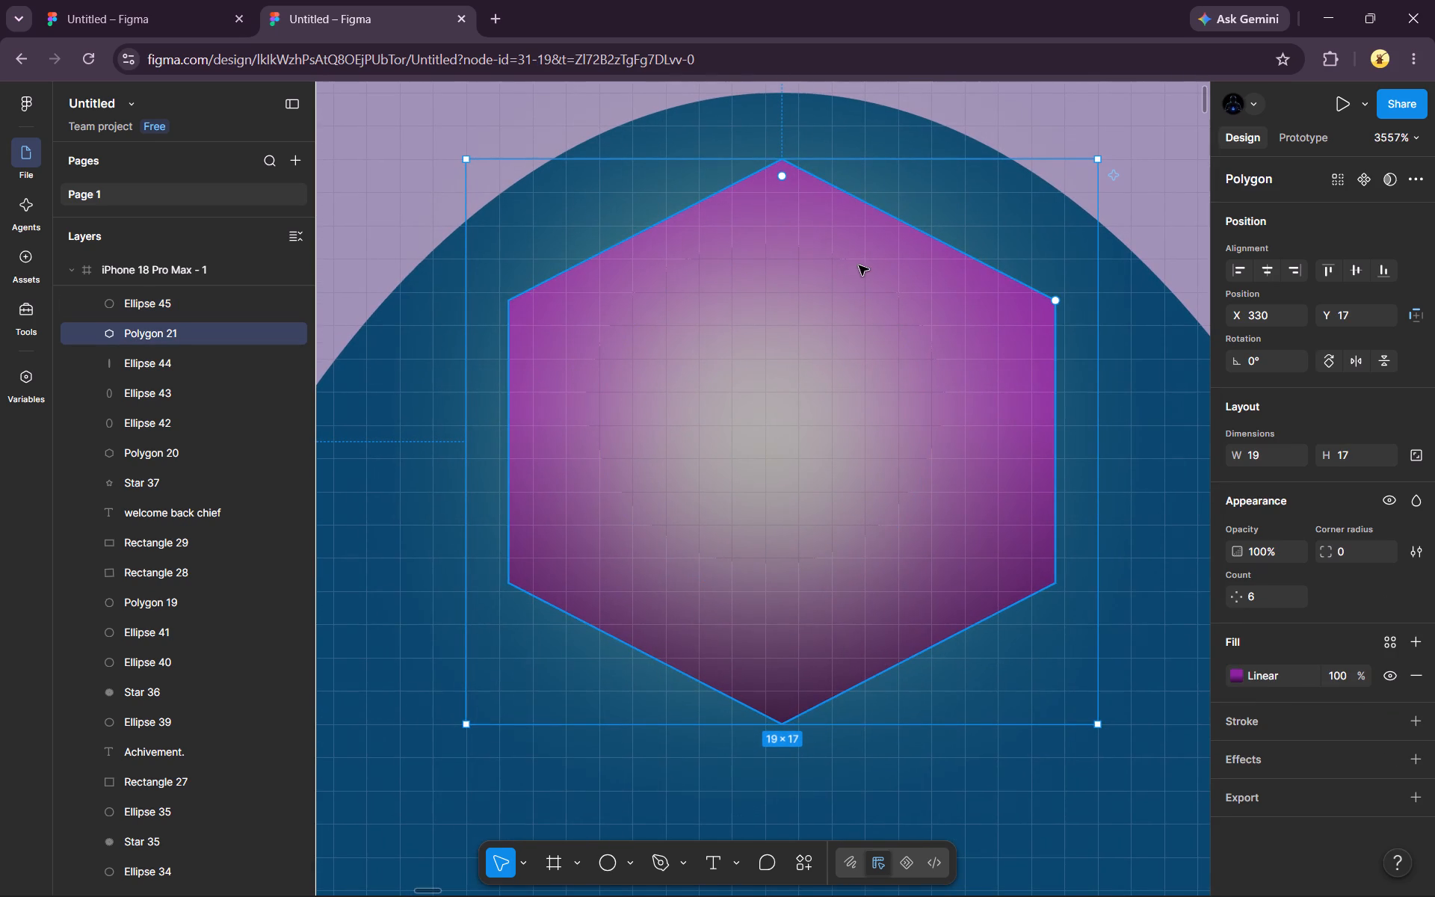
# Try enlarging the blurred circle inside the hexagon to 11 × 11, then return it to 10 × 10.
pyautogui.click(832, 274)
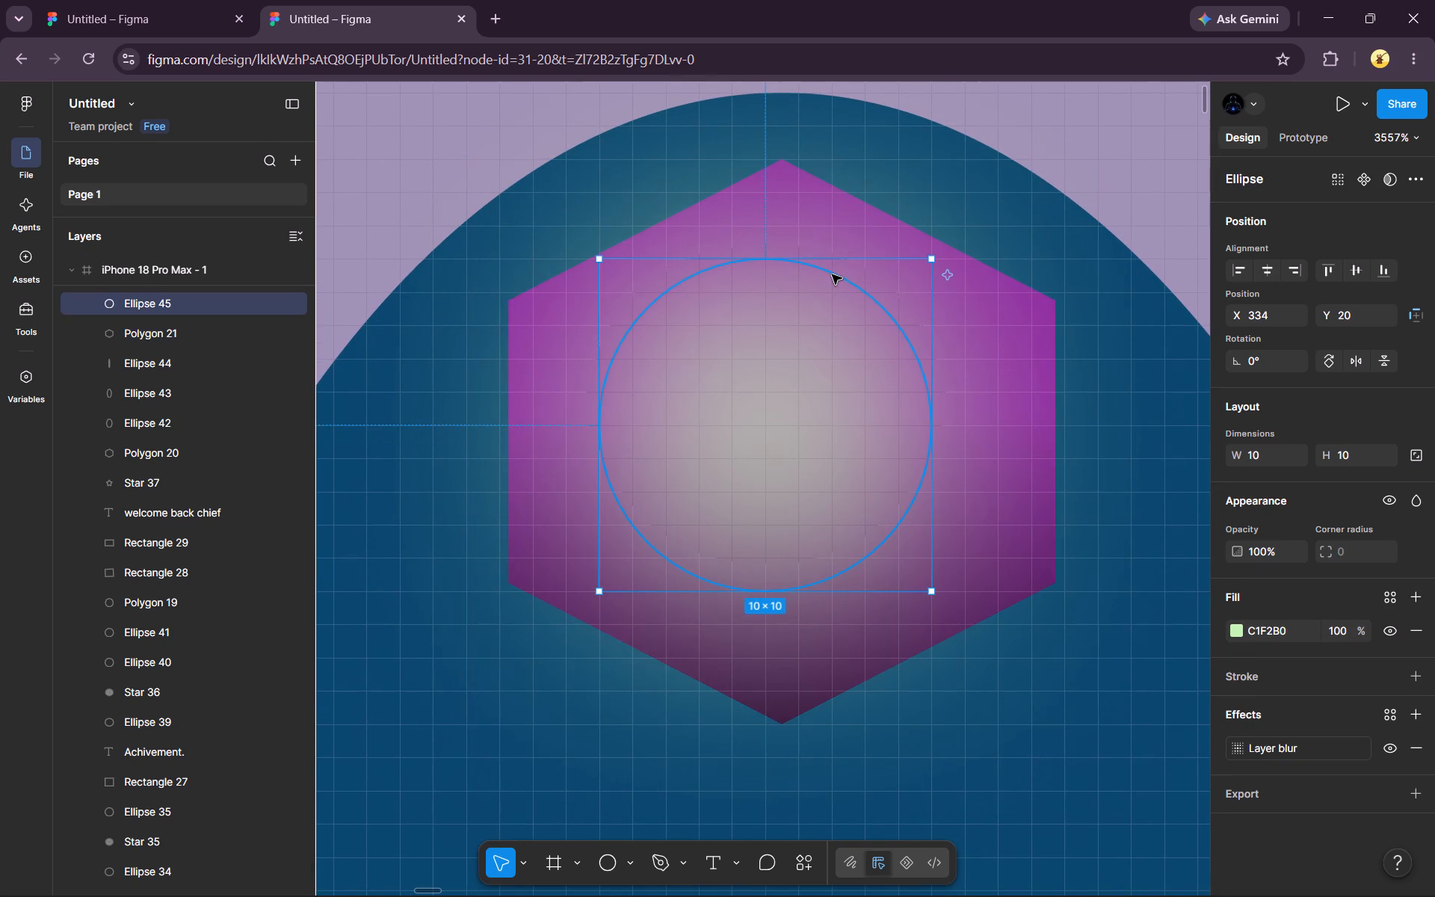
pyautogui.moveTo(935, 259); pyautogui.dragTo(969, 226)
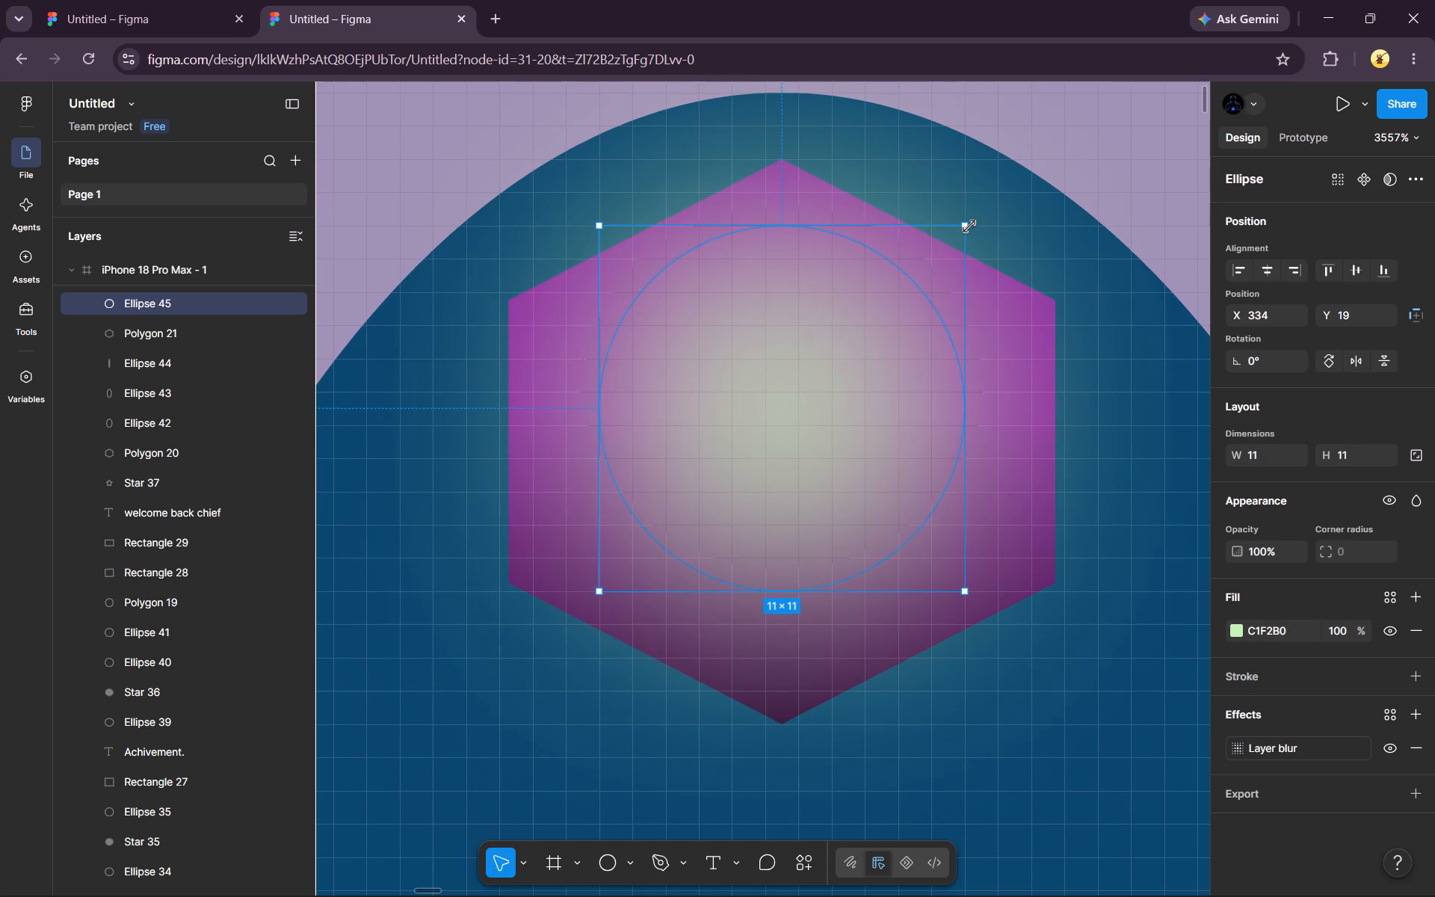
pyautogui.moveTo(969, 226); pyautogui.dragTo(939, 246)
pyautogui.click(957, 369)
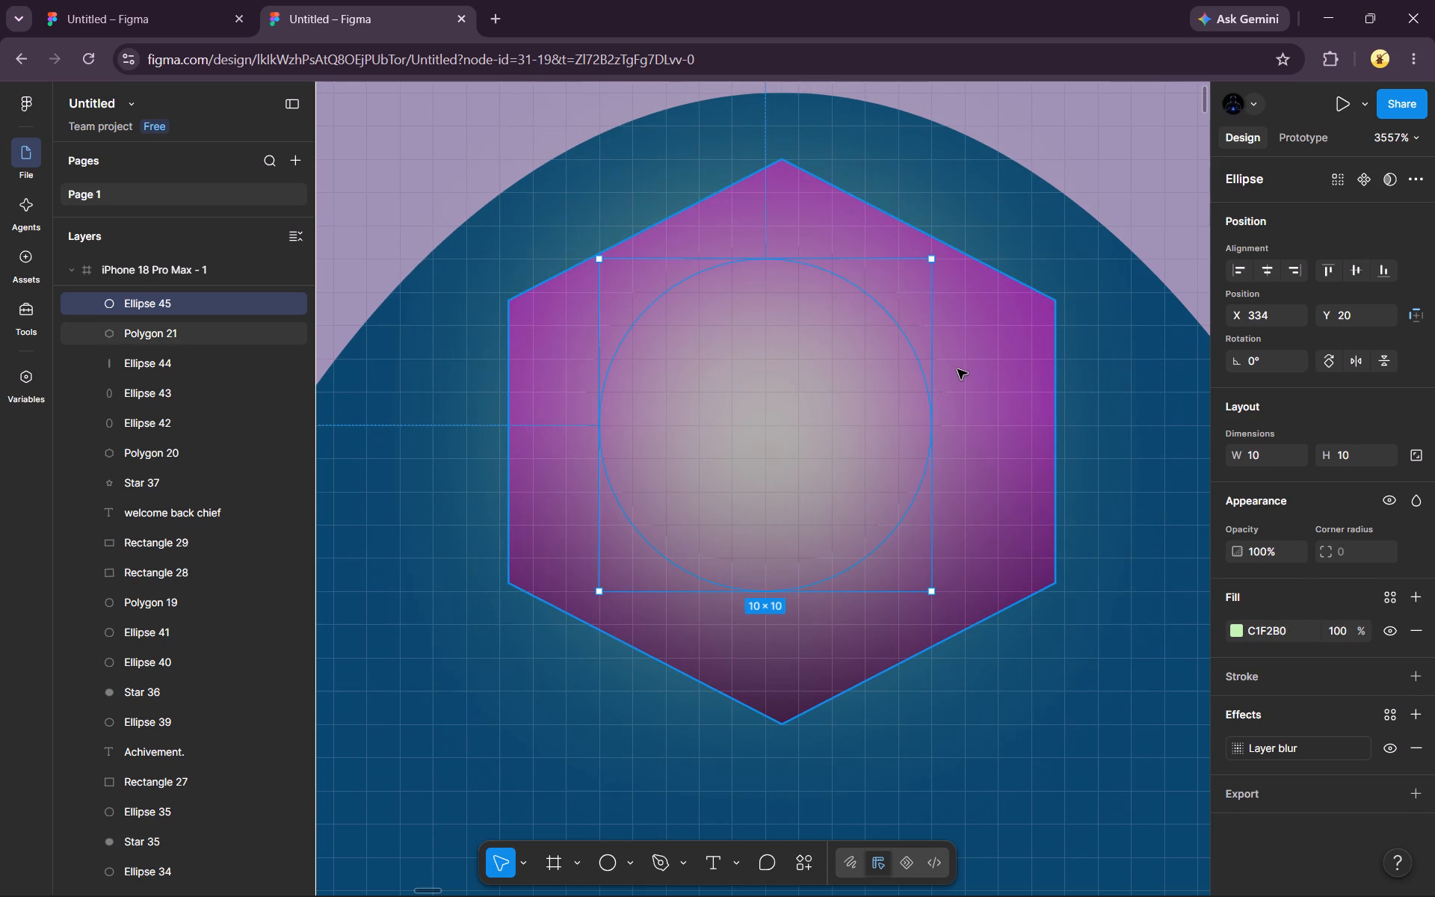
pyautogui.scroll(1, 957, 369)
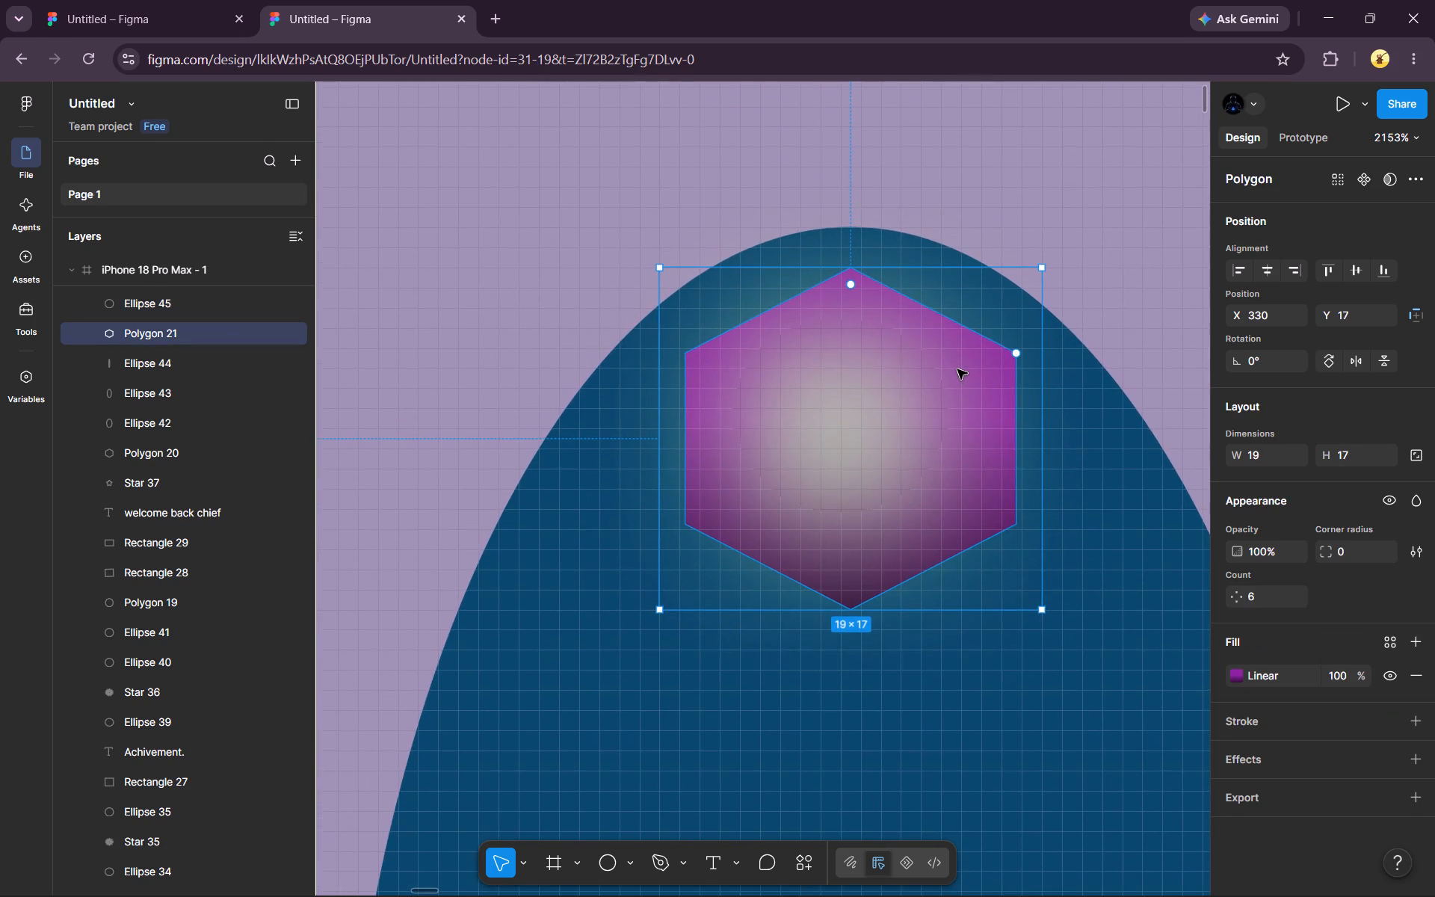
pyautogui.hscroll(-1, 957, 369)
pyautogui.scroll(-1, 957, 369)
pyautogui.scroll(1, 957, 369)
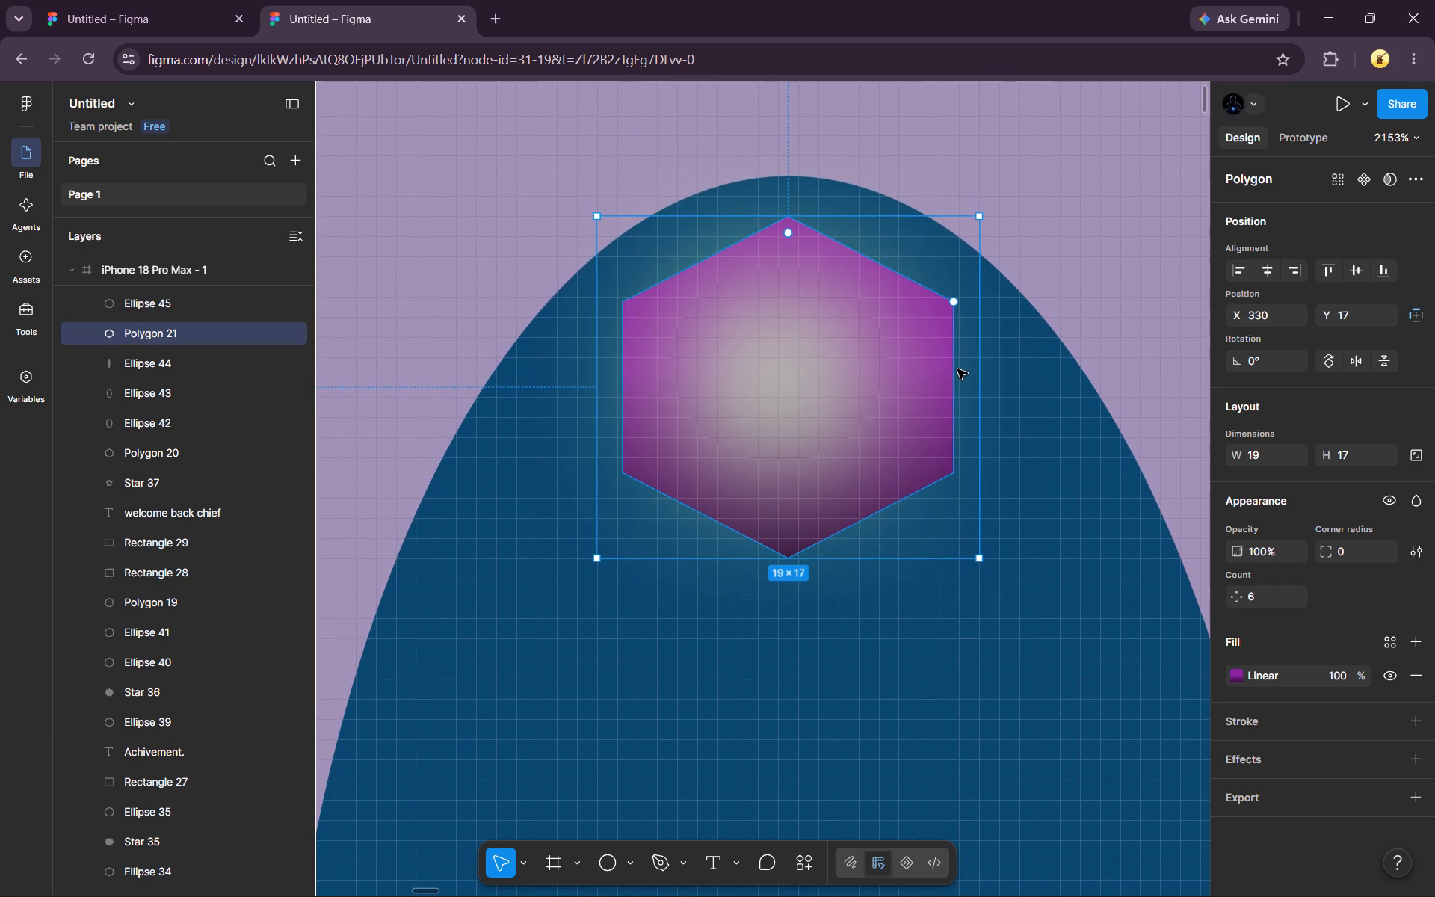